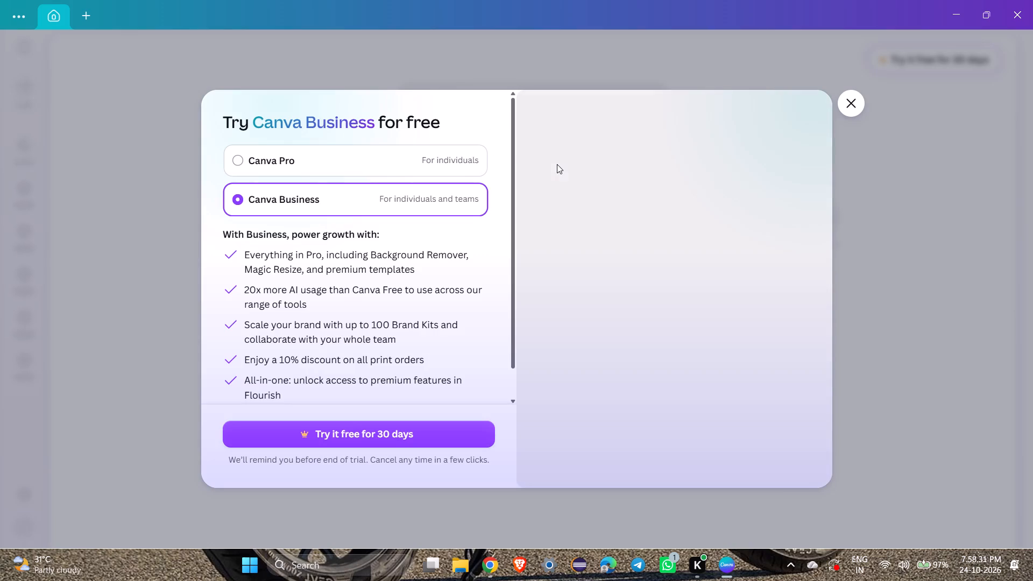
Dismiss the trial offer and show the social media formats for creating a new design.
left_click(854, 108)
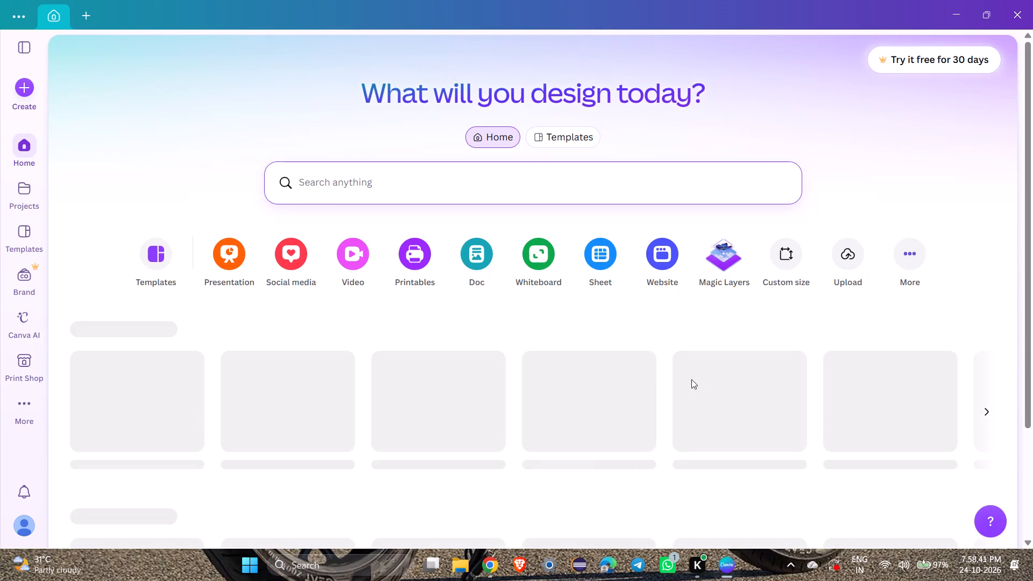
left_click(786, 254)
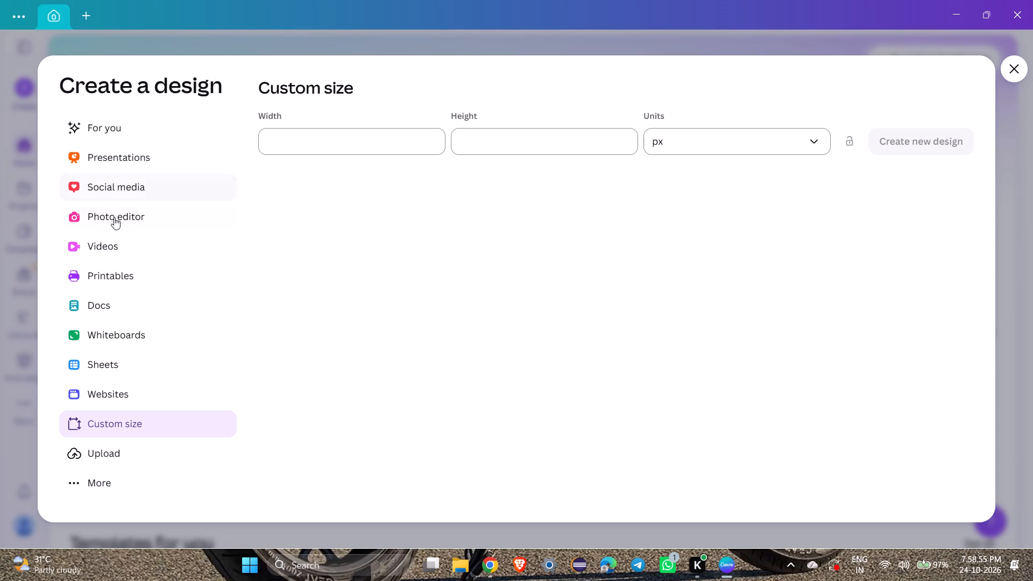
left_click(121, 188)
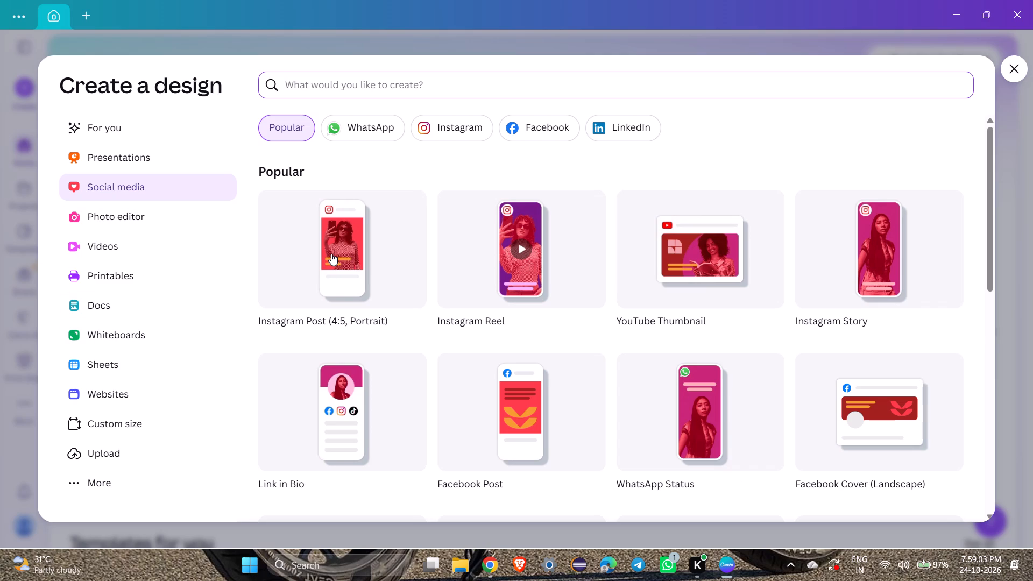
Create a blank design in the Instagram Post (4:5, Portrait) format.
left_click(330, 297)
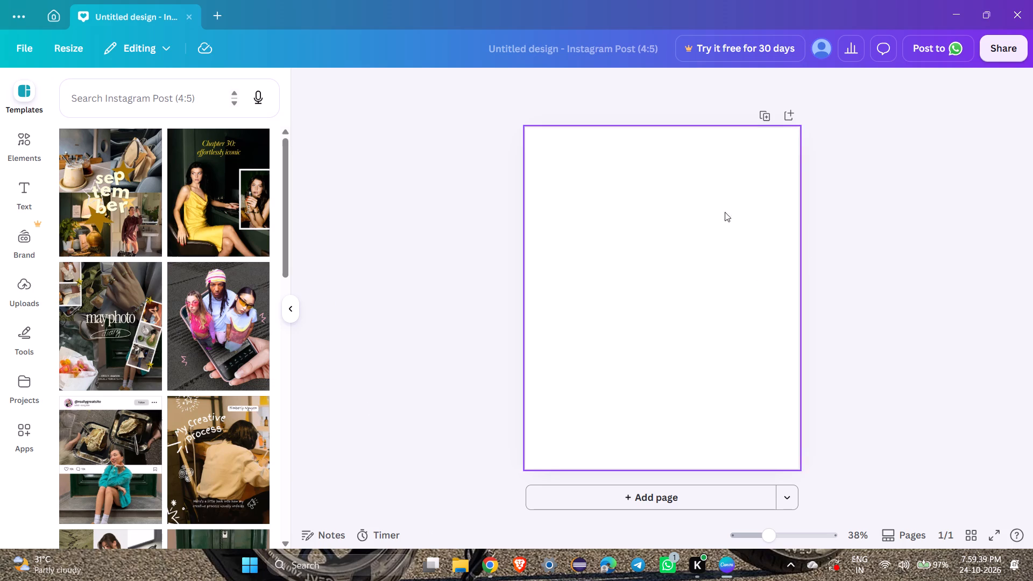
Add a text box to the blank page reading "EFFECTIVE FROM 01/11/2026".
left_click(671, 217)
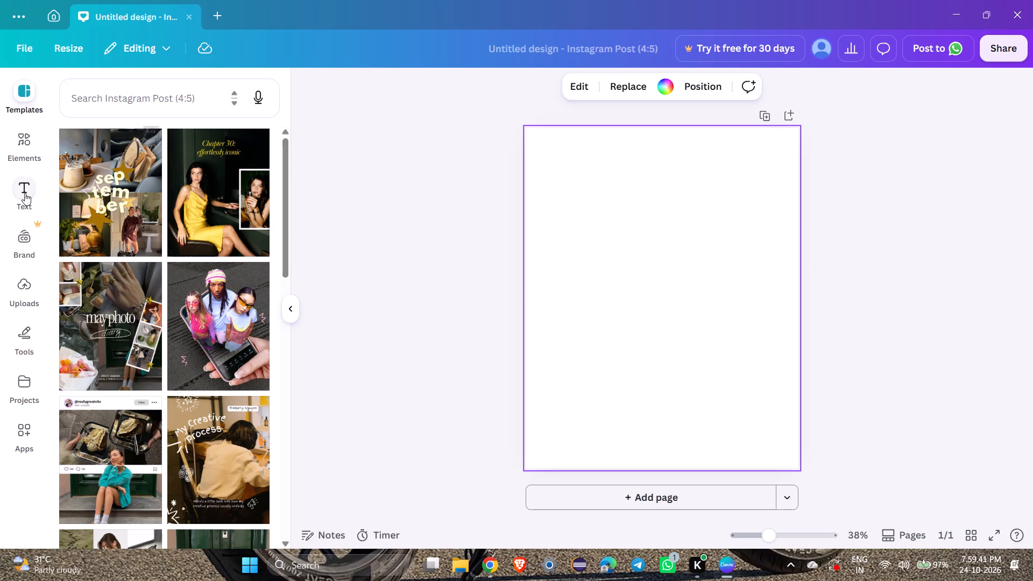
left_click(20, 194)
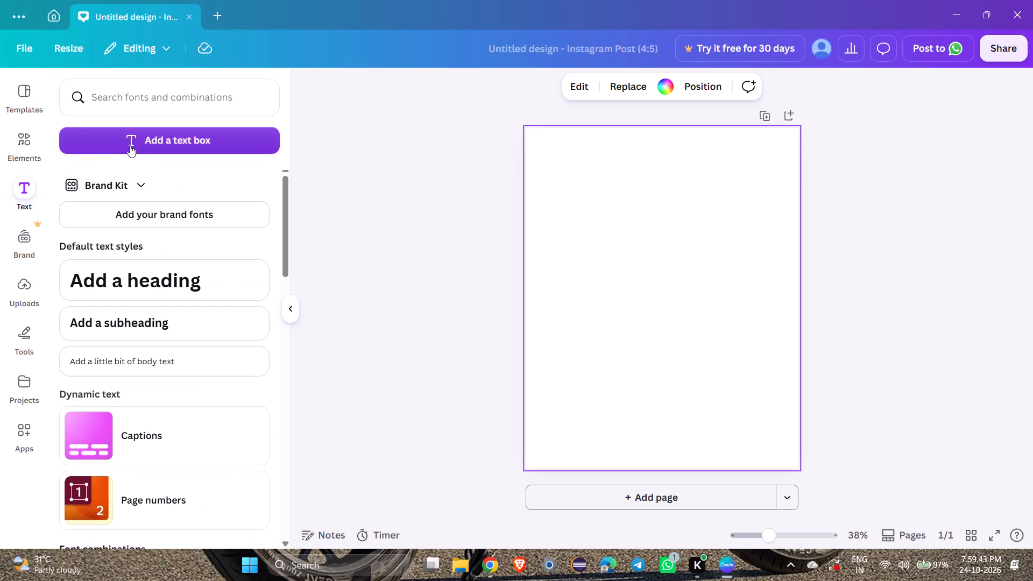
left_click(130, 145)
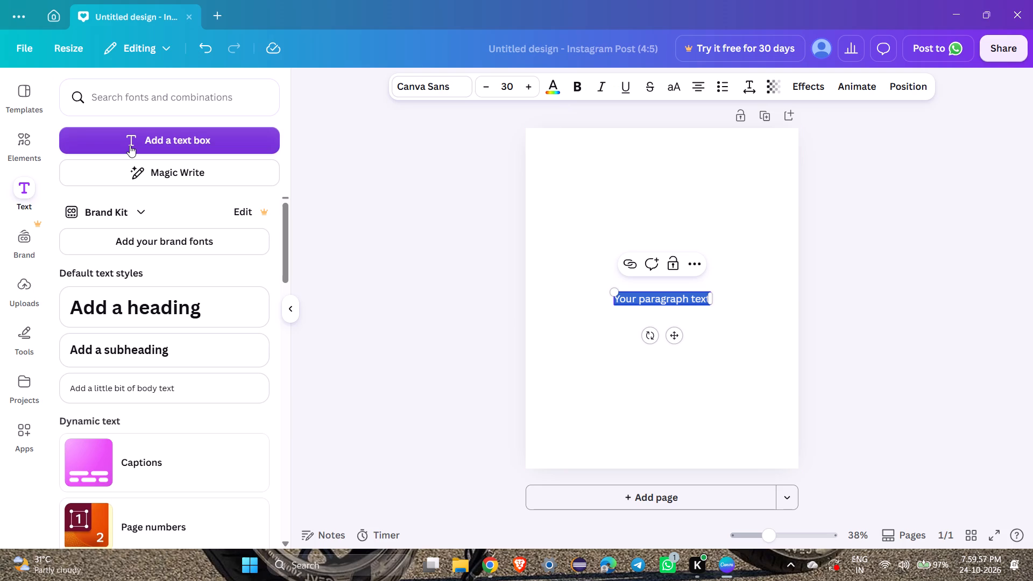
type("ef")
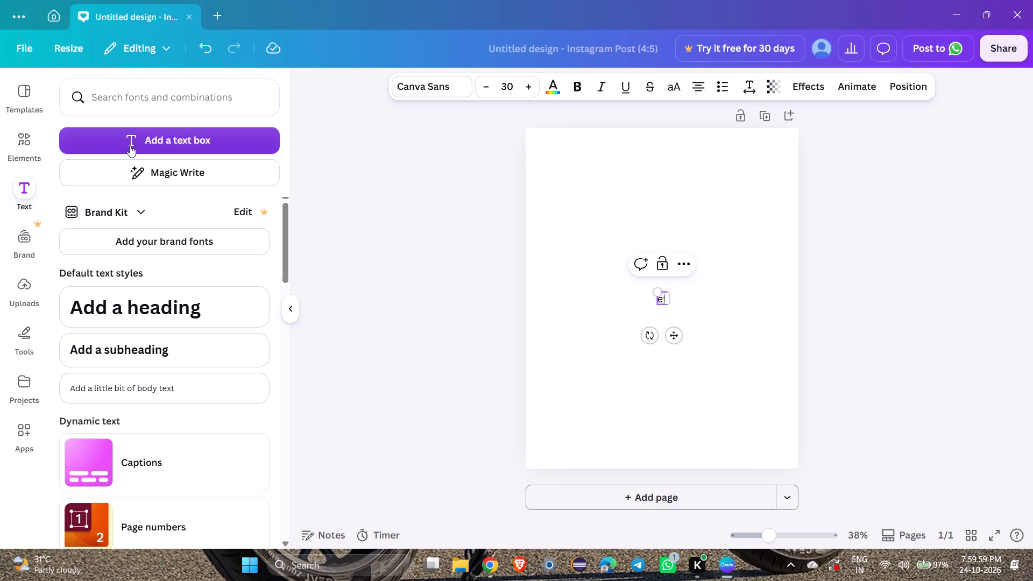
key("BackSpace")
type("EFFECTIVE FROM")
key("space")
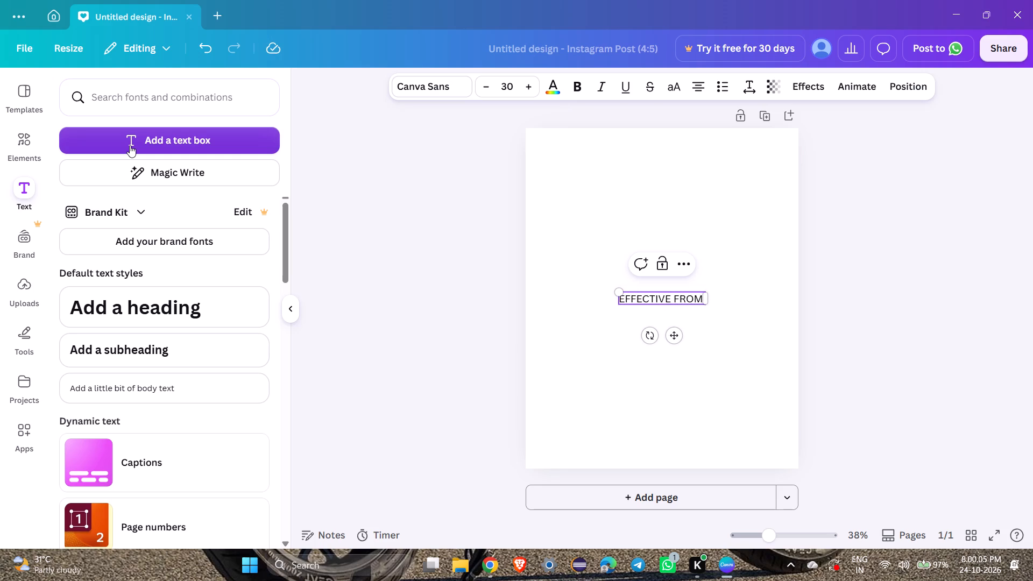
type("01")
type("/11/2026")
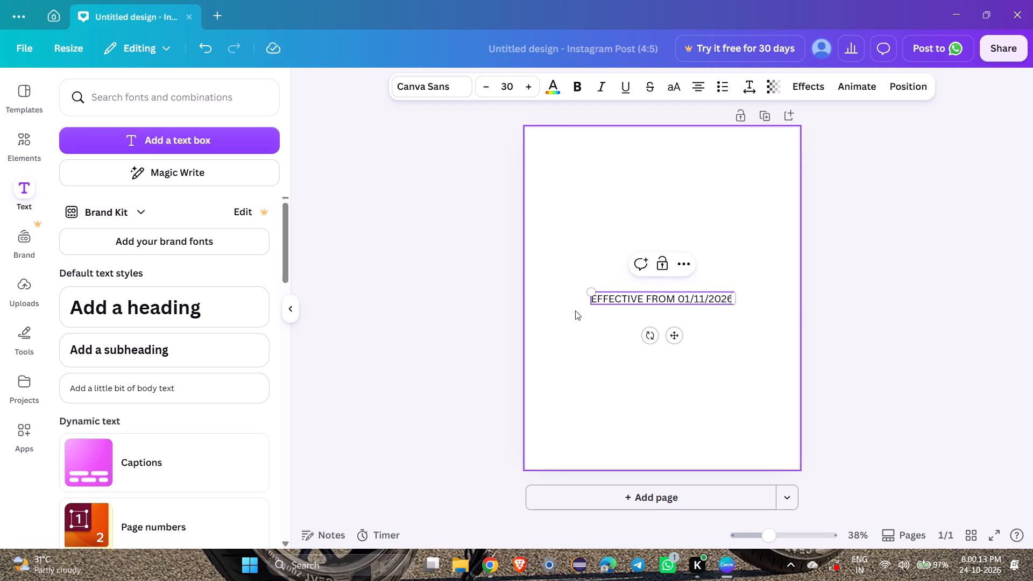
Set the alignment of the text "EFFECTIVE FROM 01/11/2026" to justified.
left_click(589, 342)
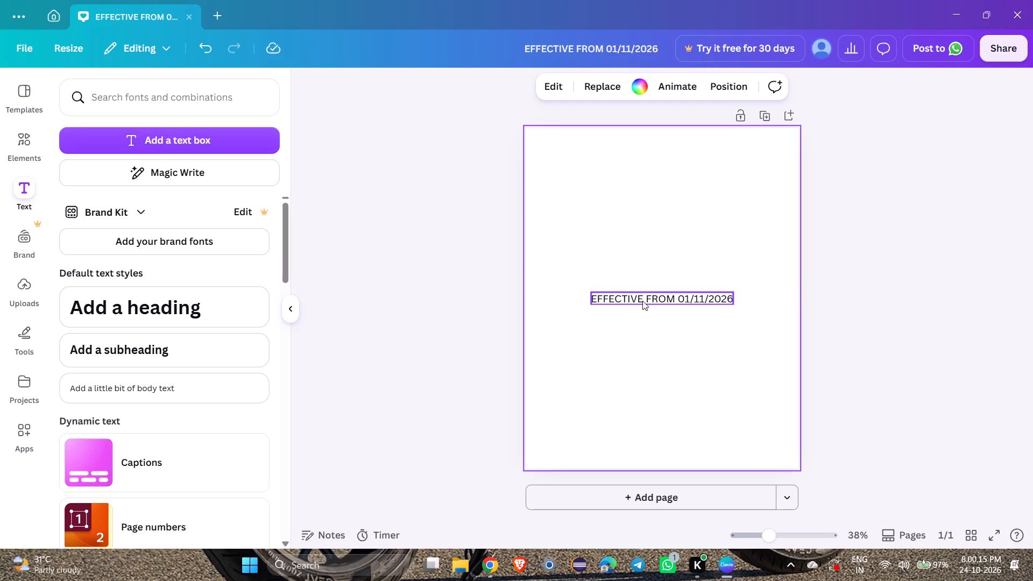
left_click(642, 301)
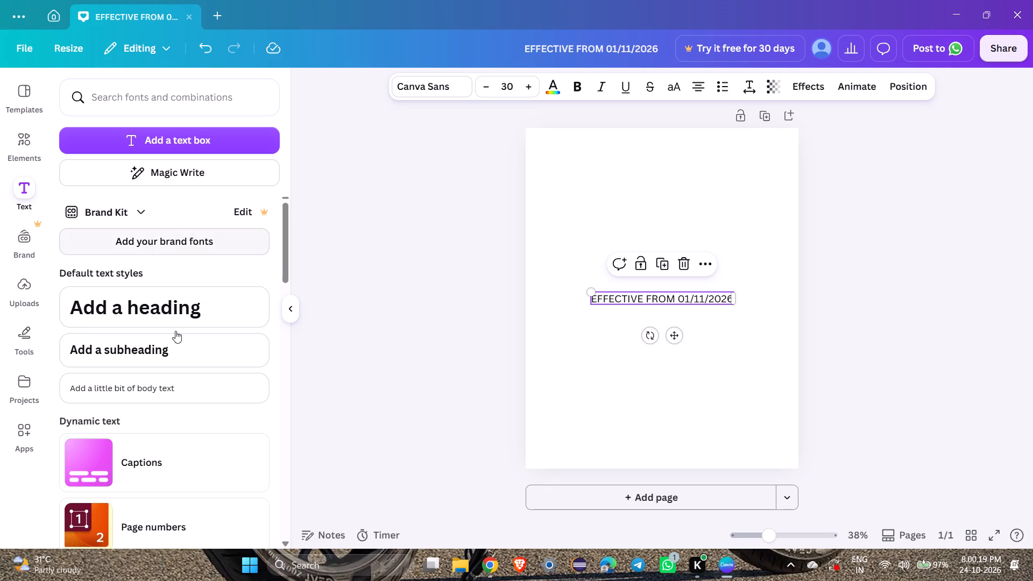
scroll(183, 376, "down", 7)
scroll(183, 376, "up", 2)
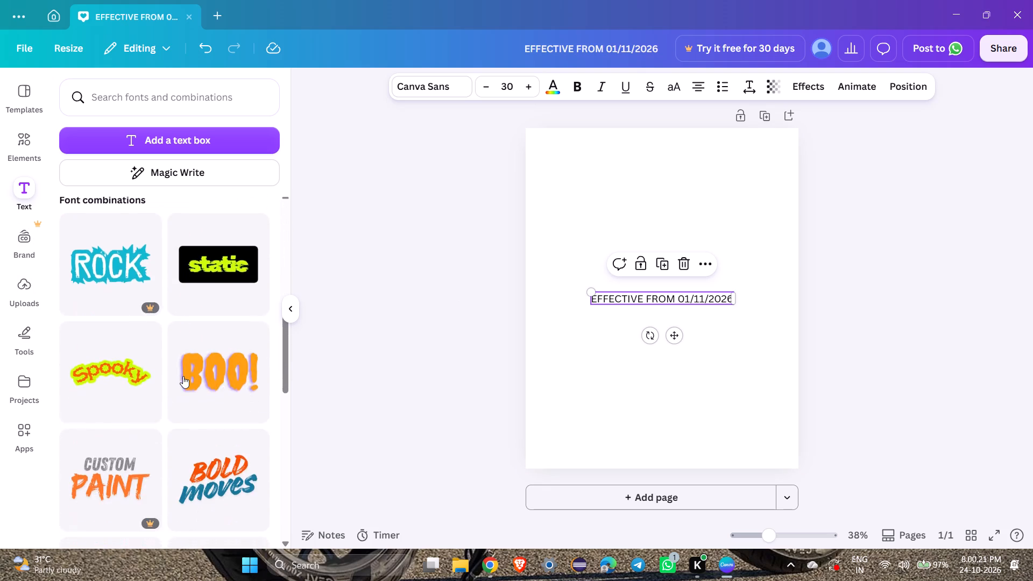
scroll(183, 376, "up", 4)
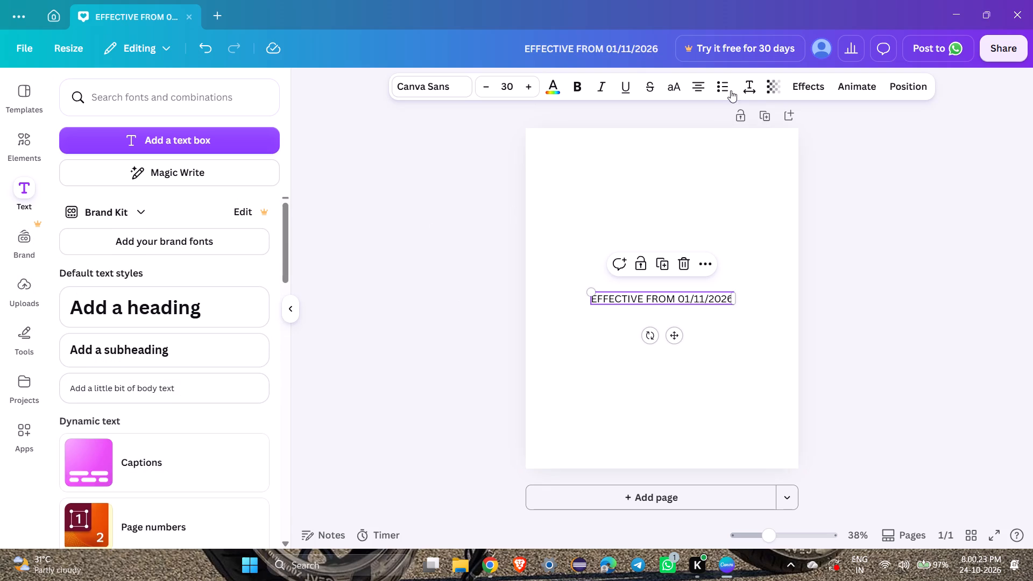
left_click(702, 89)
left_click(702, 89)
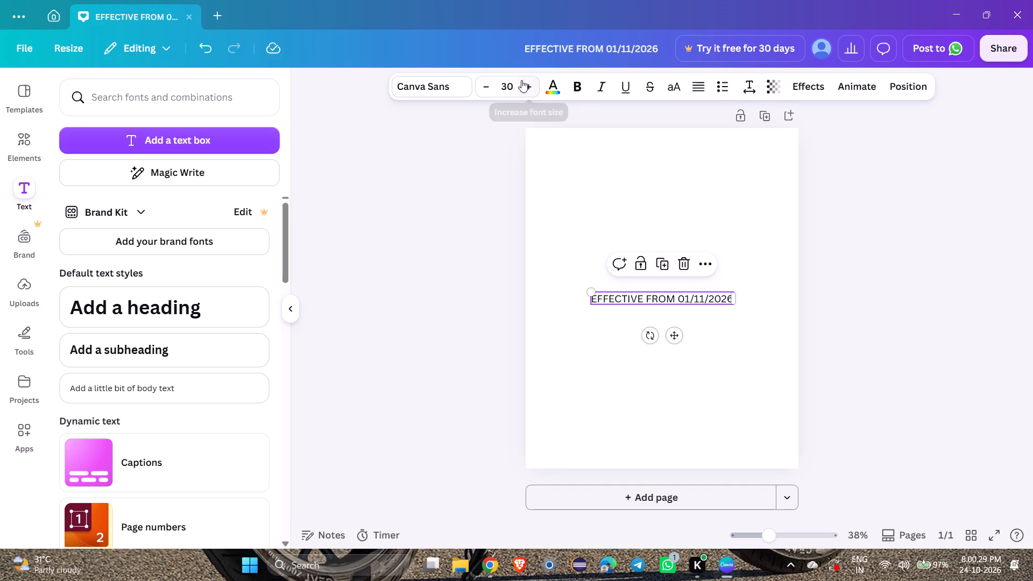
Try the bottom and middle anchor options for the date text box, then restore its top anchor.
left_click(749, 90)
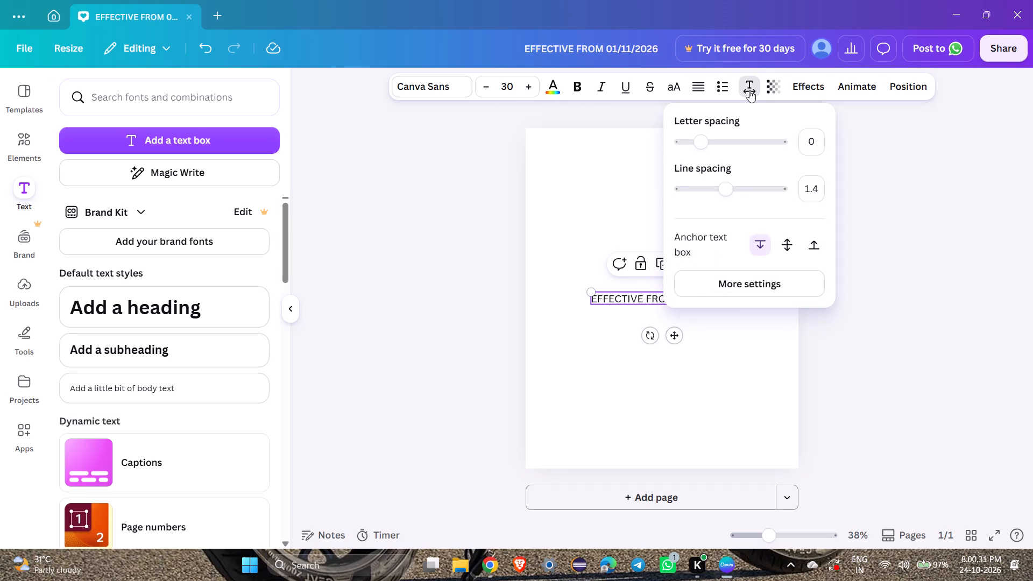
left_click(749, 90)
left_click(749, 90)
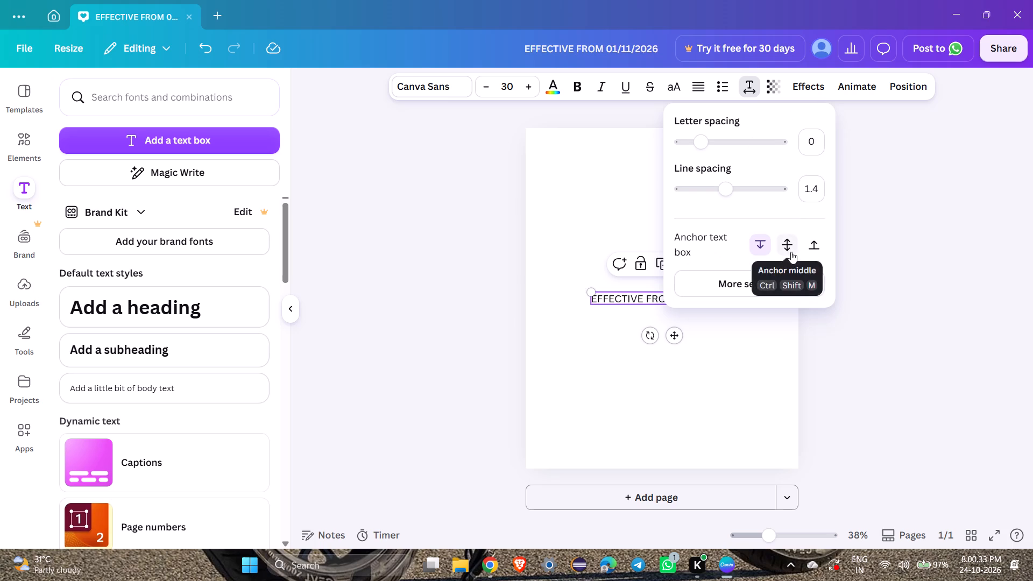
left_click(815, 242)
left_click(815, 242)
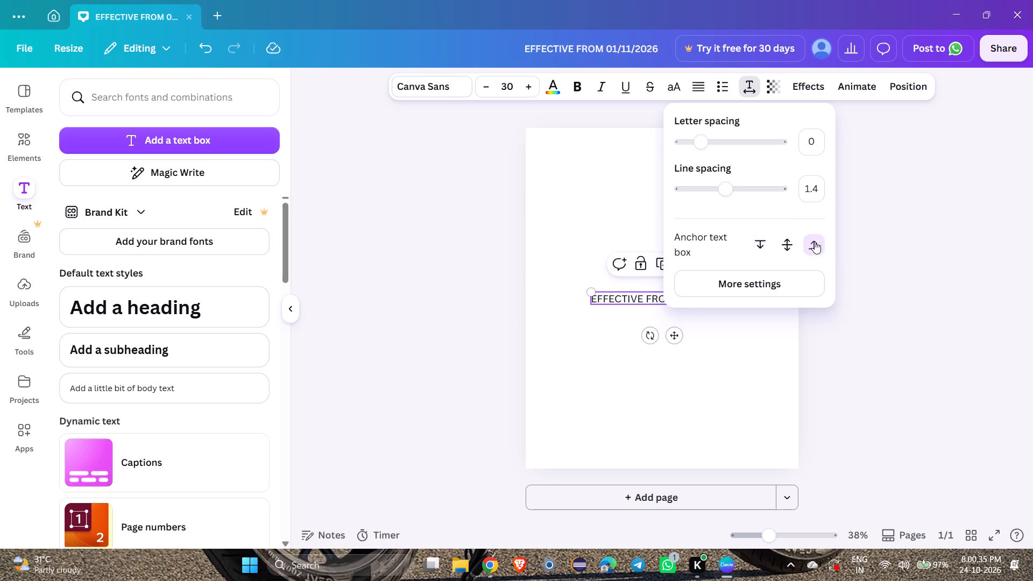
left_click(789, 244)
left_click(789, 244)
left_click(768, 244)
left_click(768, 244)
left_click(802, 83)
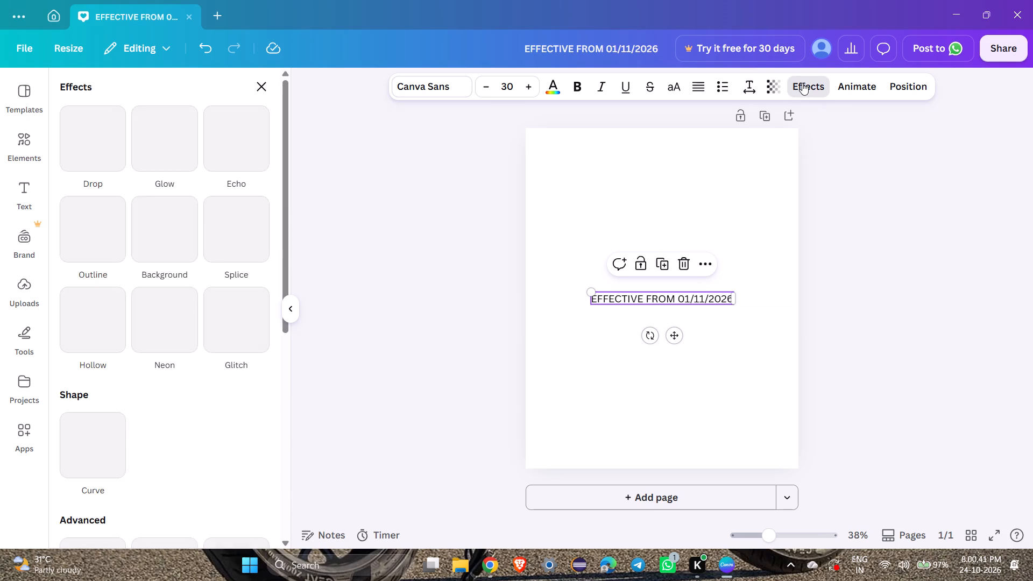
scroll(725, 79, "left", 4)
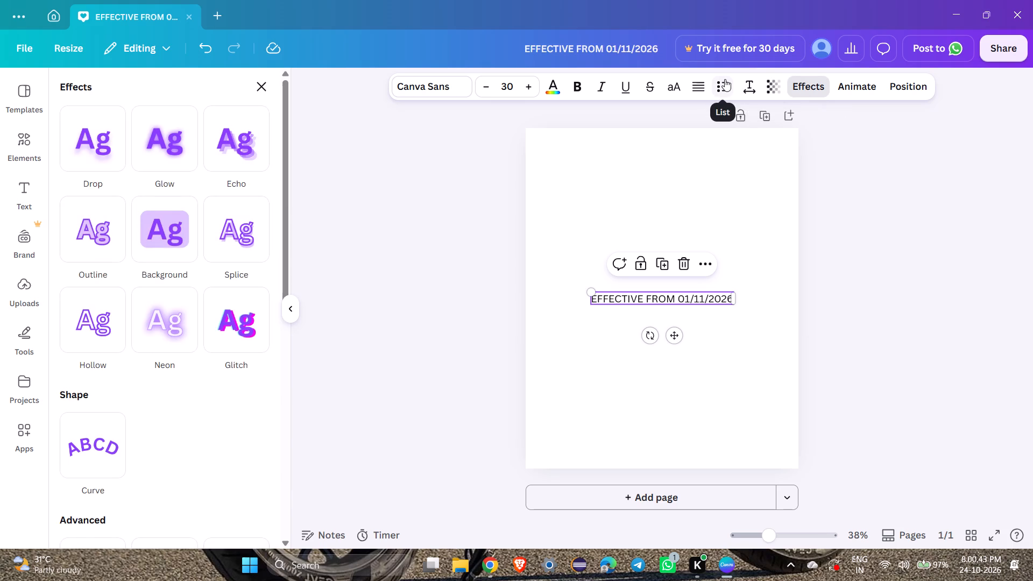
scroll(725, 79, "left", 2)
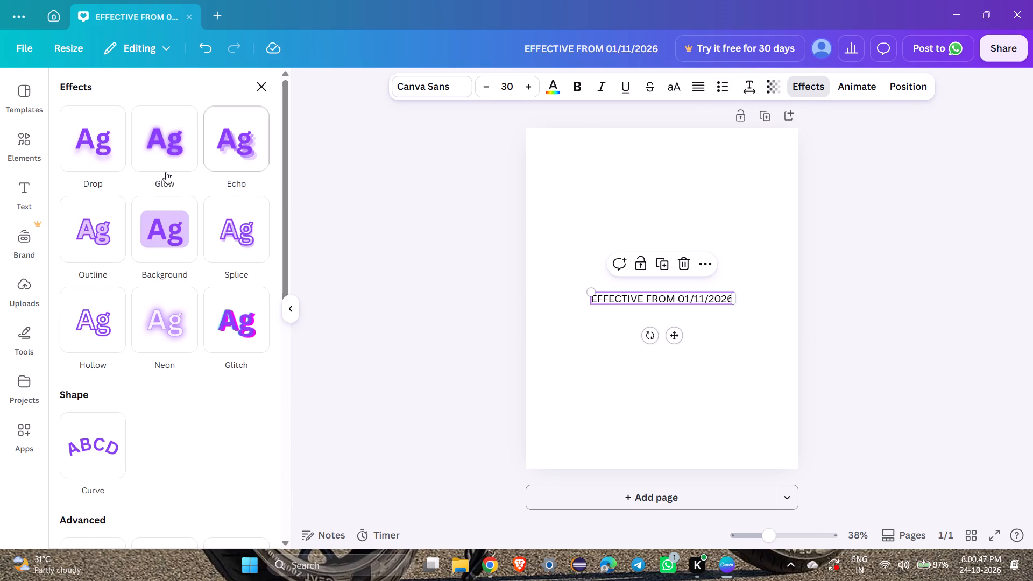
Move the "EFFECTIVE FROM 01/11/2026" text up to the top of the page, slightly left of centre.
left_click_drag(640, 300, 647, 181)
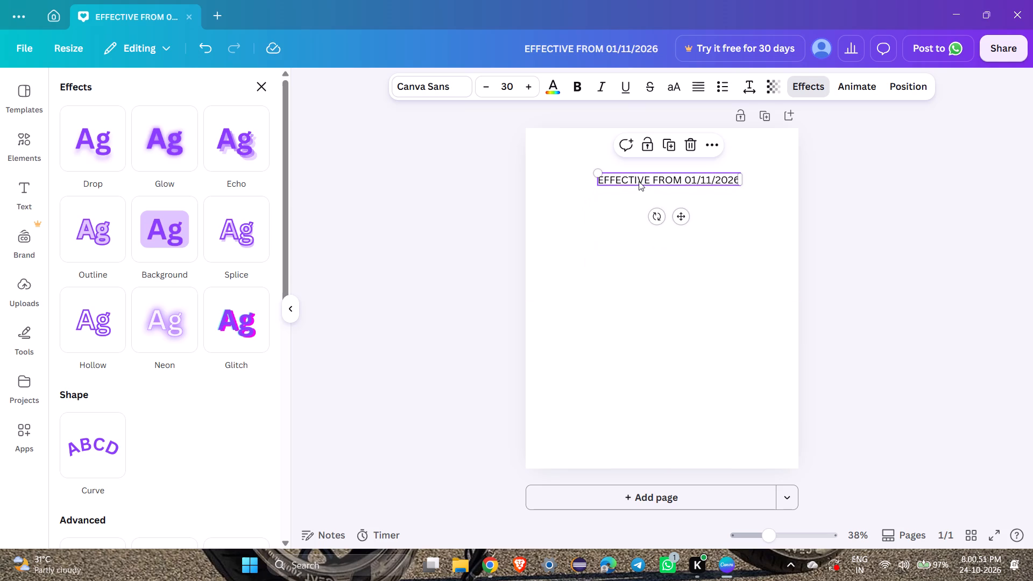
left_click_drag(639, 180, 629, 158)
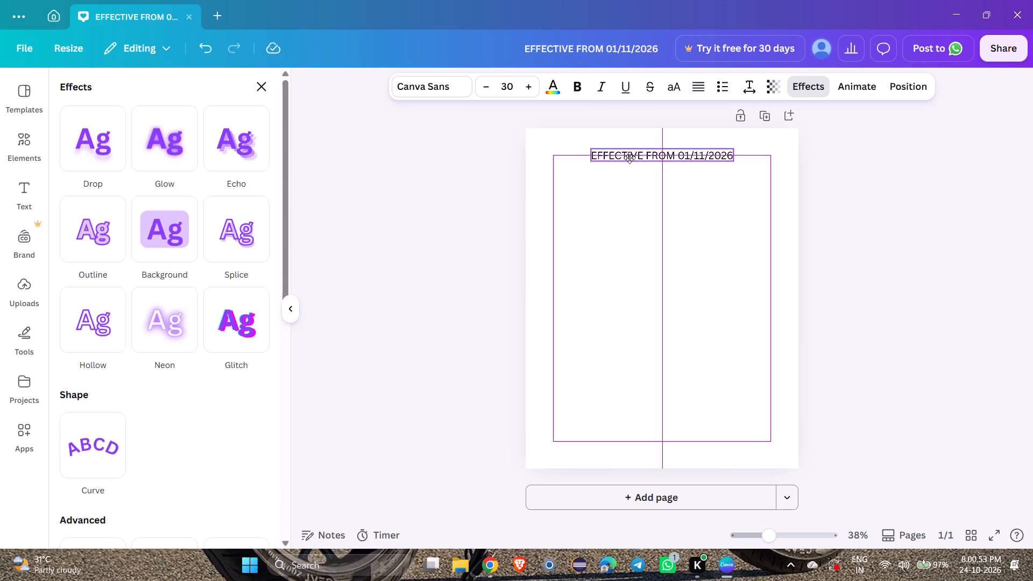
left_click_drag(629, 158, 629, 147)
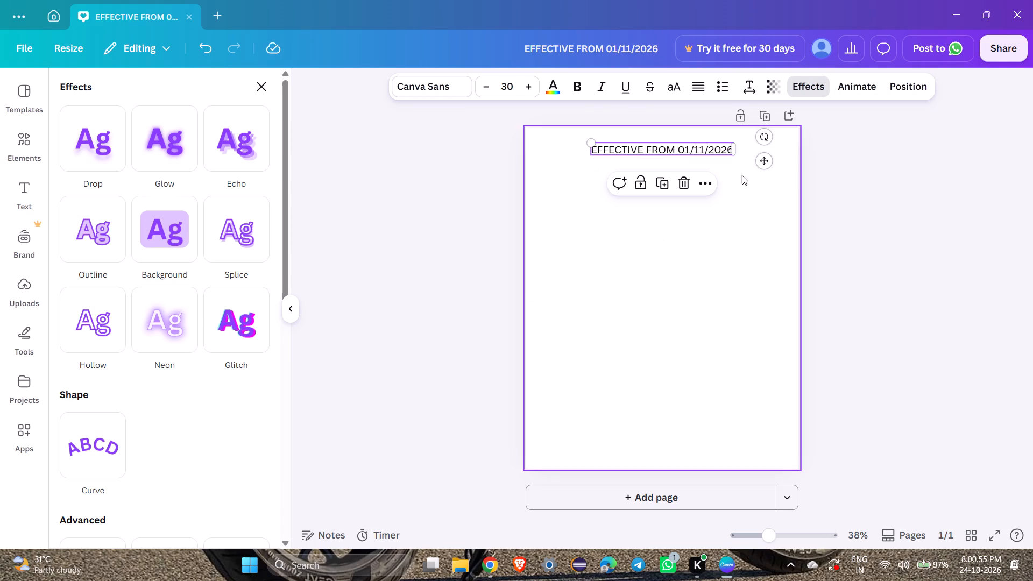
left_click_drag(765, 164, 759, 165)
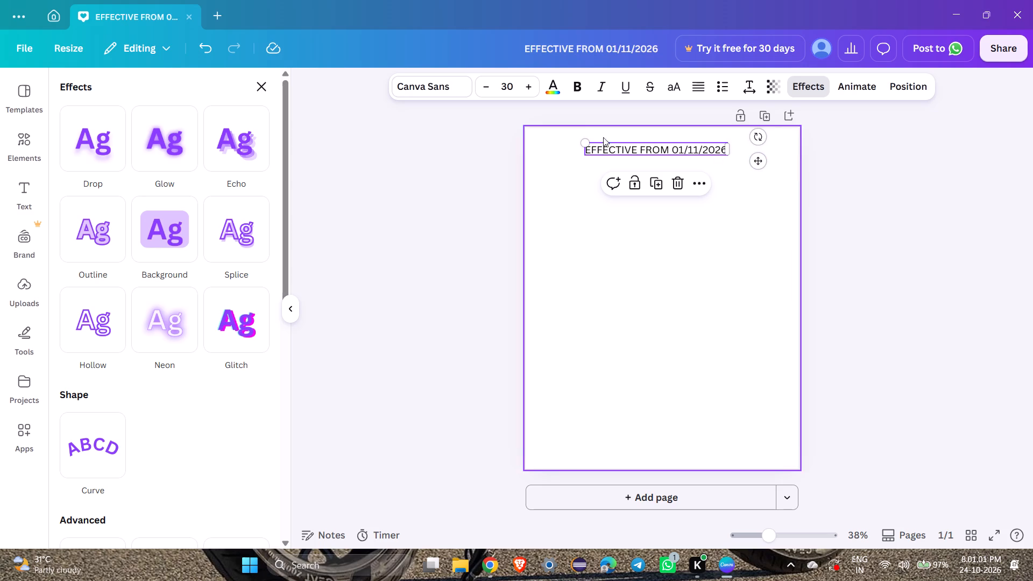
Enlarge the date text to a font size of about 54 so it nearly spans the page width at the top.
left_click_drag(588, 142, 567, 126)
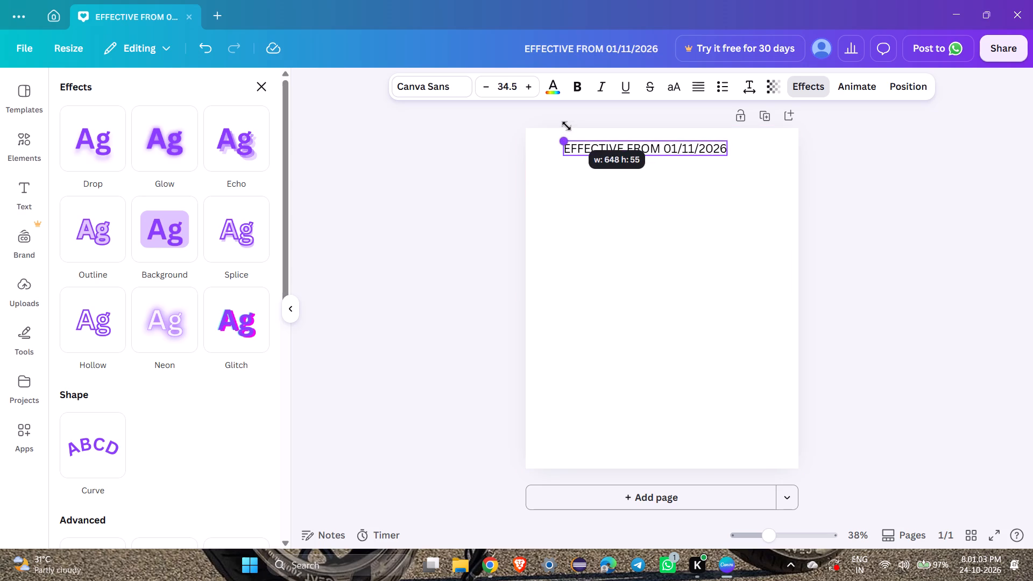
left_click_drag(567, 126, 537, 118)
left_click_drag(603, 147, 638, 145)
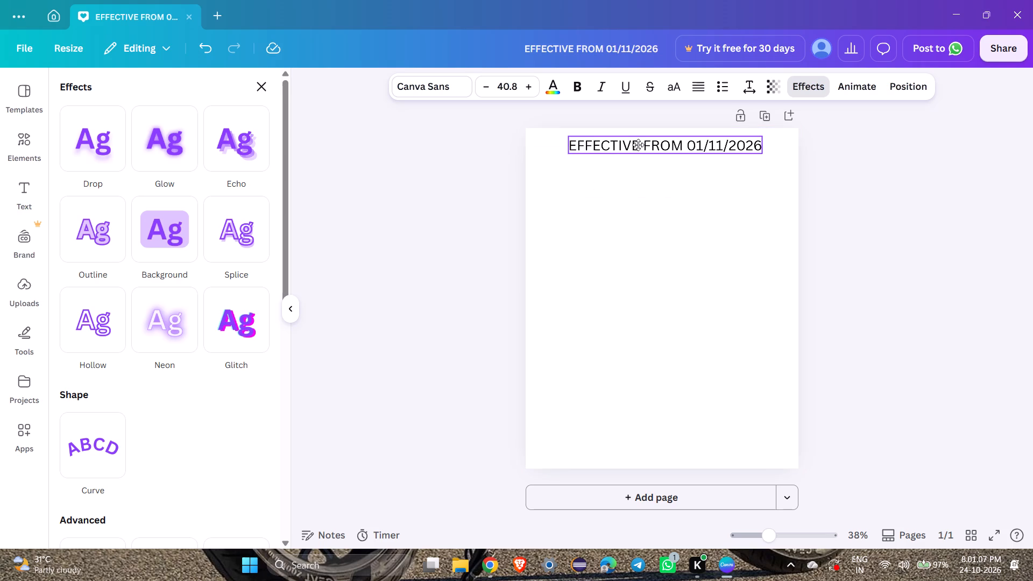
left_click_drag(638, 145, 640, 147)
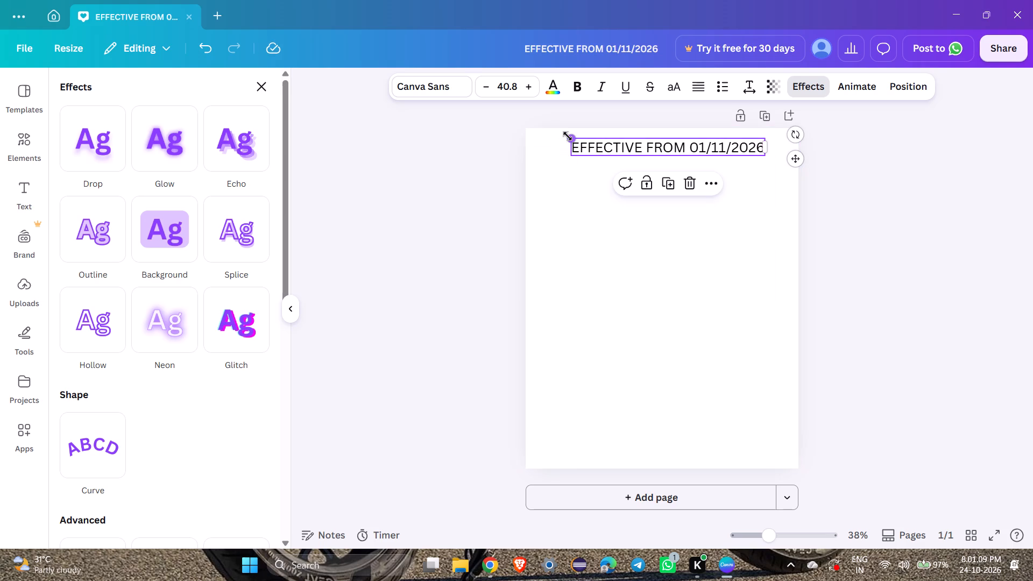
left_click_drag(568, 136, 536, 140)
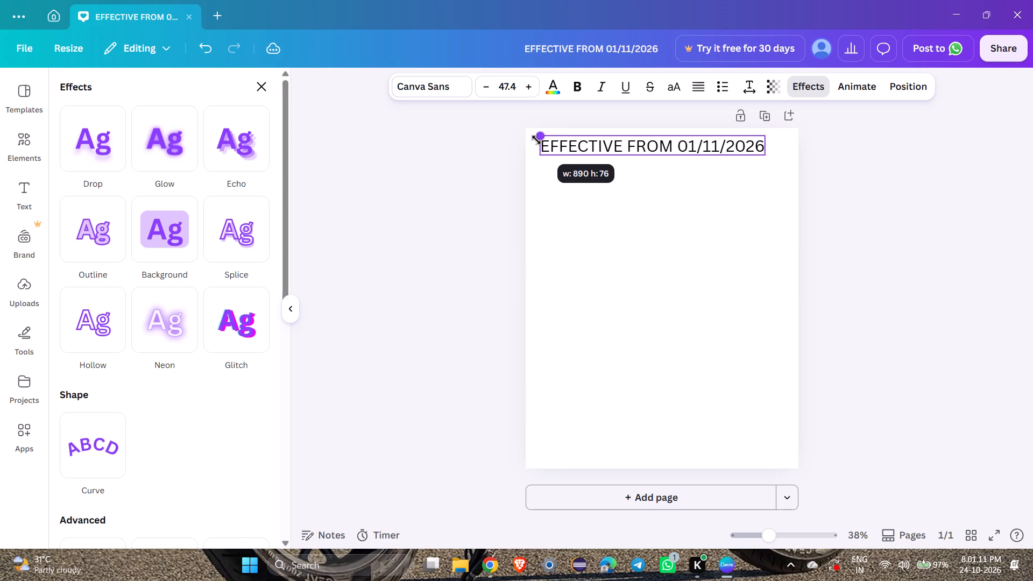
left_click_drag(536, 140, 537, 140)
left_click_drag(619, 144, 643, 145)
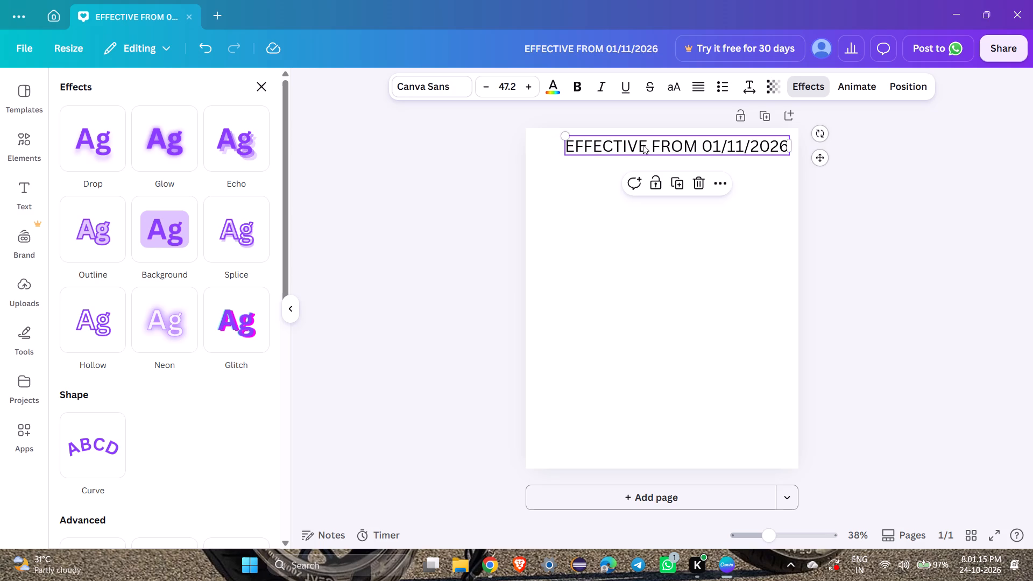
left_click_drag(565, 134, 548, 134)
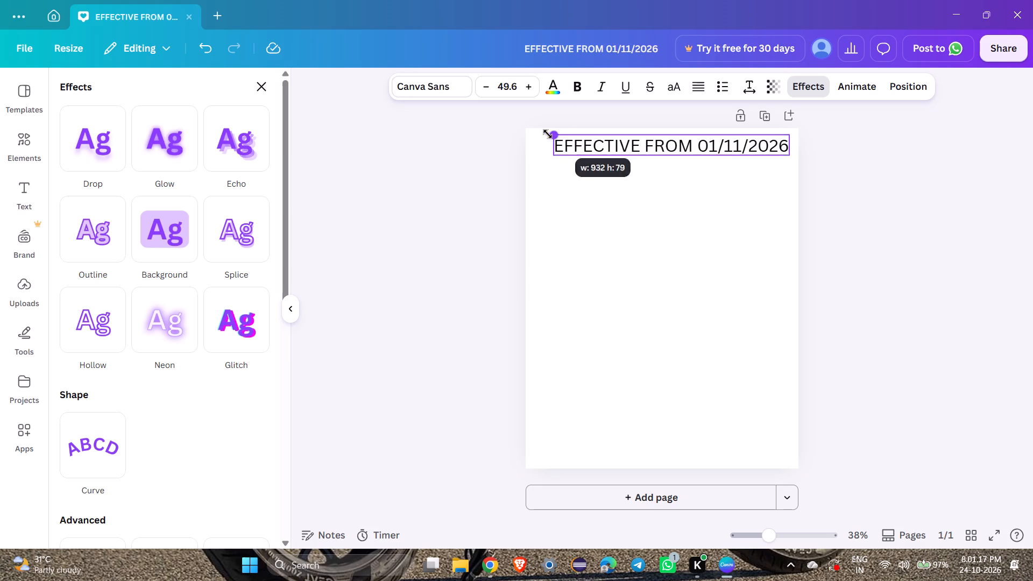
left_click_drag(548, 134, 532, 137)
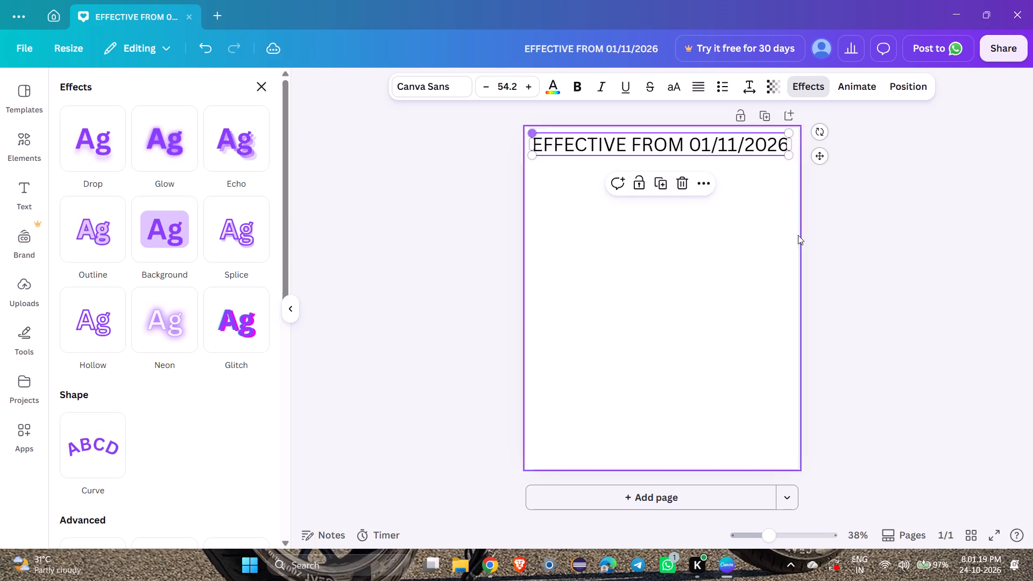
left_click(858, 239)
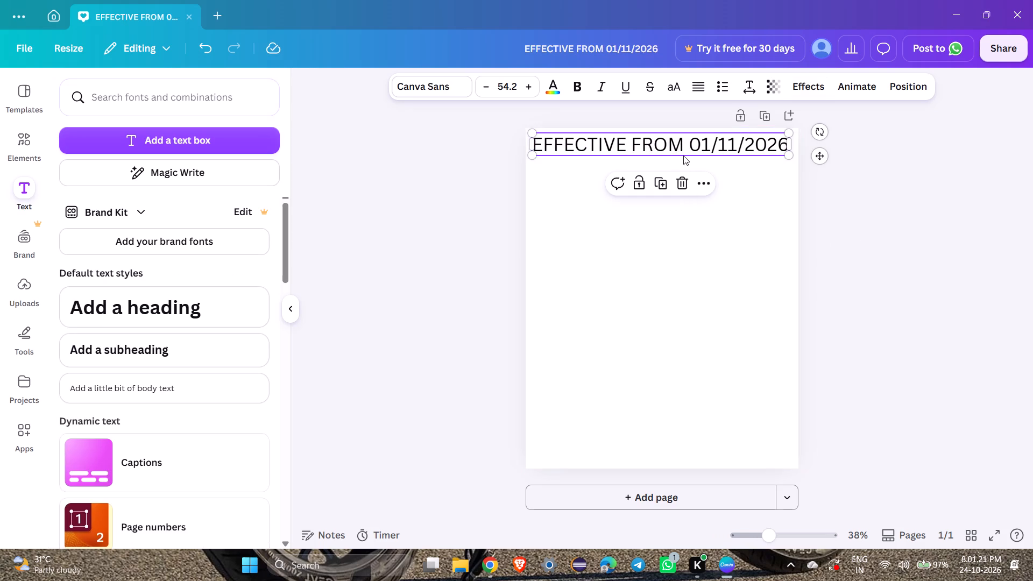
Make the "EFFECTIVE FROM 01/11/2026" text bold.
left_click(569, 80)
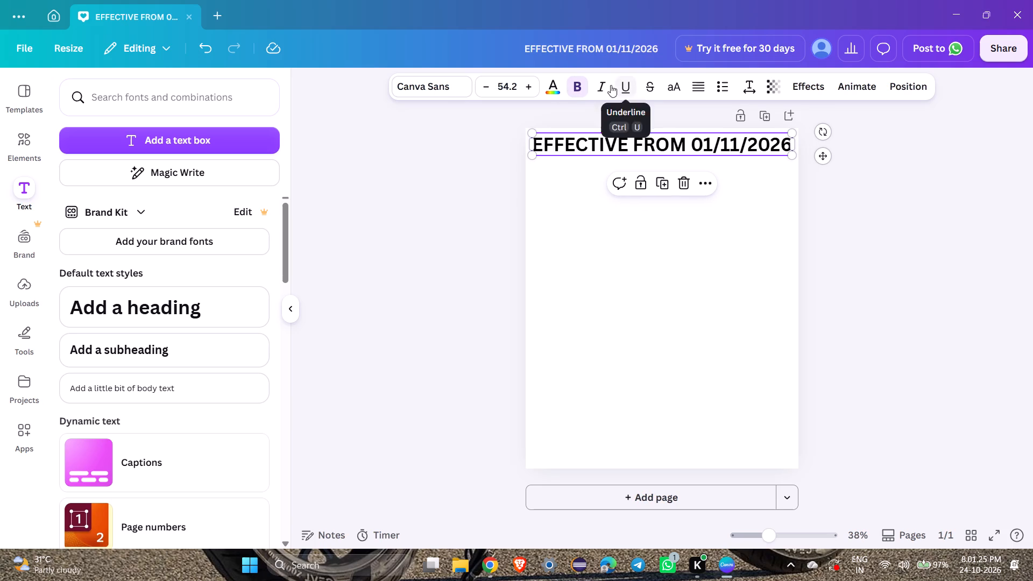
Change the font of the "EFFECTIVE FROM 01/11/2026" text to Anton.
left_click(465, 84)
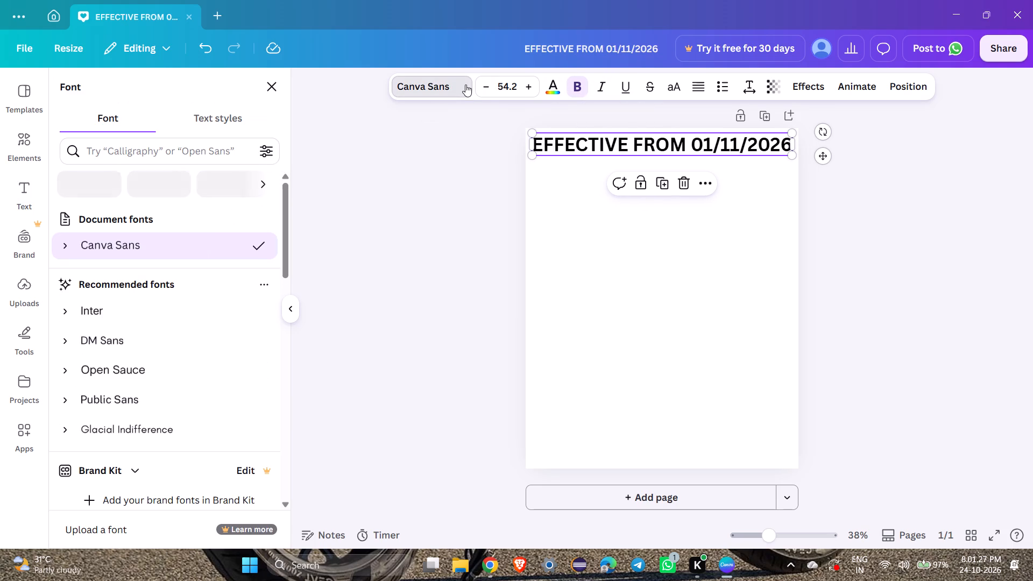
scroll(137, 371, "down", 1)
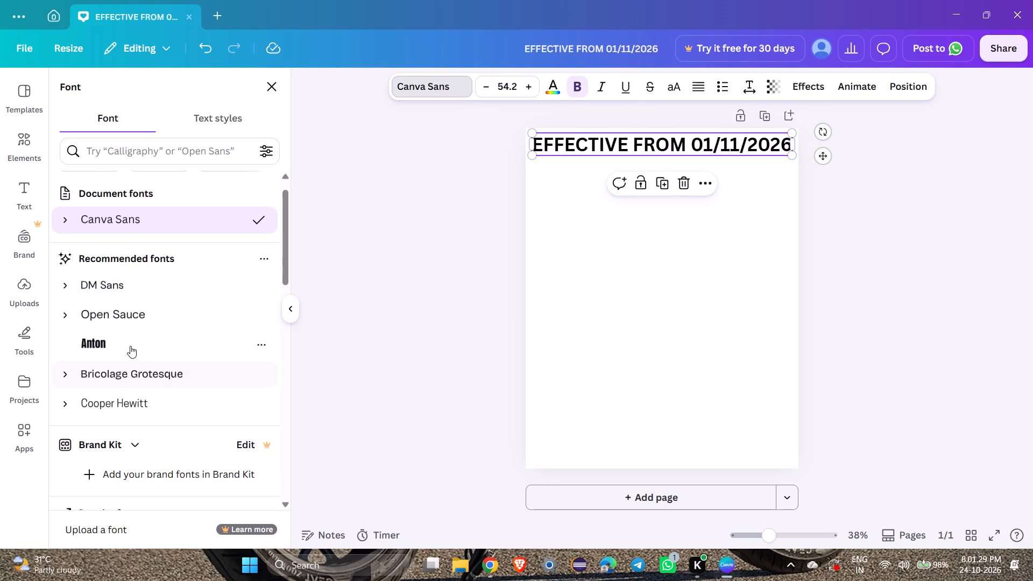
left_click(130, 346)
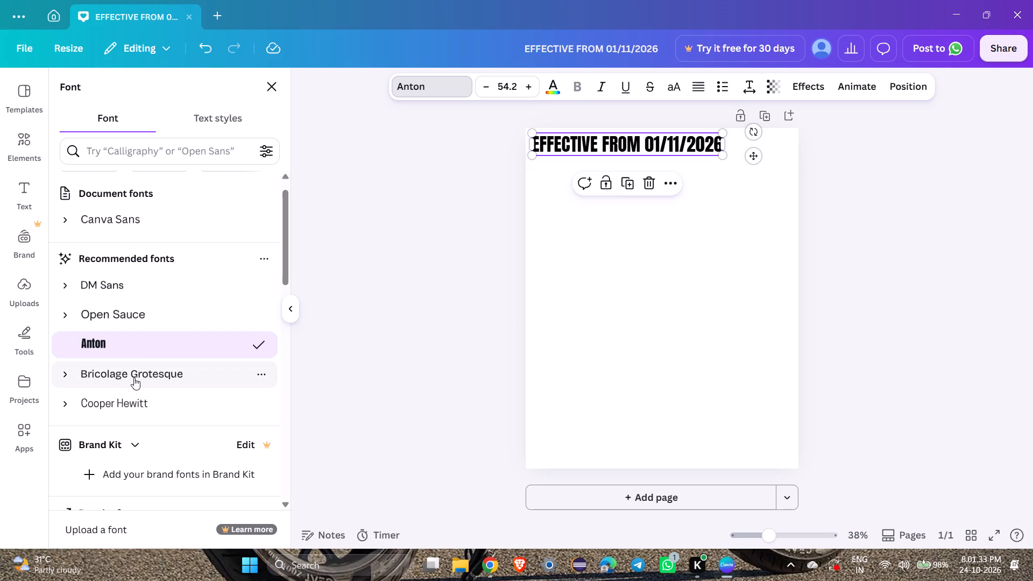
Change the font of the "EFFECTIVE FROM 01/11/2026" text to Archivo Black.
scroll(134, 378, "down", 5)
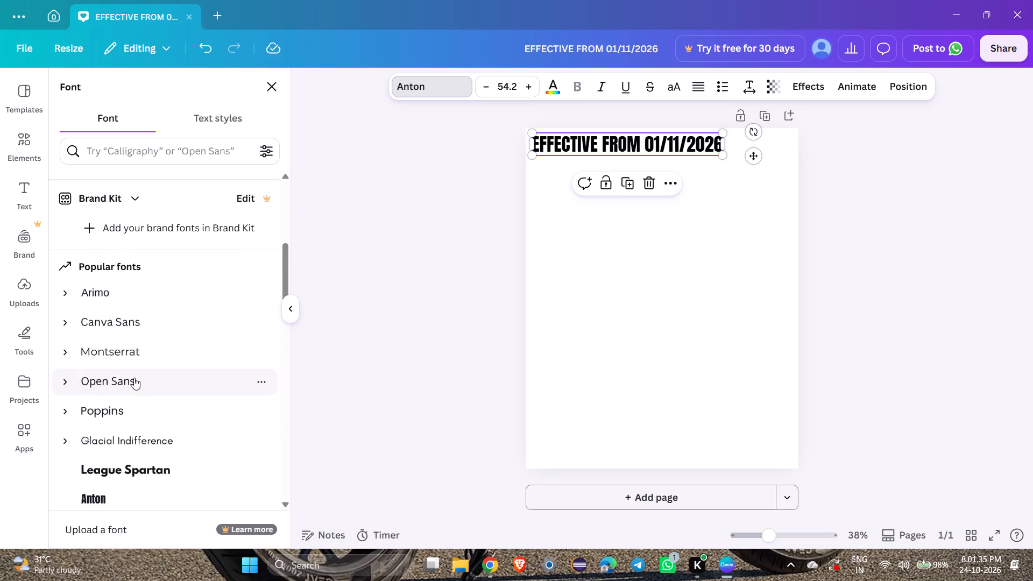
scroll(134, 378, "down", 1)
left_click(125, 374)
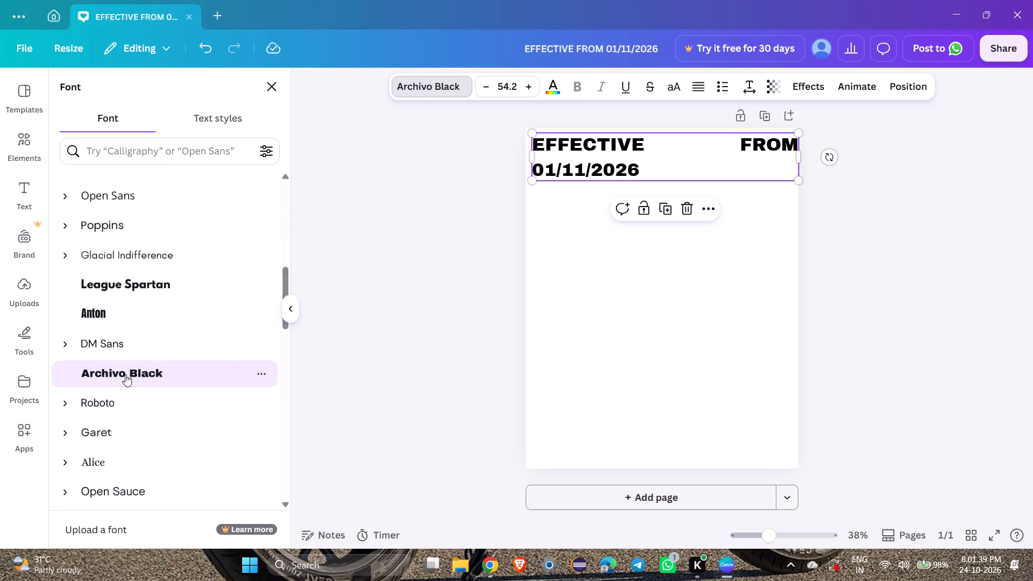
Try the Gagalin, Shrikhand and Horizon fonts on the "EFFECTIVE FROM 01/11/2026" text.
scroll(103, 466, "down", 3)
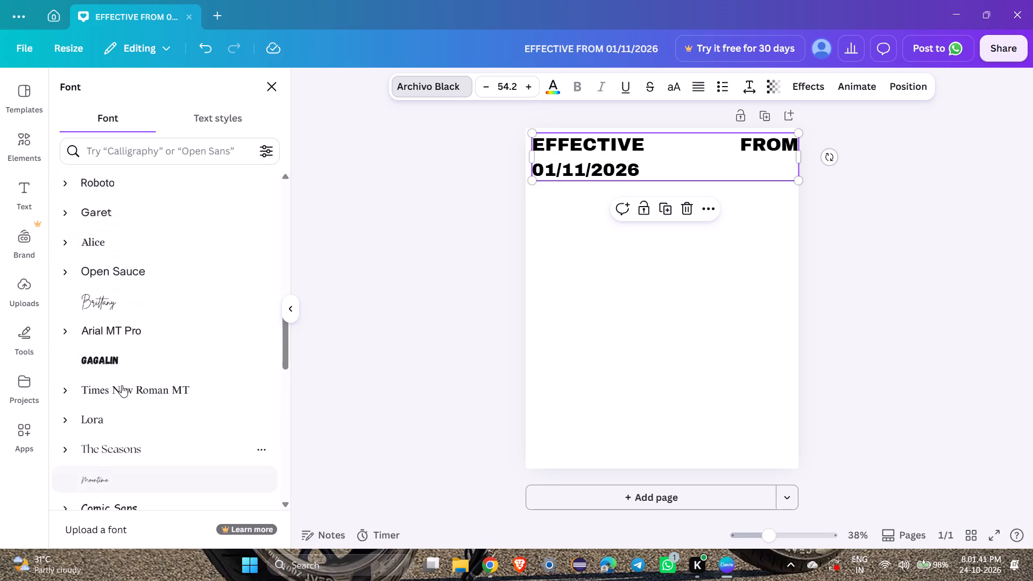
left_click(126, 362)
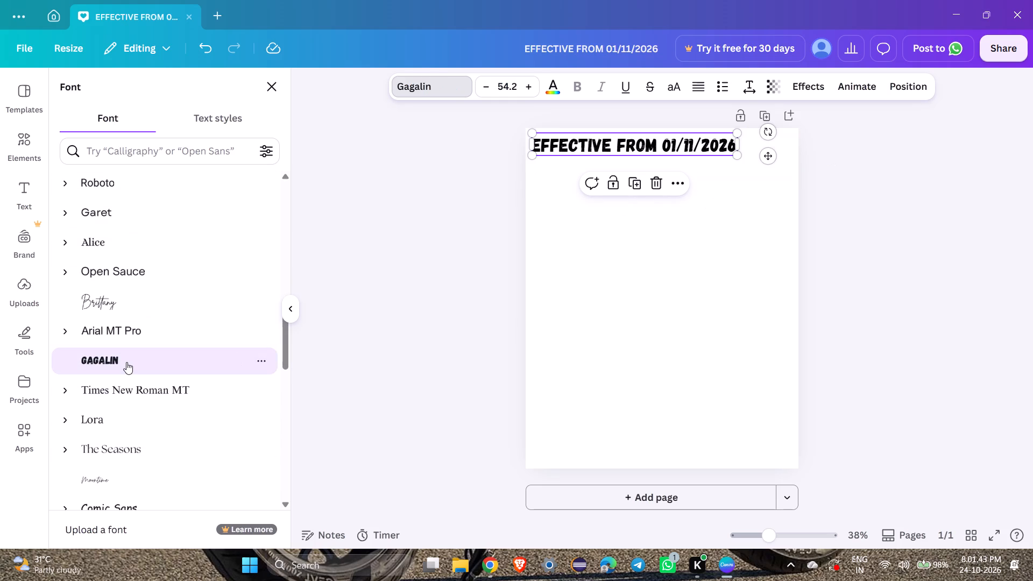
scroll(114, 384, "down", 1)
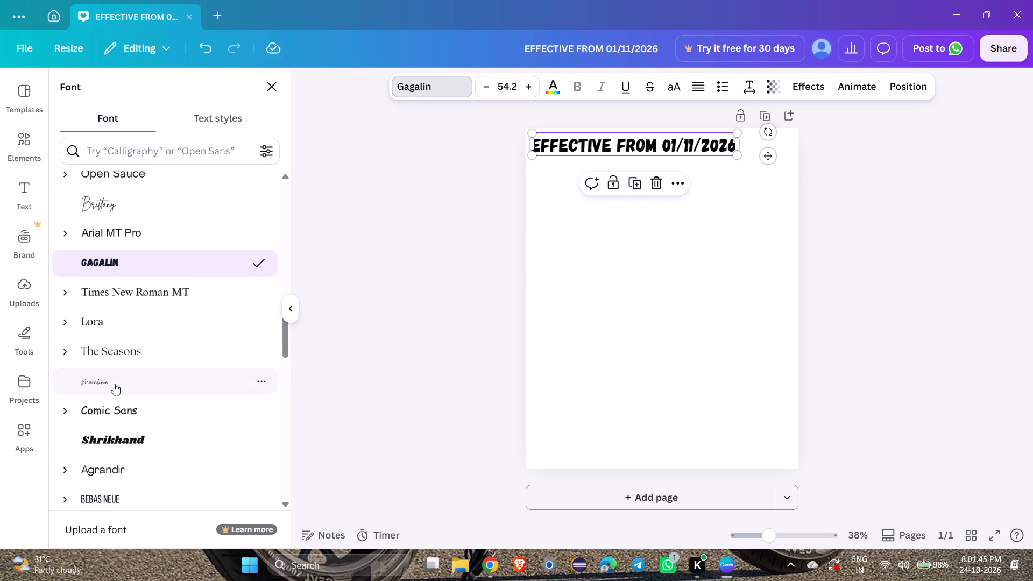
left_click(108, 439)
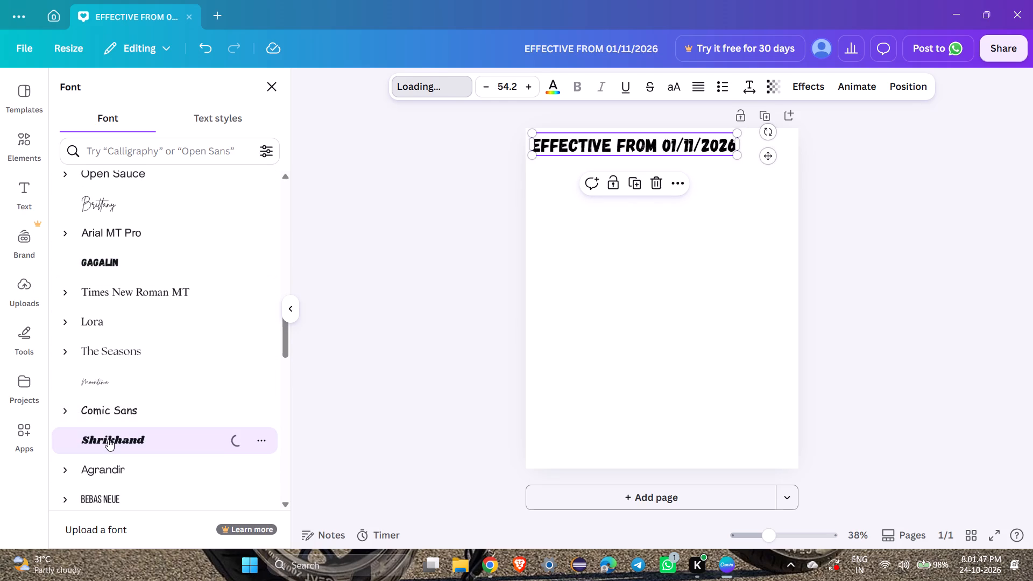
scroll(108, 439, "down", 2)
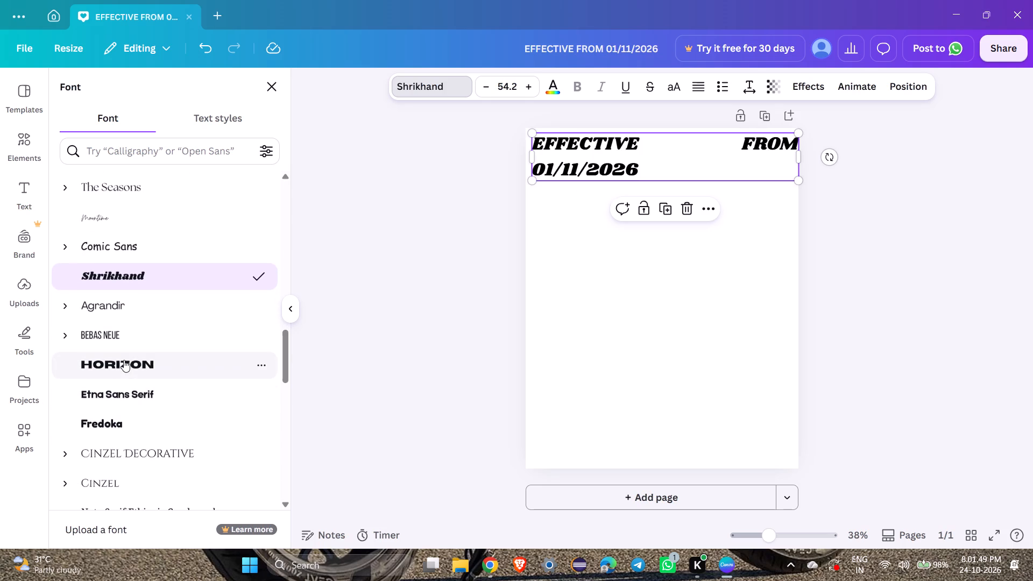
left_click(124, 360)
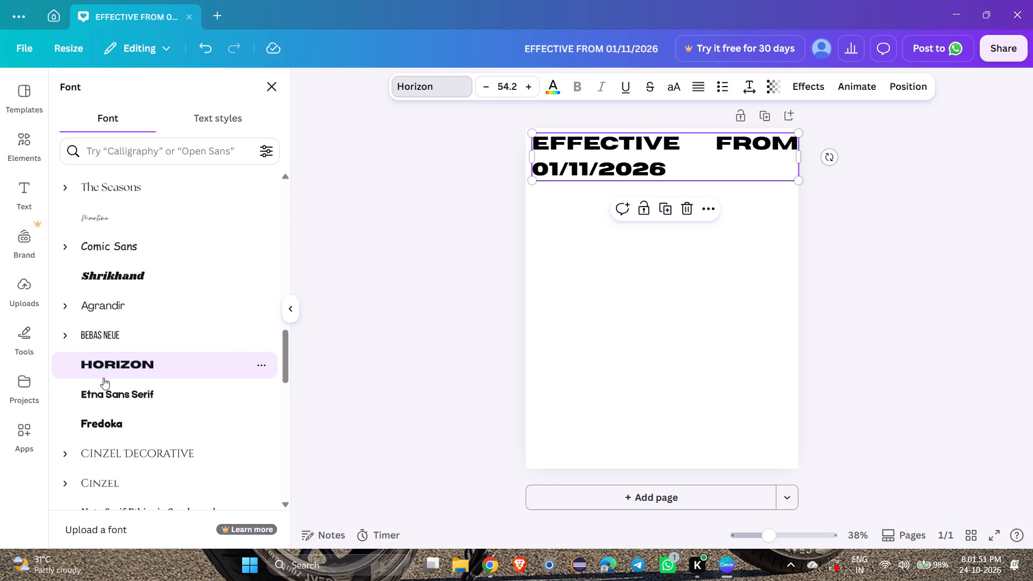
Change the font of the "EFFECTIVE FROM 01/11/2026" text to Fredoka.
left_click(93, 414)
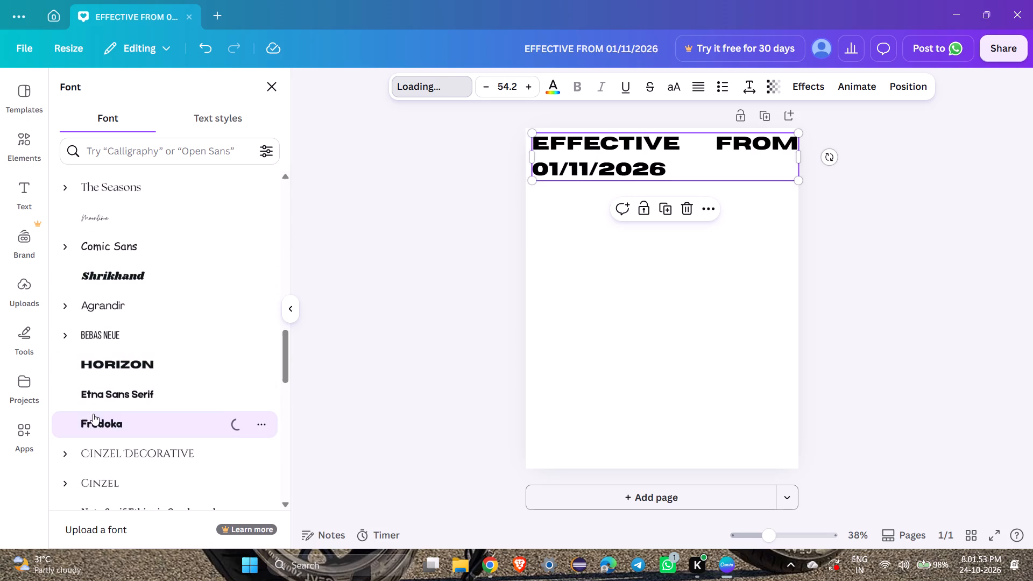
left_click(893, 233)
left_click(893, 233)
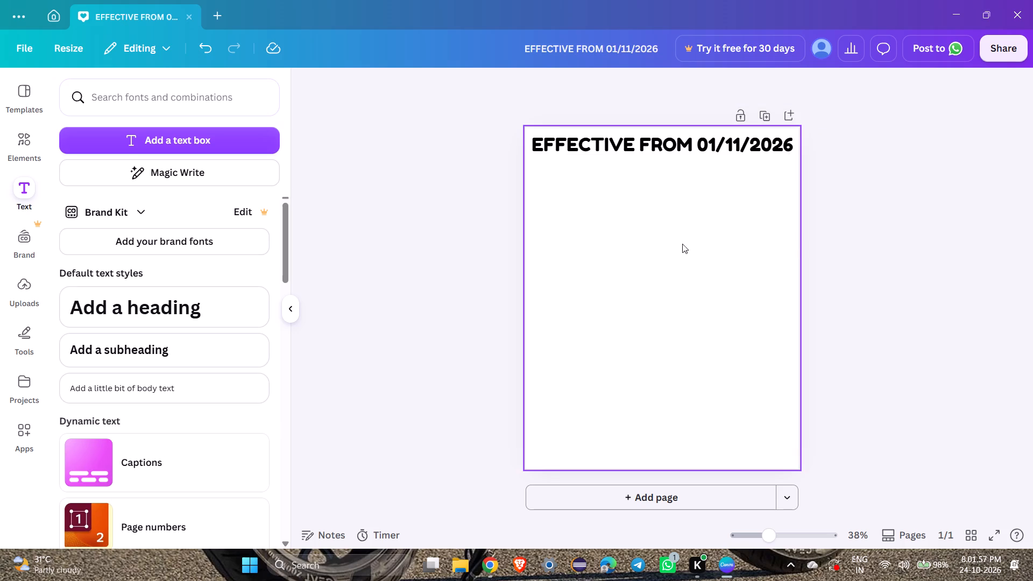
left_click(886, 235)
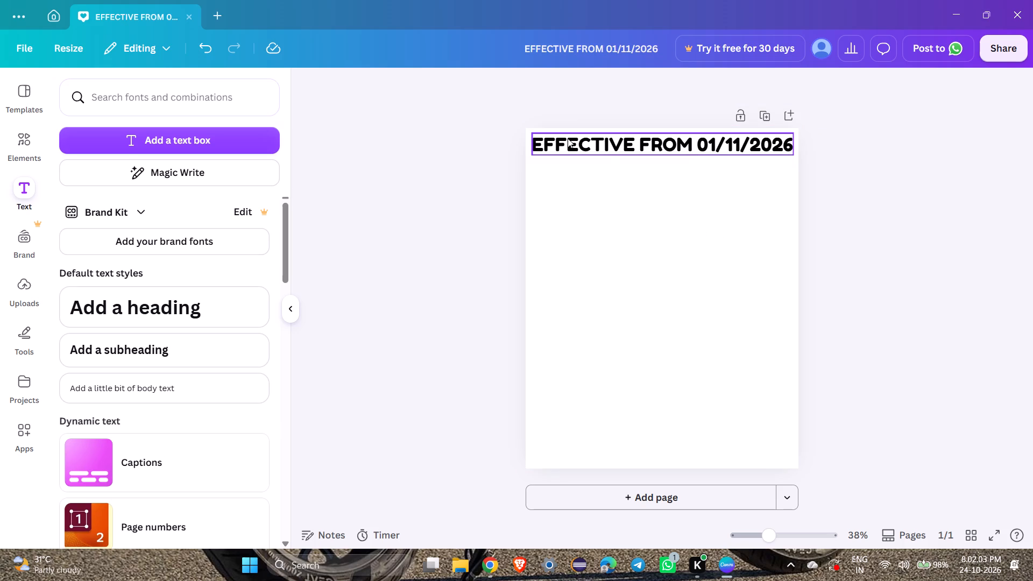
Reduce the font size of the "EFFECTIVE FROM 01/11/2026" heading to 45.2.
left_click(535, 142)
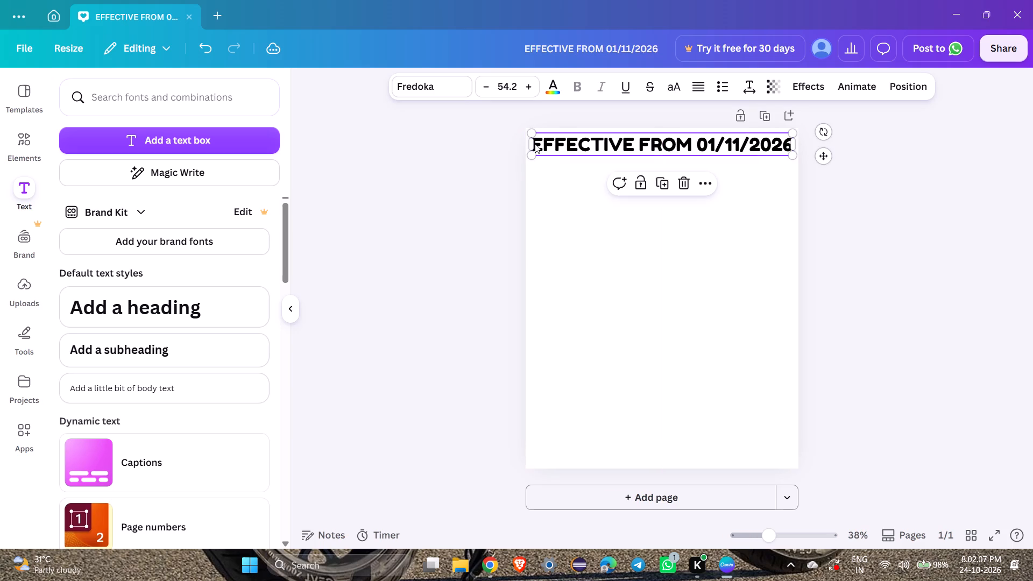
left_click(692, 145)
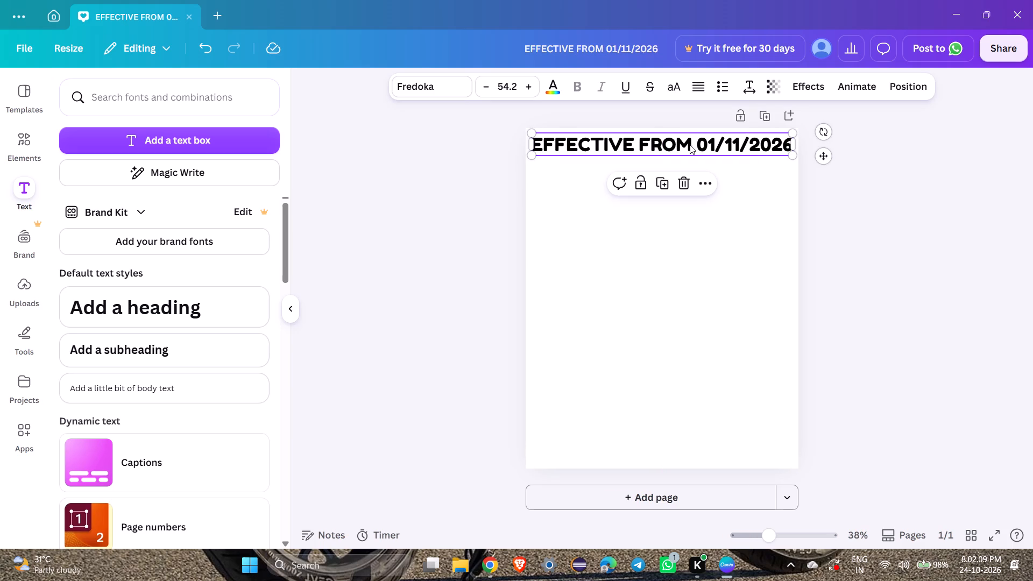
left_click(691, 144)
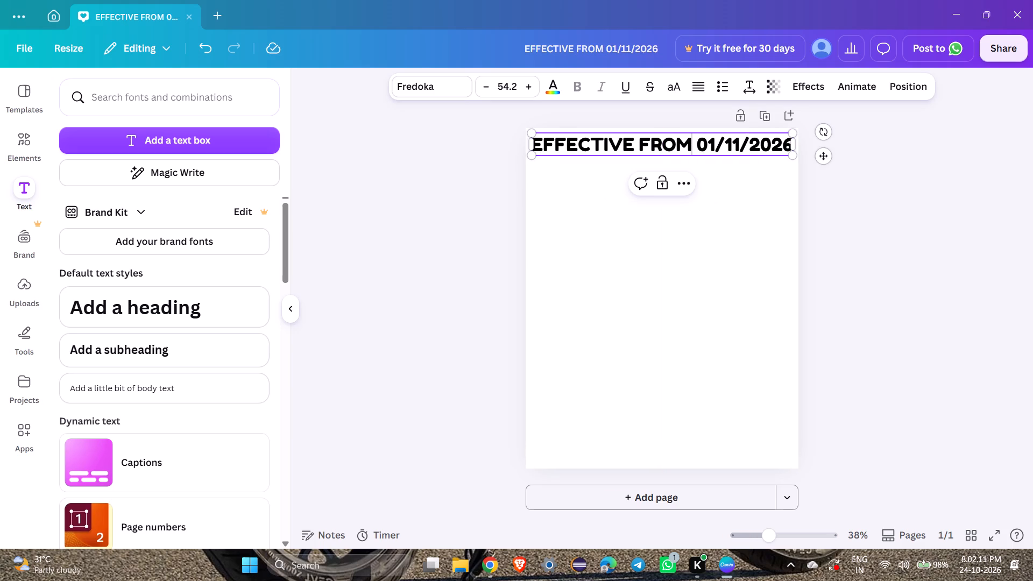
left_click_drag(691, 144, 546, 156)
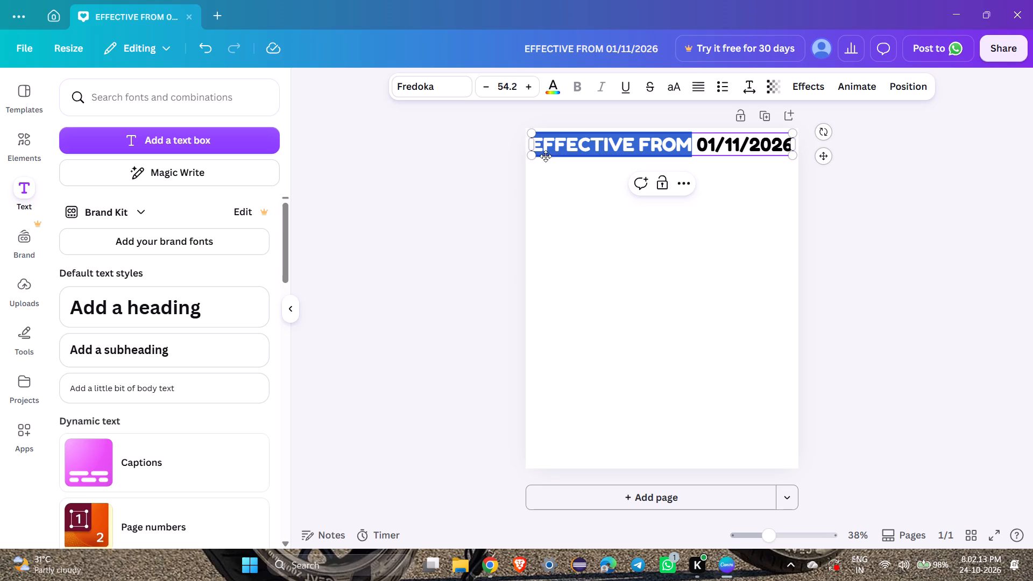
left_click_drag(546, 156, 543, 156)
left_click(489, 88)
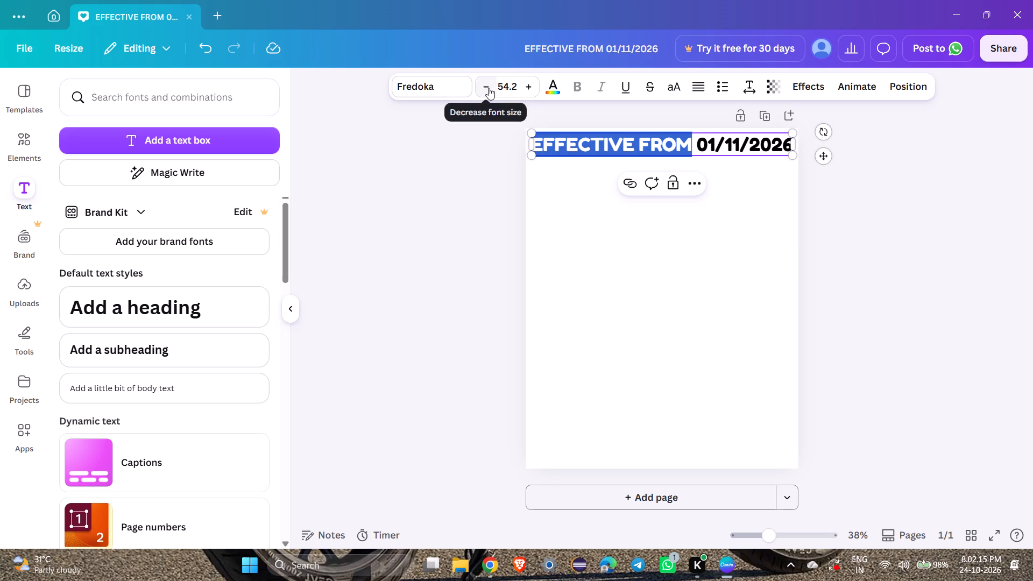
triple_click(489, 88)
double_click(489, 88)
triple_click(489, 88)
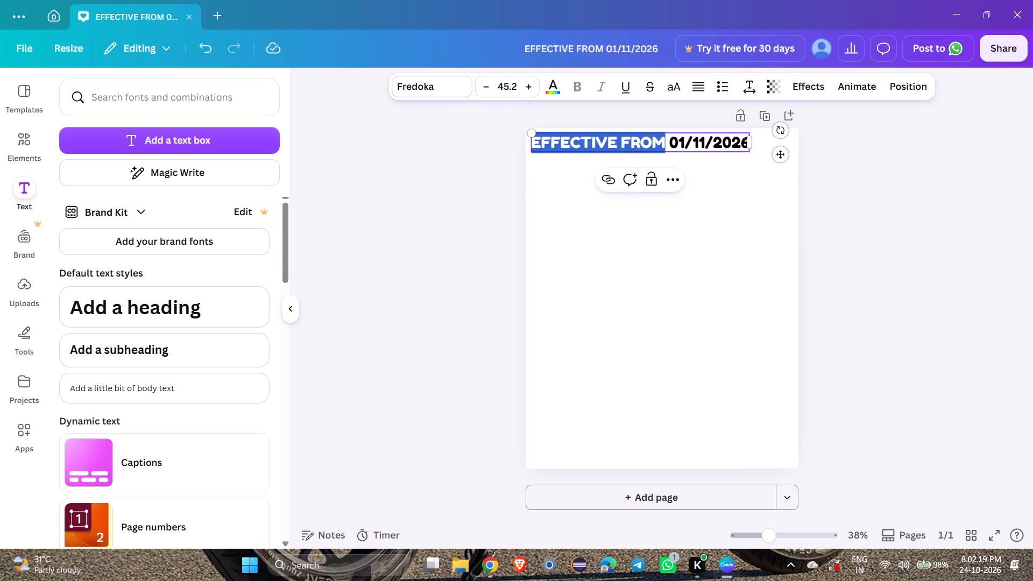
left_click(667, 183)
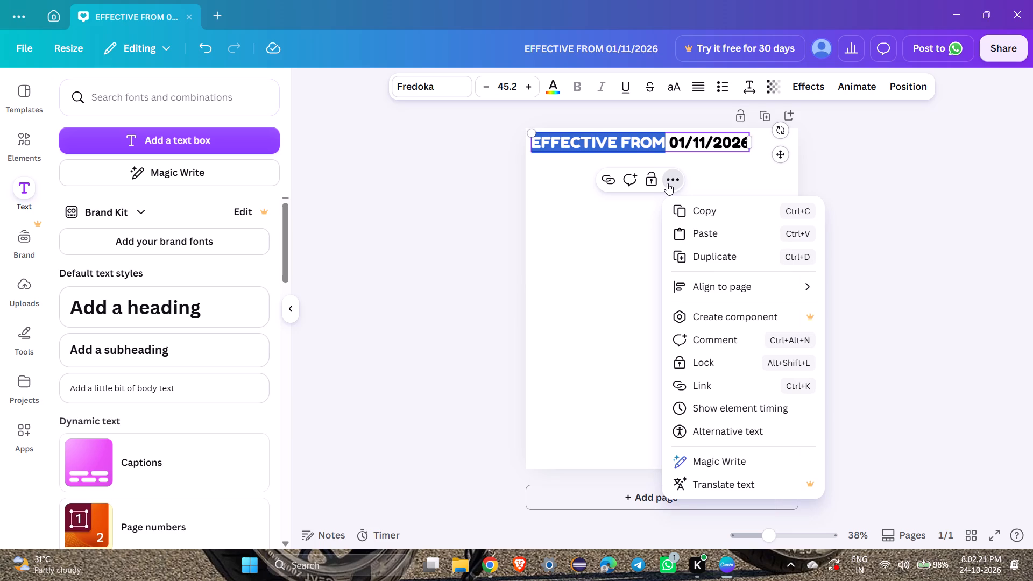
left_click(846, 186)
Insert extra spaces and a hyphen between "EFFECTIVE FROM" and "01/11/2026" in the heading.
left_click(663, 140)
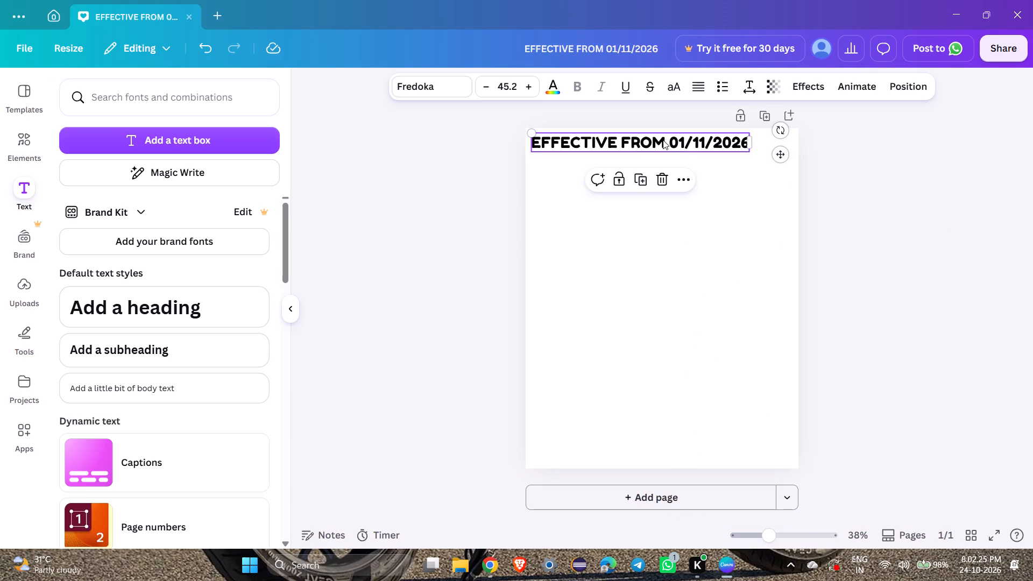
left_click(669, 140)
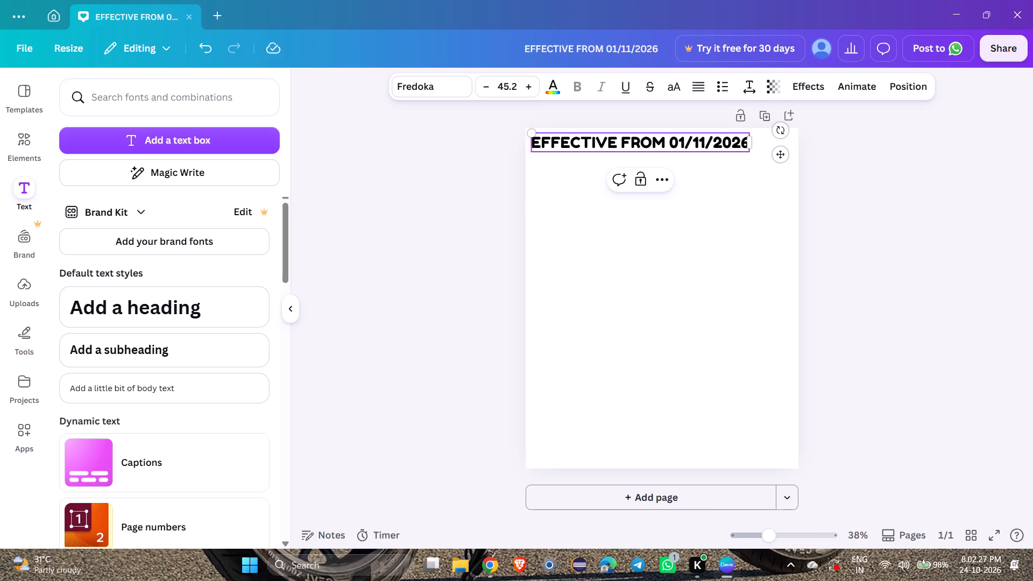
key("space")
key("space")
key("space")
key("space")
key("space")
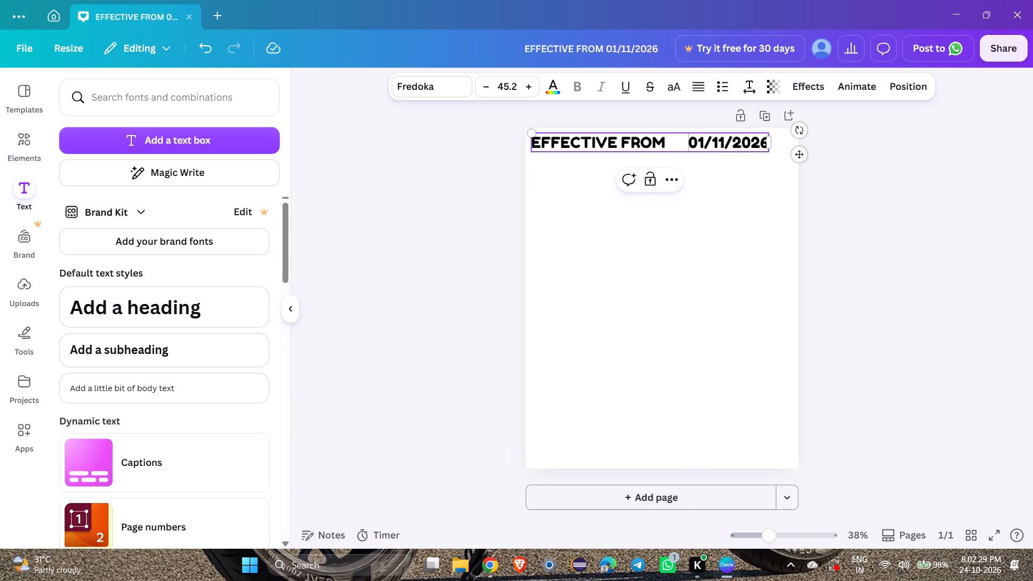
key("Left")
key("Left")
key("Left")
key("minus")
key("BackSpace")
key("shift+underscore")
key("BackSpace")
key("minus")
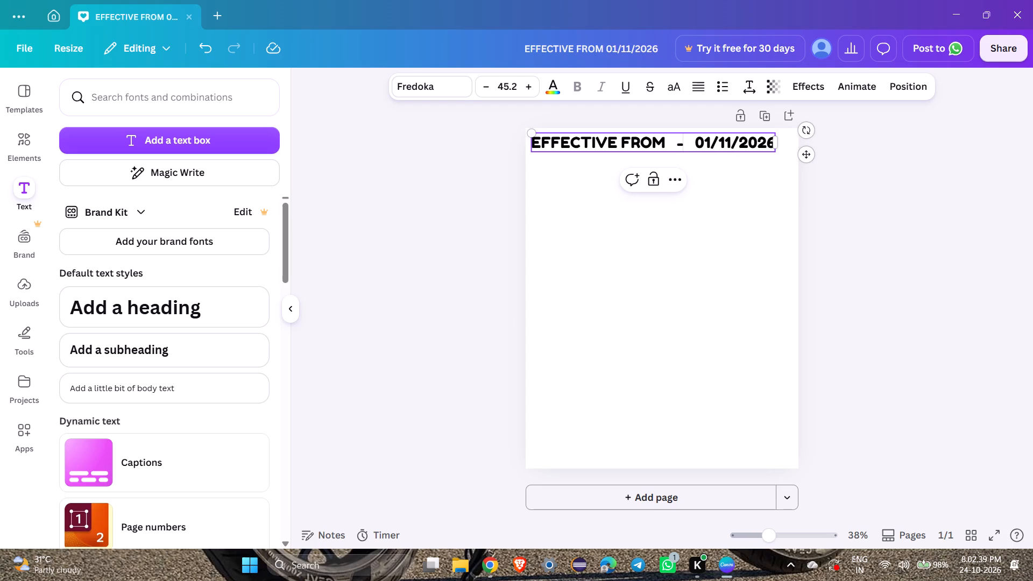
left_click(925, 210)
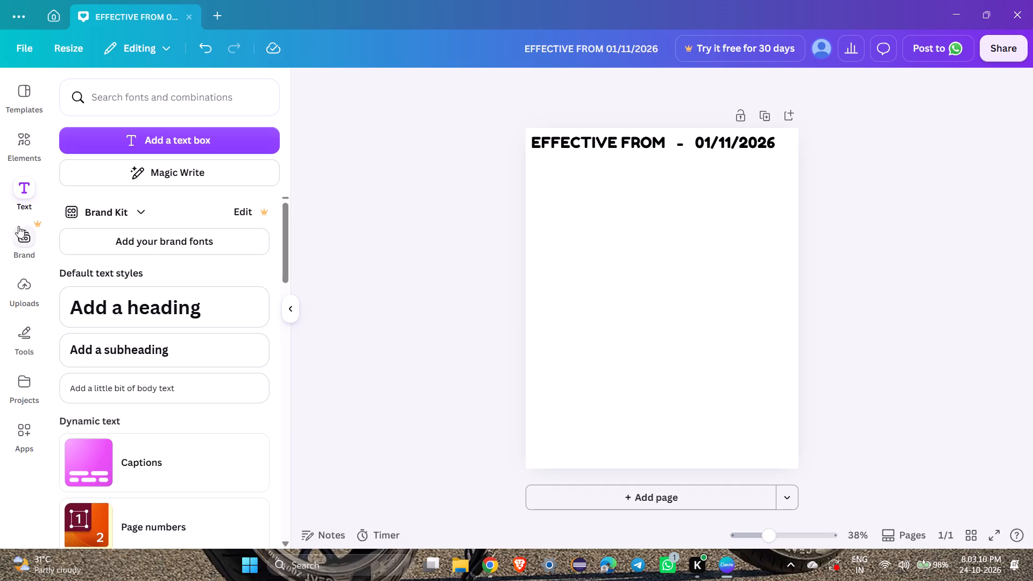
Browse the font combinations and add the orange "BOO!" text style to the page below the heading.
left_click(23, 142)
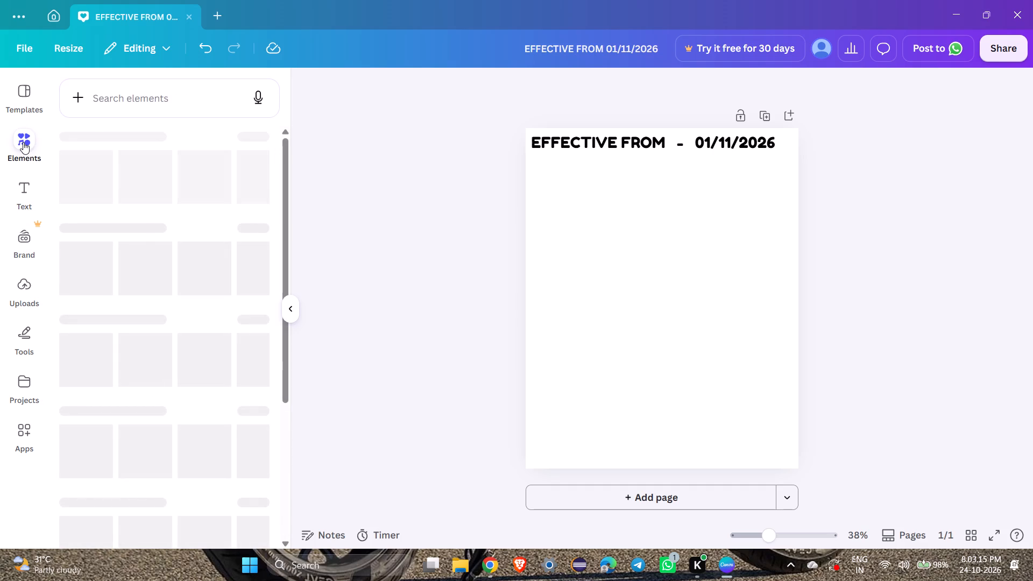
left_click(23, 142)
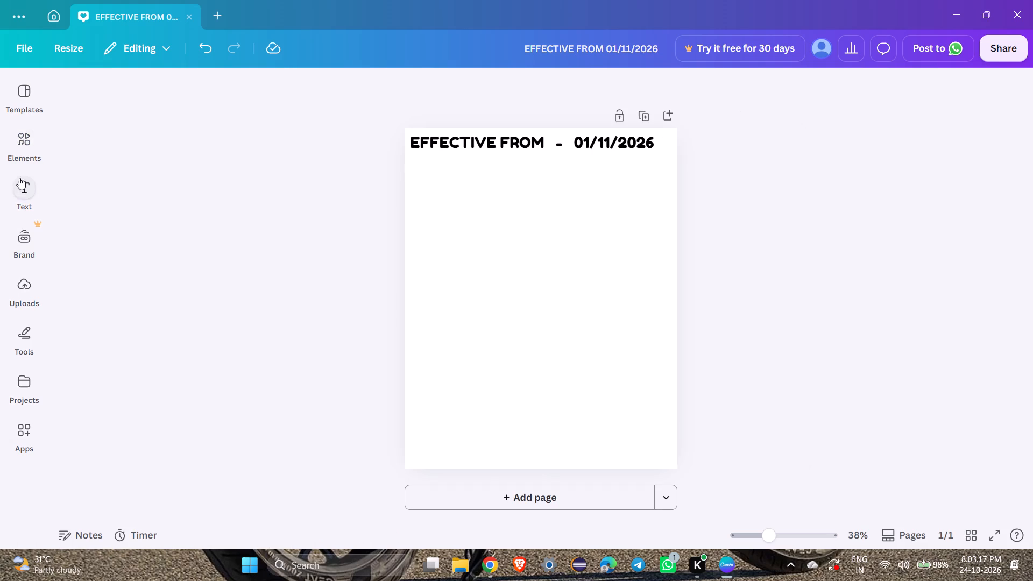
left_click(18, 193)
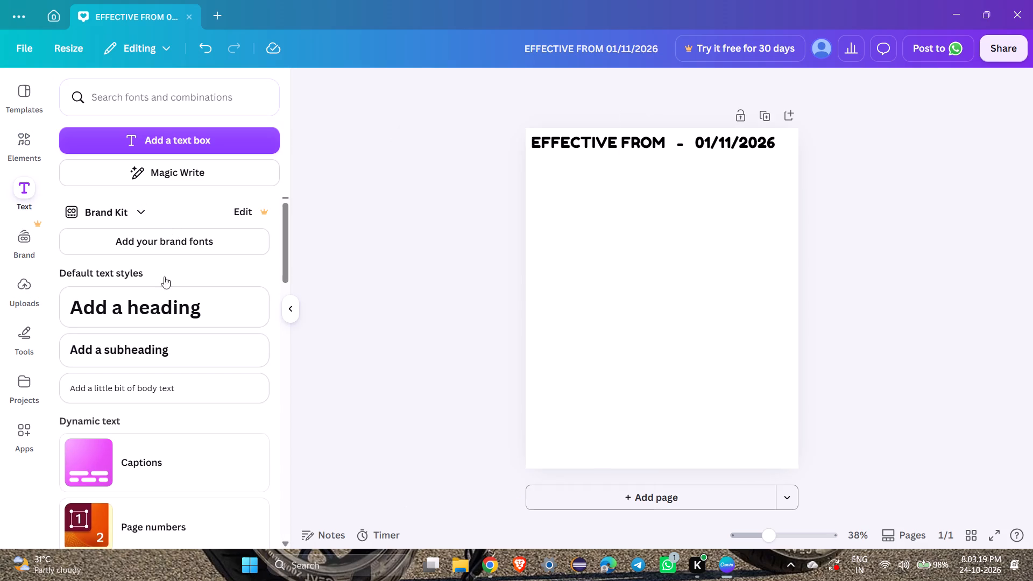
scroll(162, 314, "down", 4)
scroll(162, 314, "up", 4)
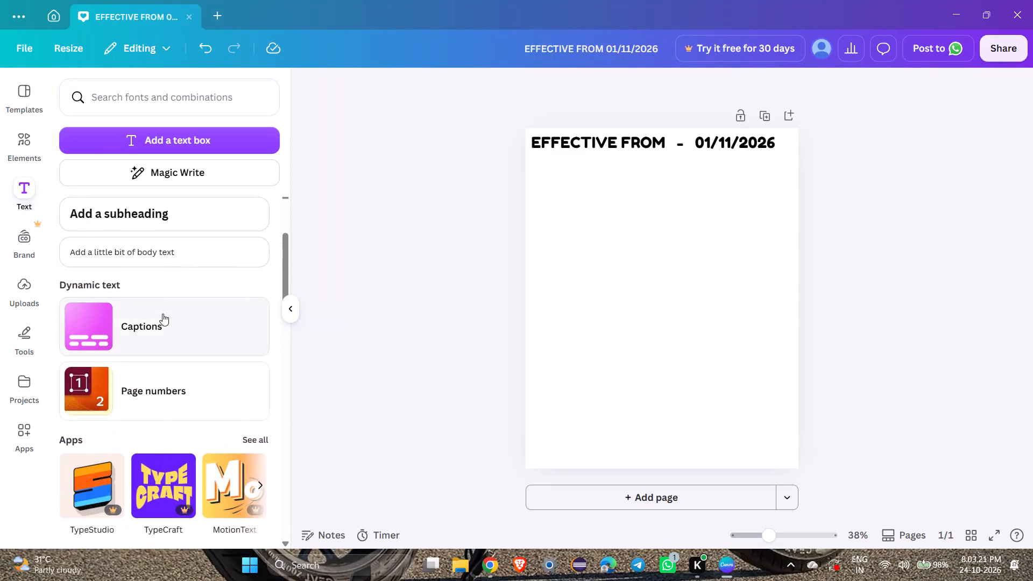
scroll(162, 314, "down", 12)
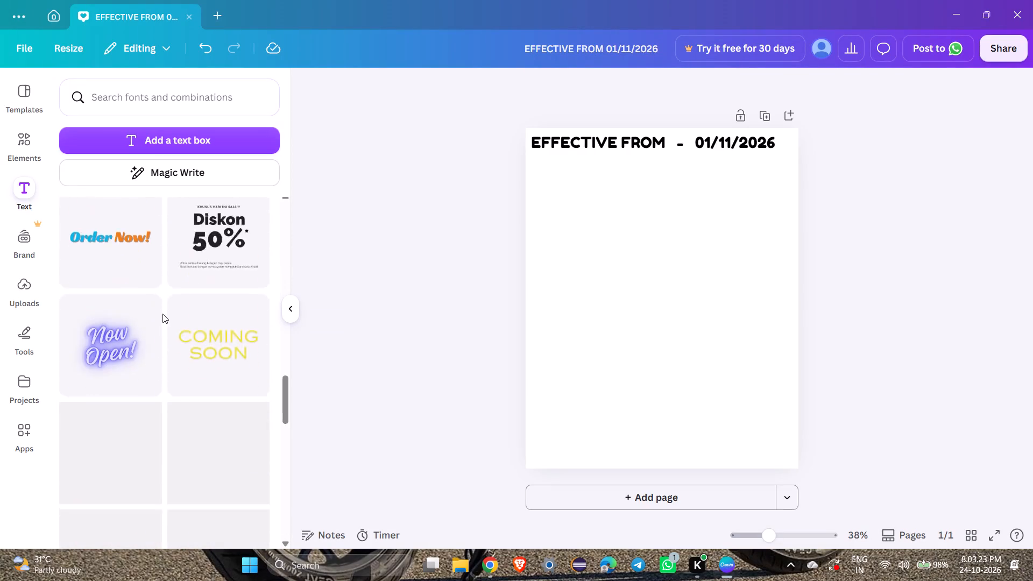
scroll(162, 314, "down", 5)
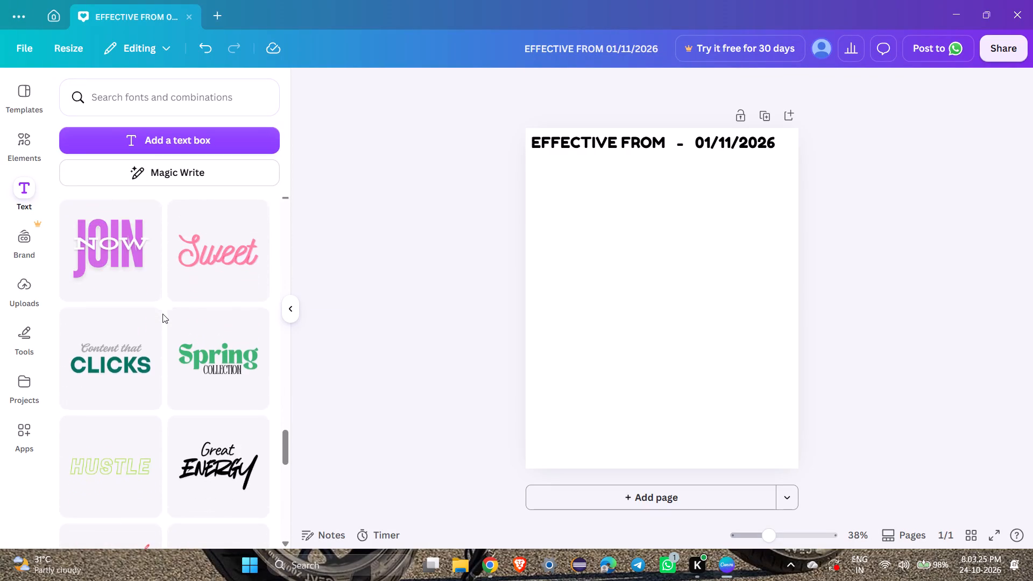
scroll(162, 314, "down", 4)
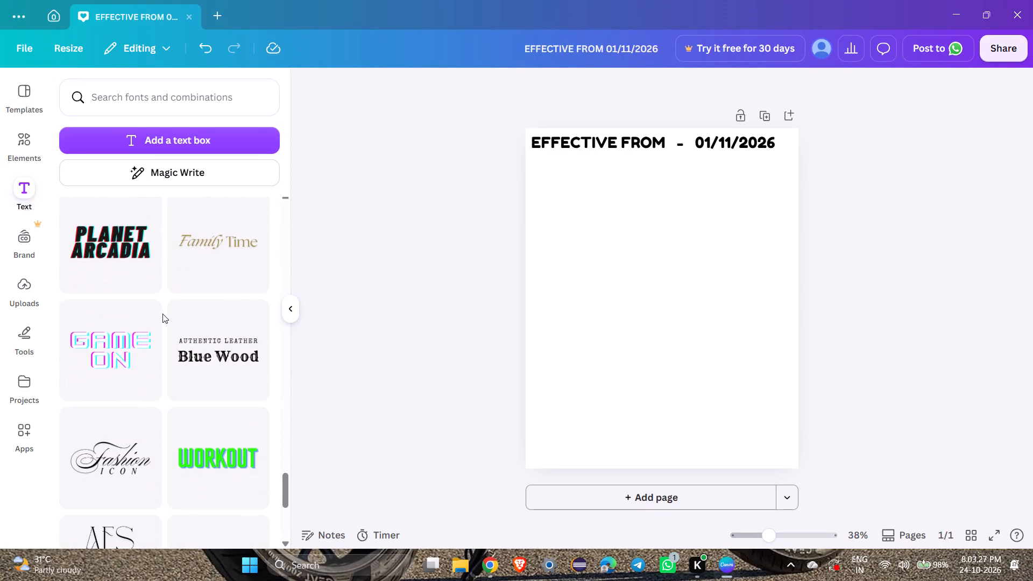
scroll(162, 314, "down", 1)
scroll(162, 314, "up", 5)
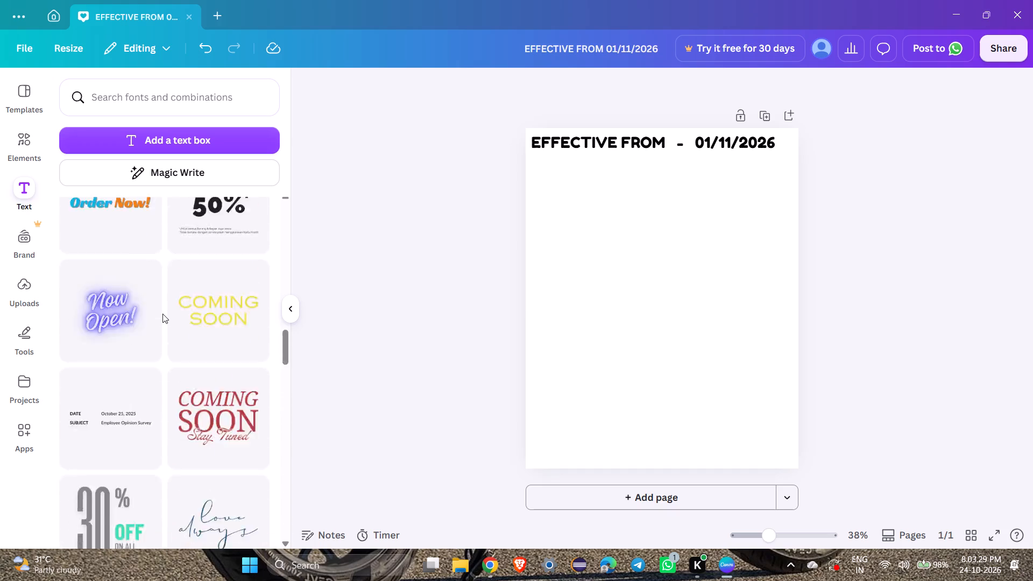
scroll(162, 314, "up", 3)
scroll(162, 314, "down", 4)
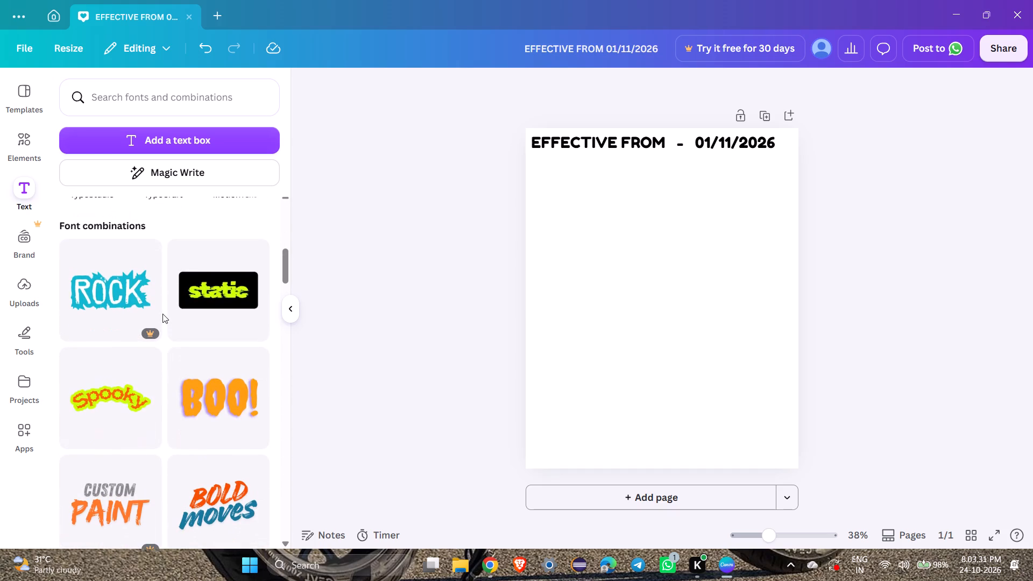
scroll(162, 314, "down", 1)
left_click(210, 323)
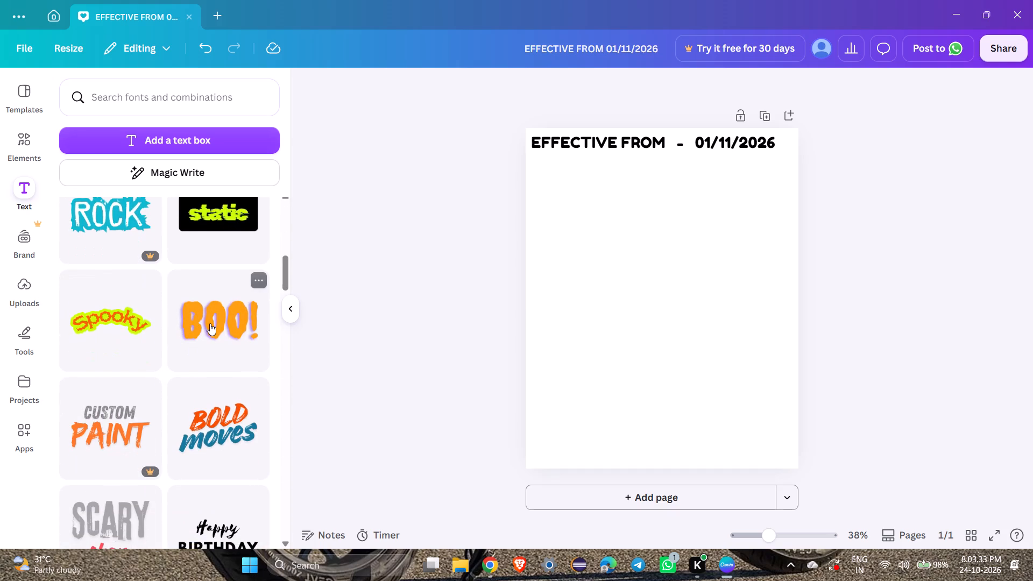
Replace "BOO" with "SK" in the orange styled text, keeping the exclamation mark so it reads "SK!".
left_click(669, 312)
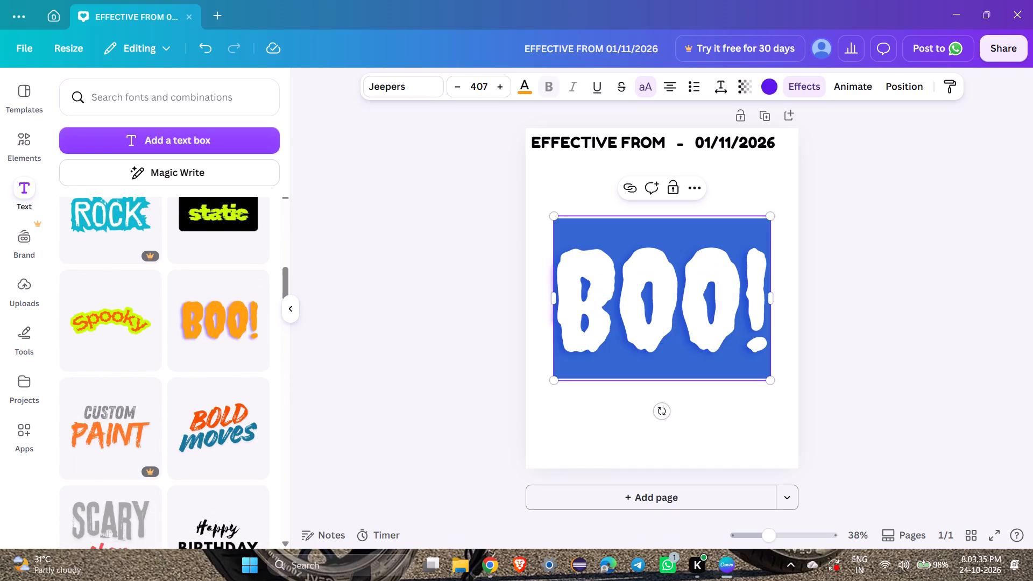
left_click(669, 312)
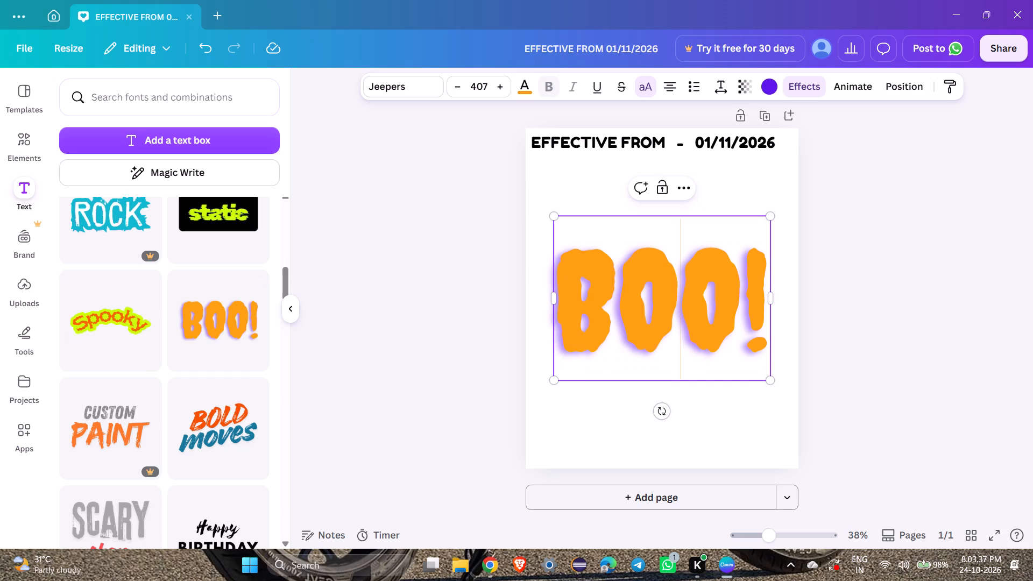
double_click(669, 312)
key("s")
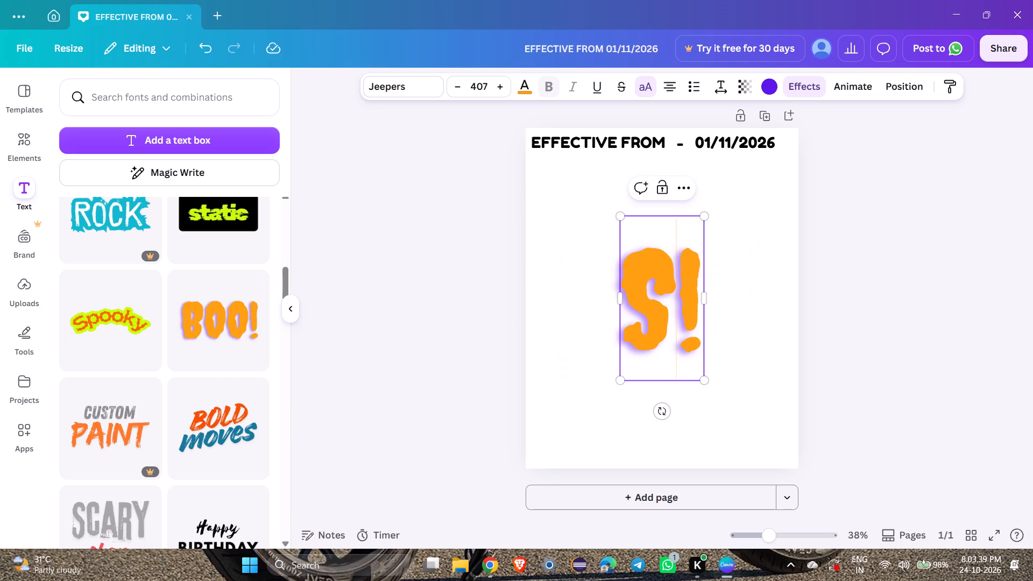
key("k")
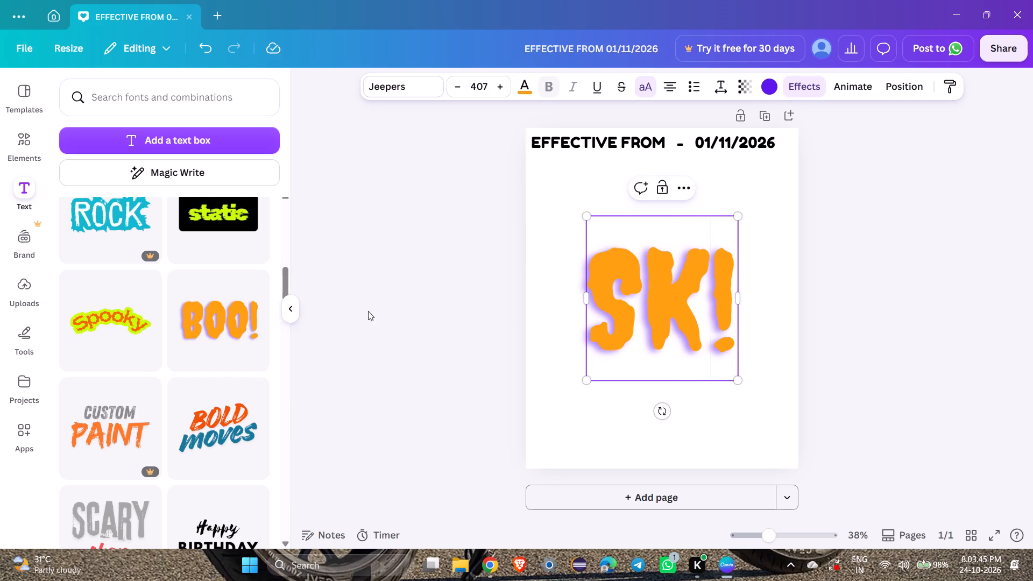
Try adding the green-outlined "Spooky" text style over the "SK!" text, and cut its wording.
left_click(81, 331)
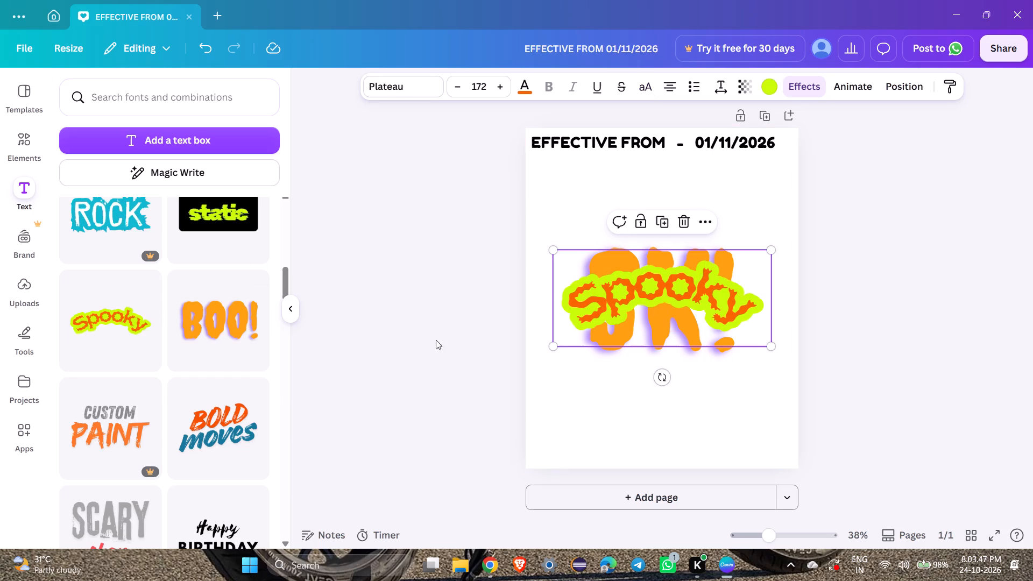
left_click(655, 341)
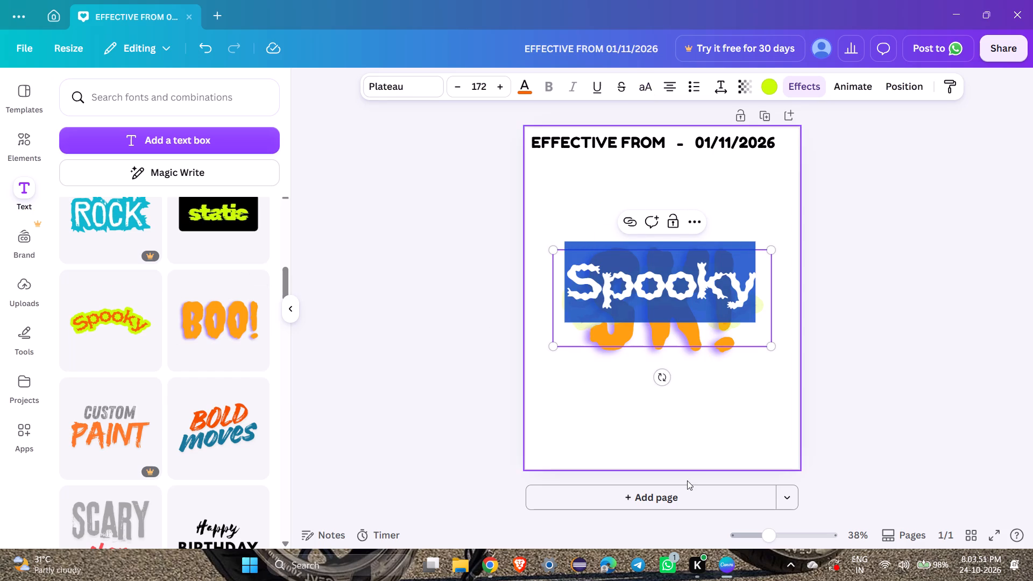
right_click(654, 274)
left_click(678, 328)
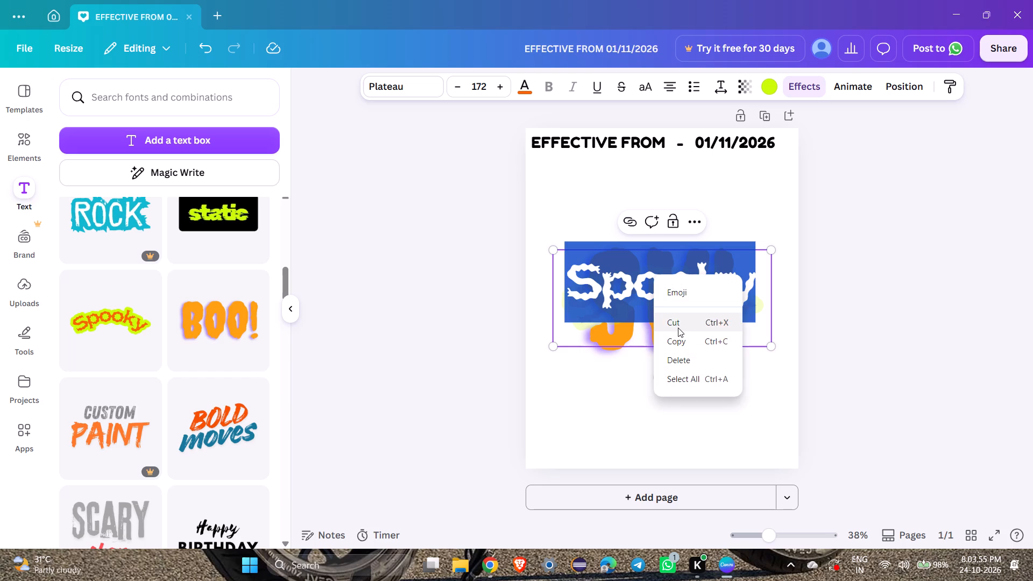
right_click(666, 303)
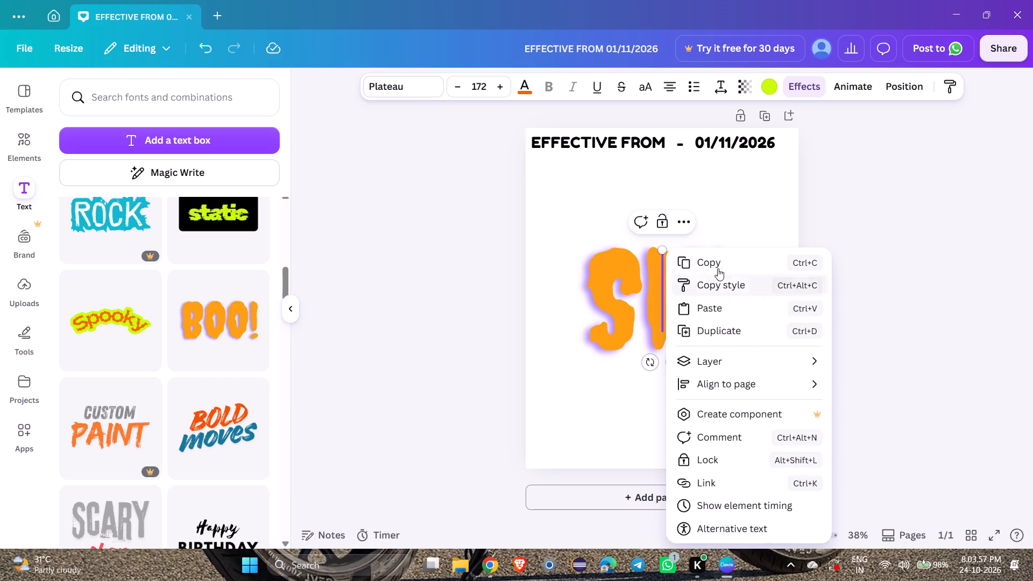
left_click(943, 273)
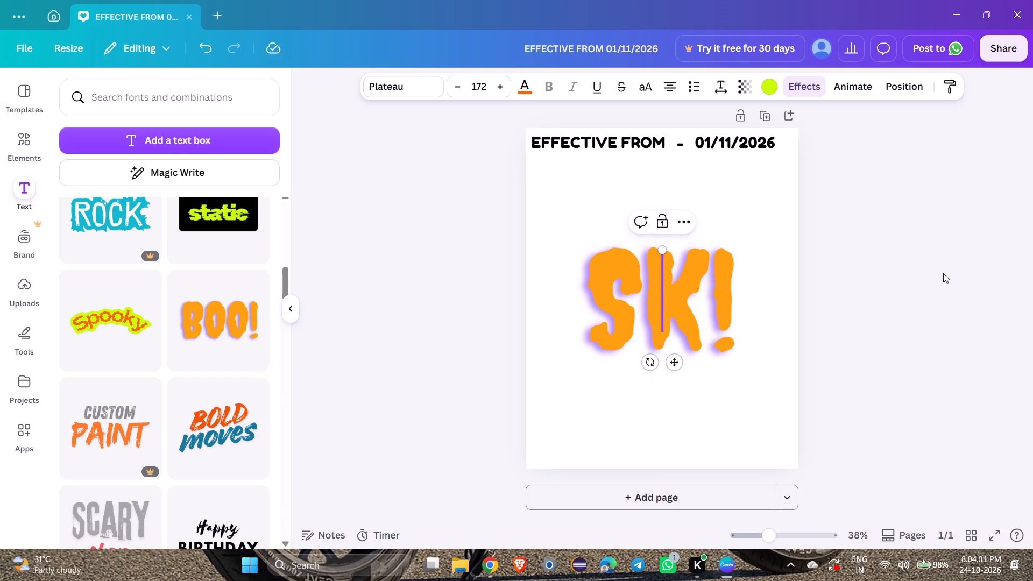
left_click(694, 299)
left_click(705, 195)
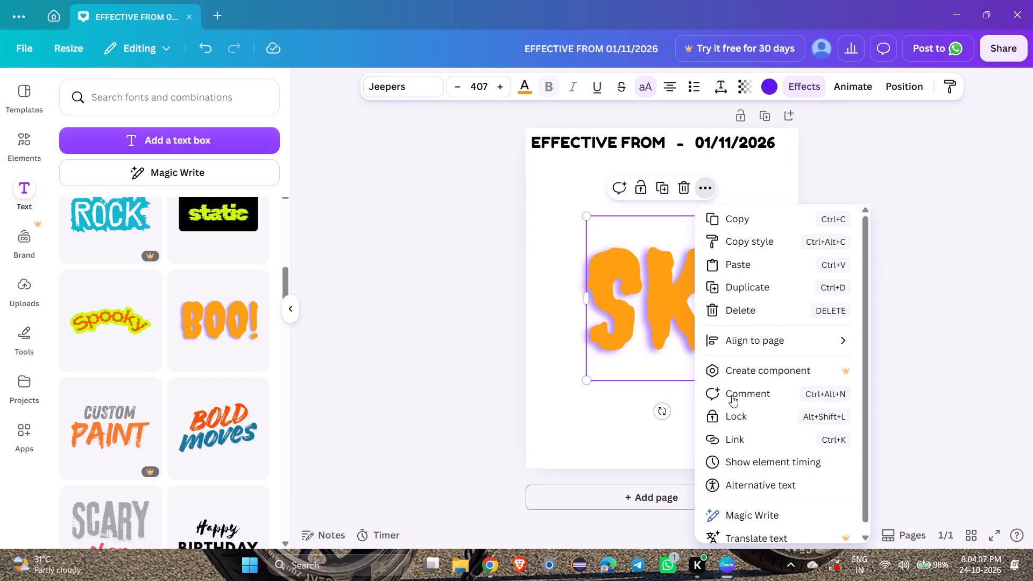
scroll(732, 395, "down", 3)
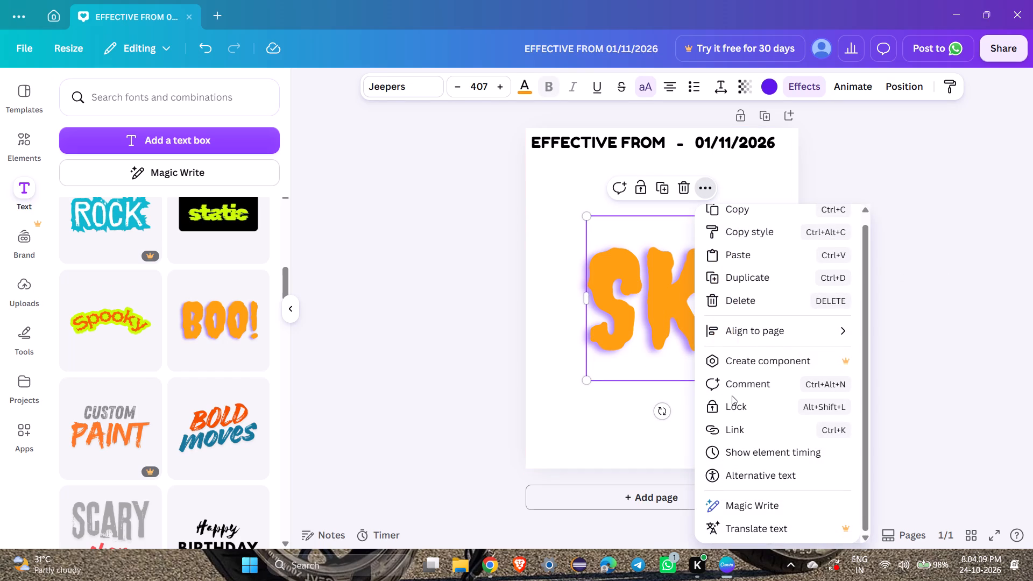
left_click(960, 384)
Lower the transparency value of the orange "SK!" text to 29 so that it looks faded.
left_click(665, 288)
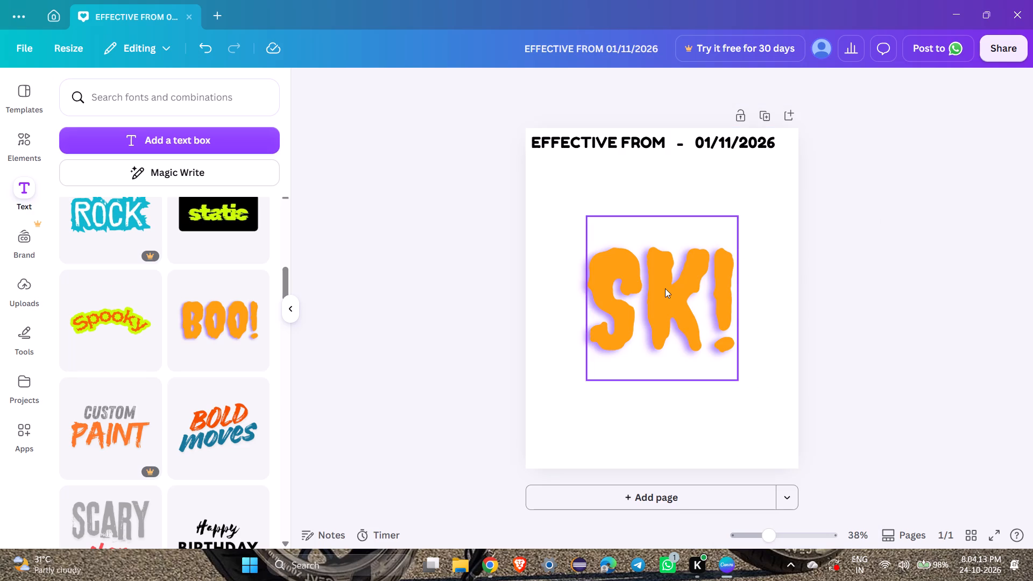
scroll(751, 84, "left", 1)
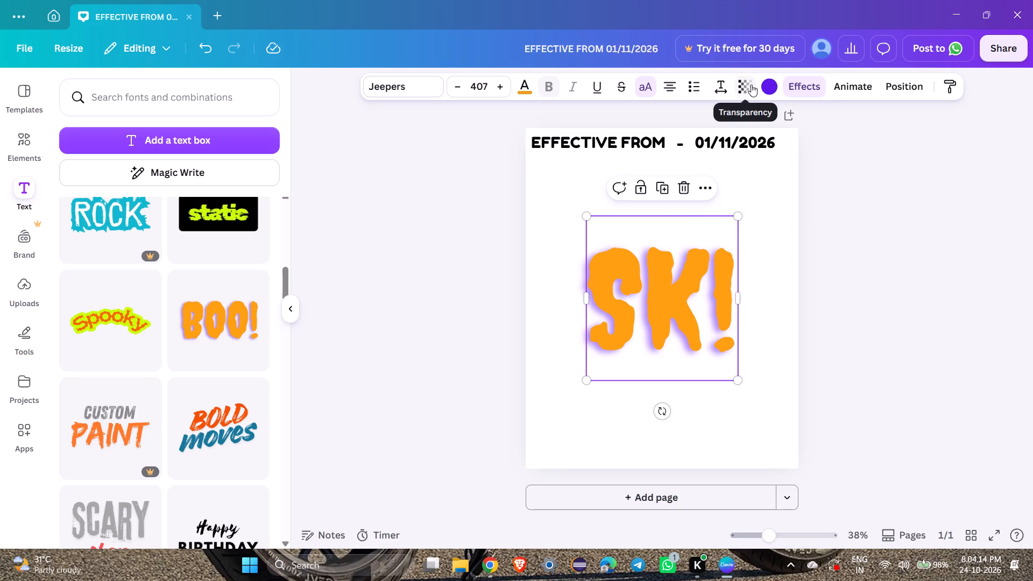
scroll(751, 84, "left", 1)
left_click(743, 84)
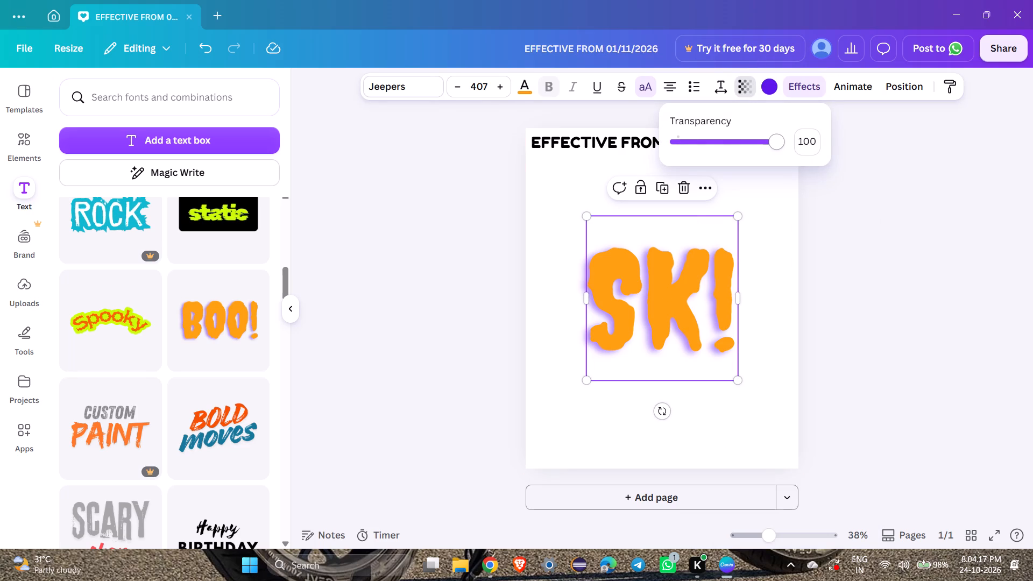
left_click_drag(776, 144, 712, 154)
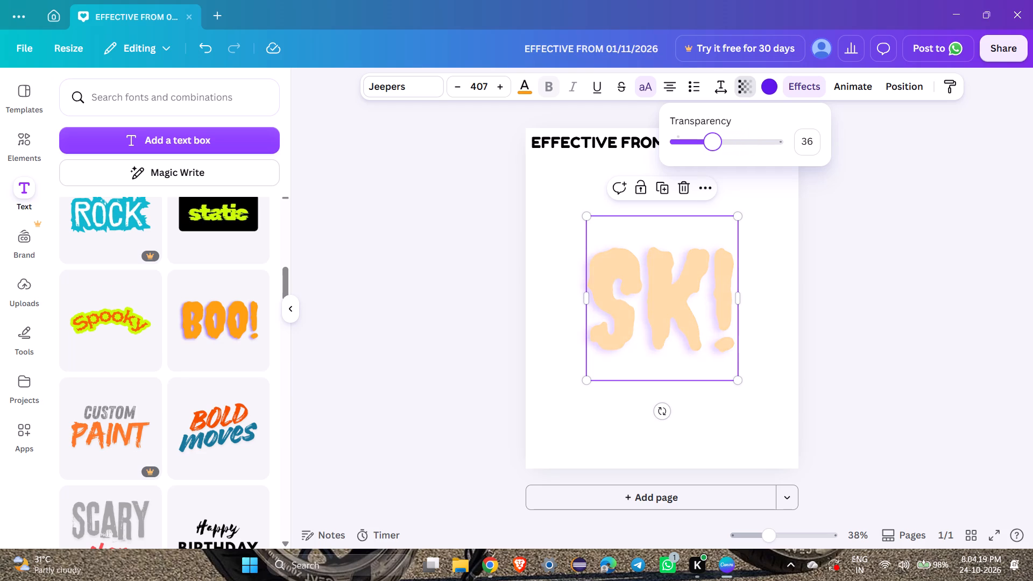
left_click_drag(712, 154, 705, 157)
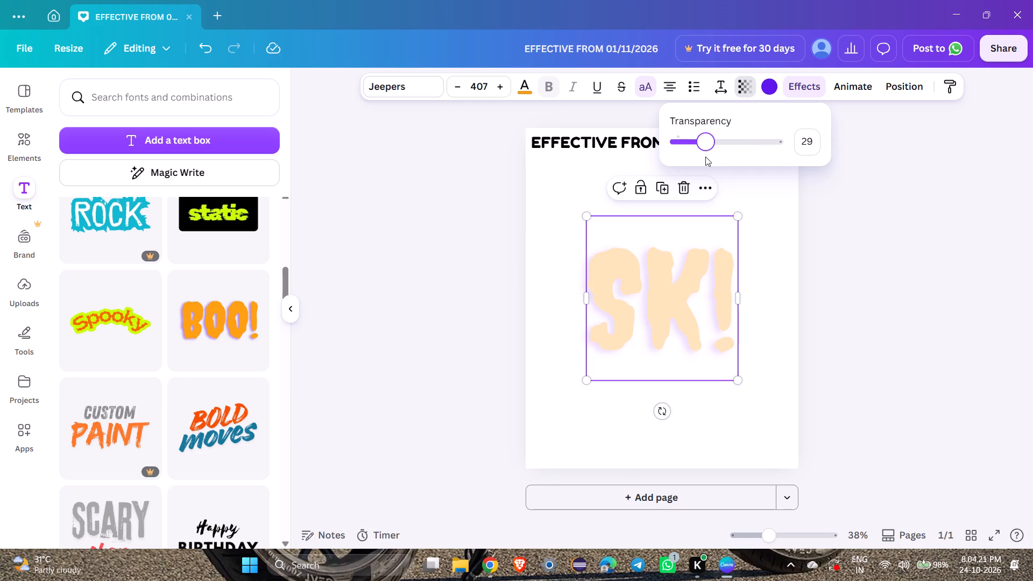
left_click(886, 250)
left_click(886, 250)
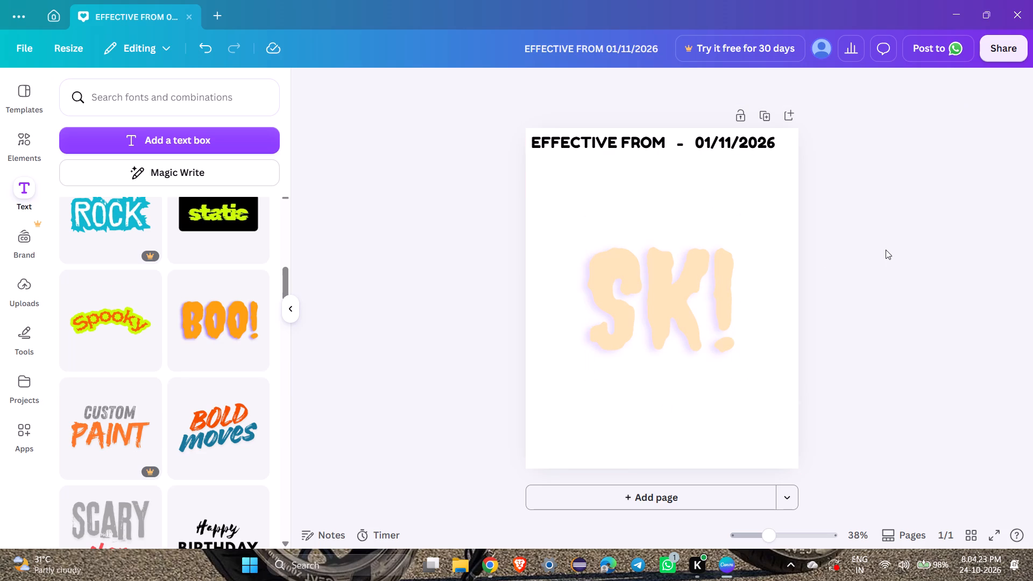
Add the "Spooky" curved text style to the page and place it between the heading and the "SK!" text.
left_click(107, 341)
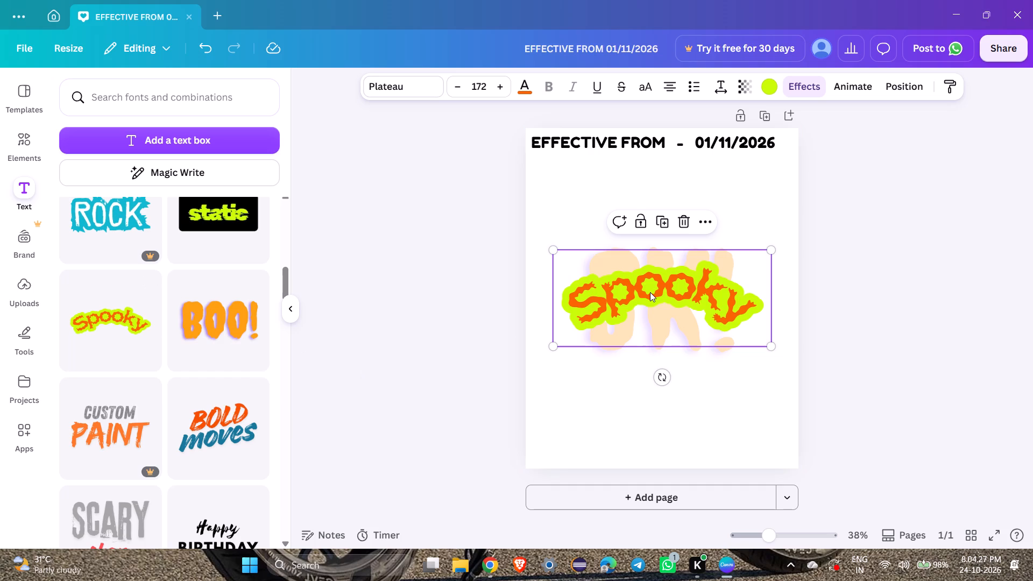
left_click_drag(650, 292, 638, 150)
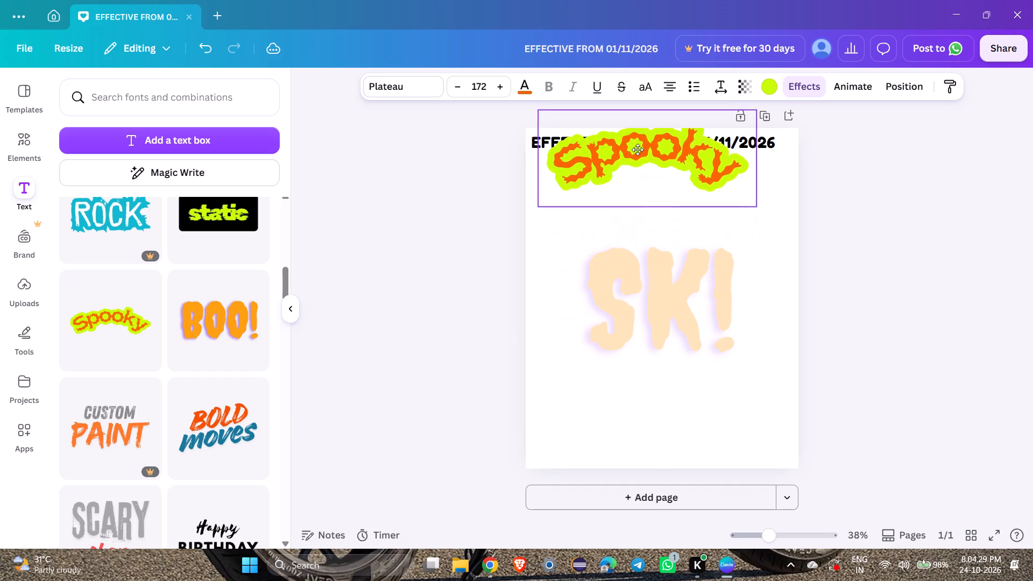
left_click_drag(638, 150, 647, 199)
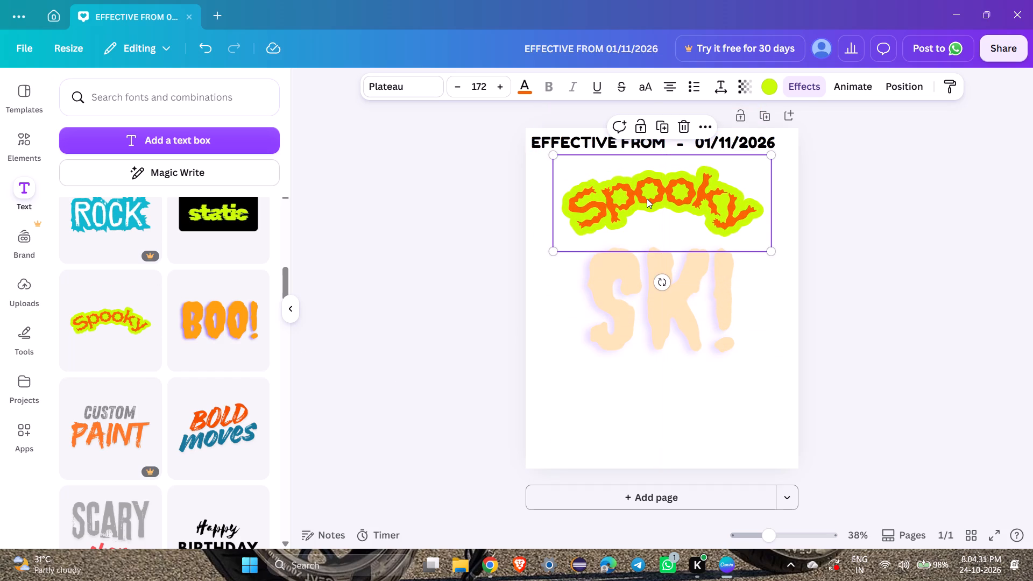
Change the effect colour of the "Spooky" text to black, trying the light orange design colour first.
left_click(763, 83)
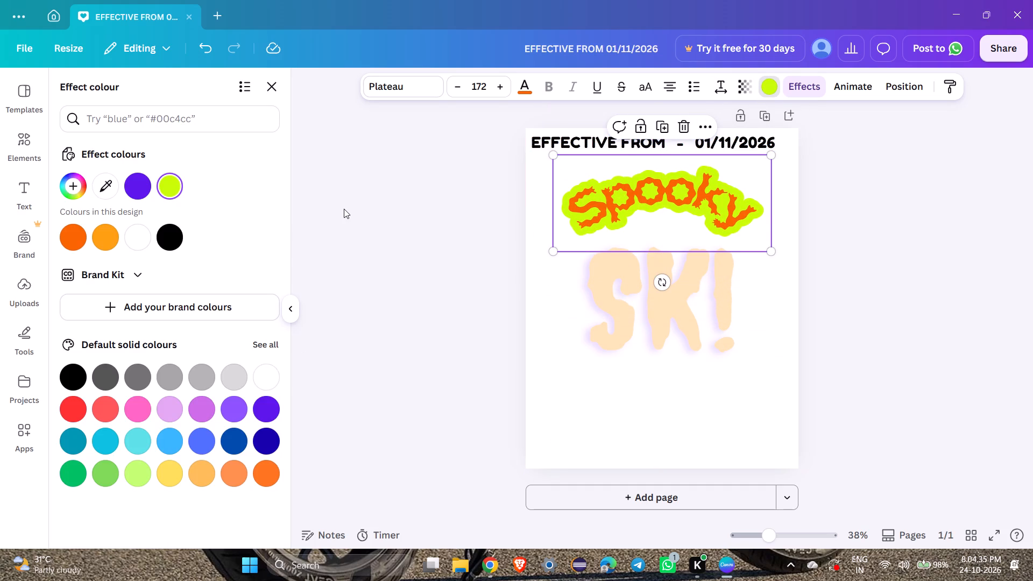
left_click(100, 242)
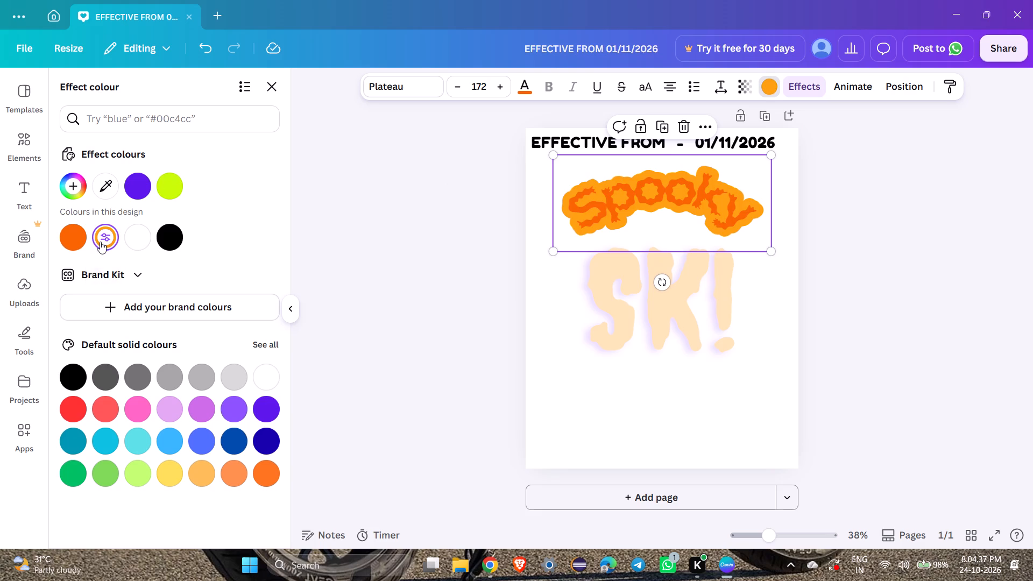
left_click(178, 234)
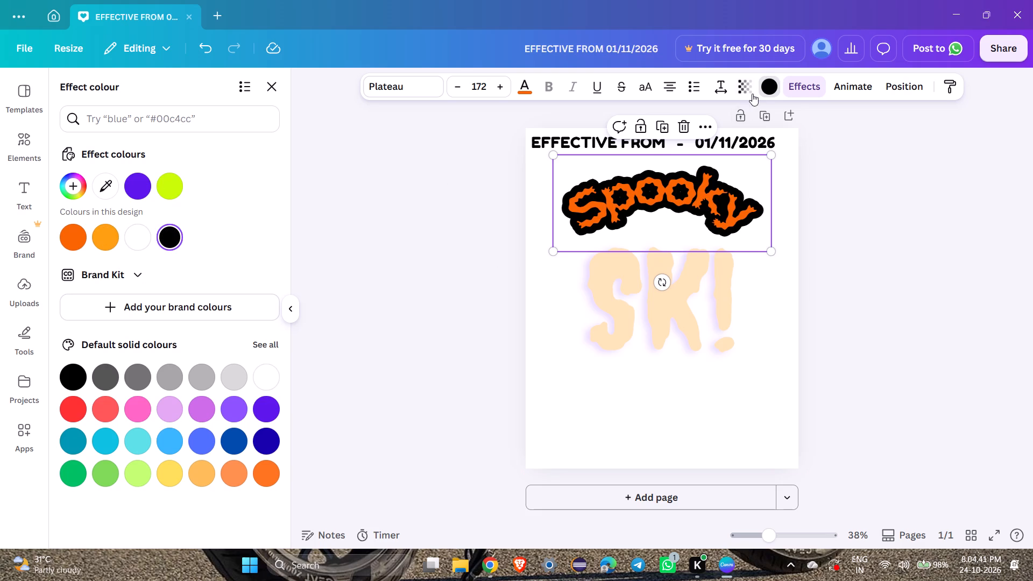
Lower the transparency value of the "Spooky" text to 21.
left_click(739, 77)
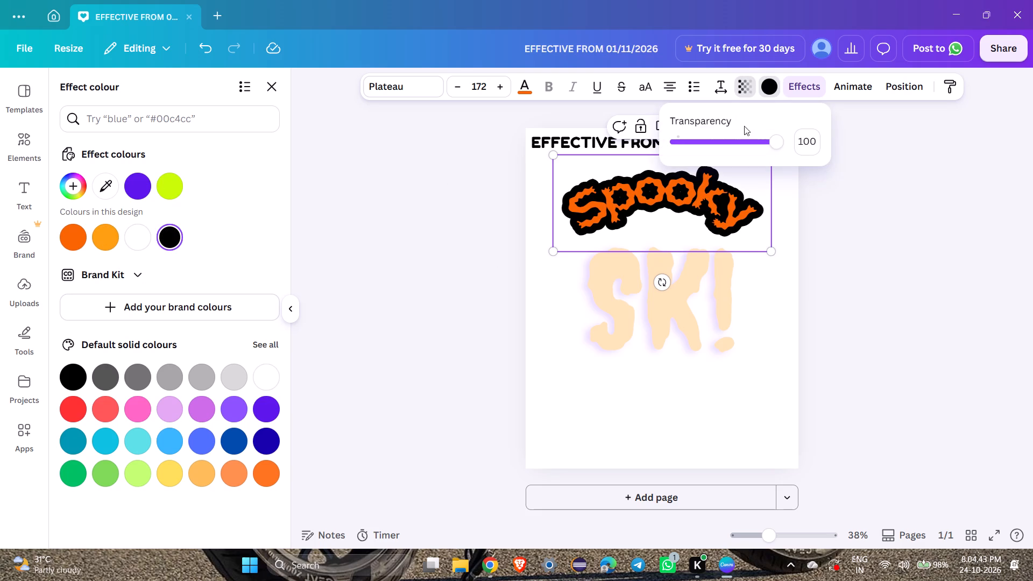
left_click_drag(775, 141, 720, 150)
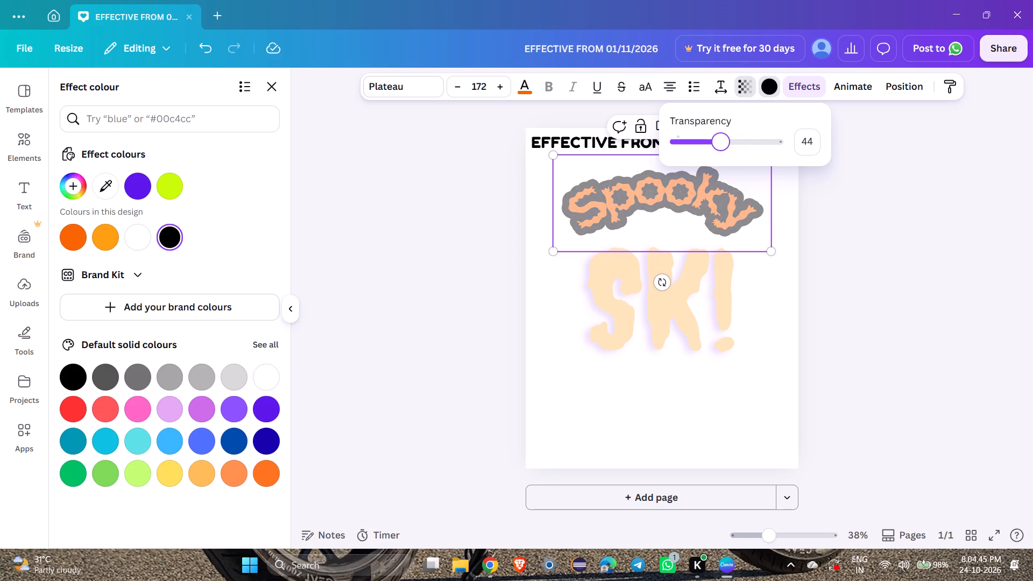
left_click_drag(720, 150, 697, 160)
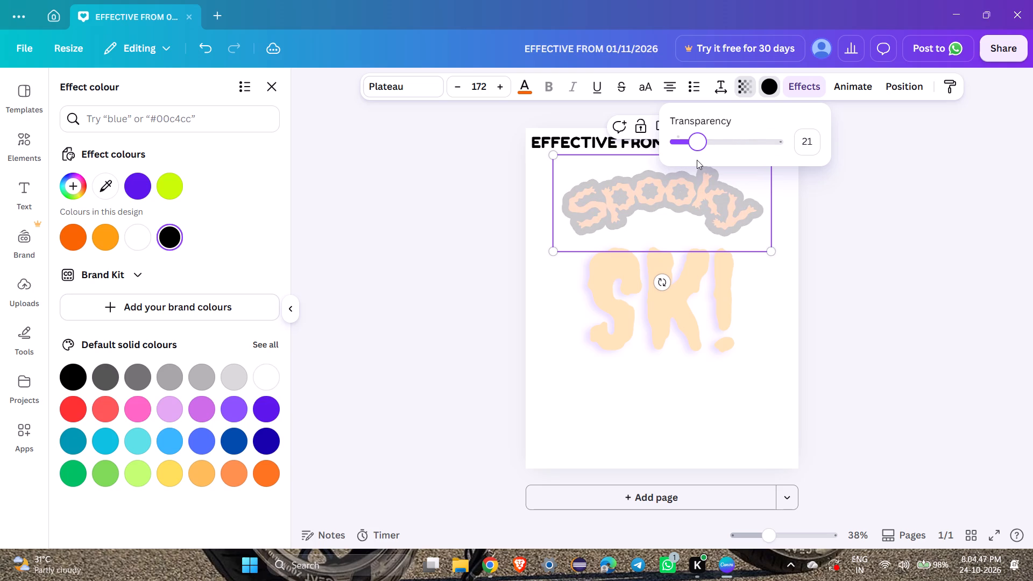
left_click(878, 264)
Replace the wording of the curved "Spooky" text with "TIFFINS".
left_click(663, 212)
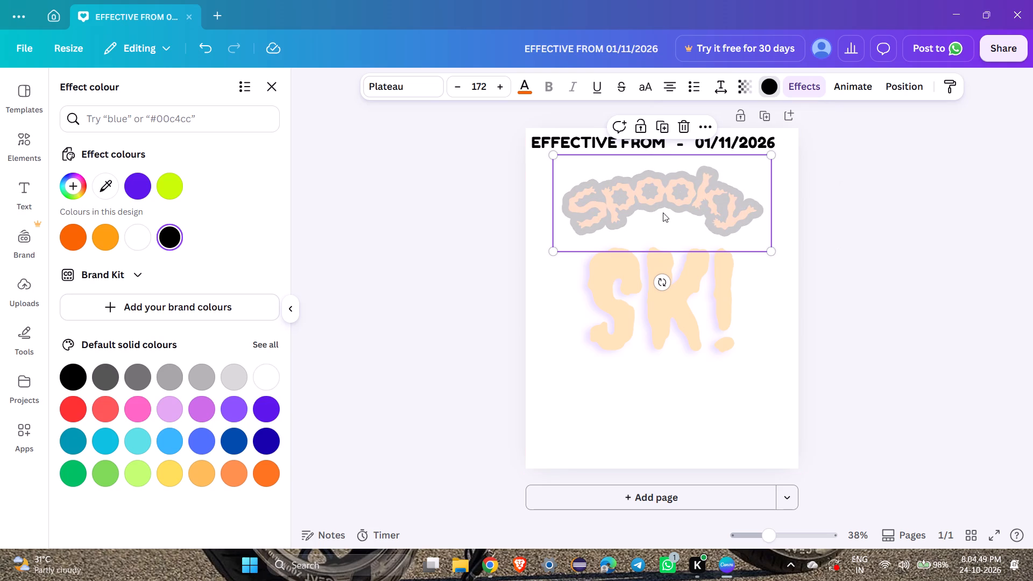
key("t")
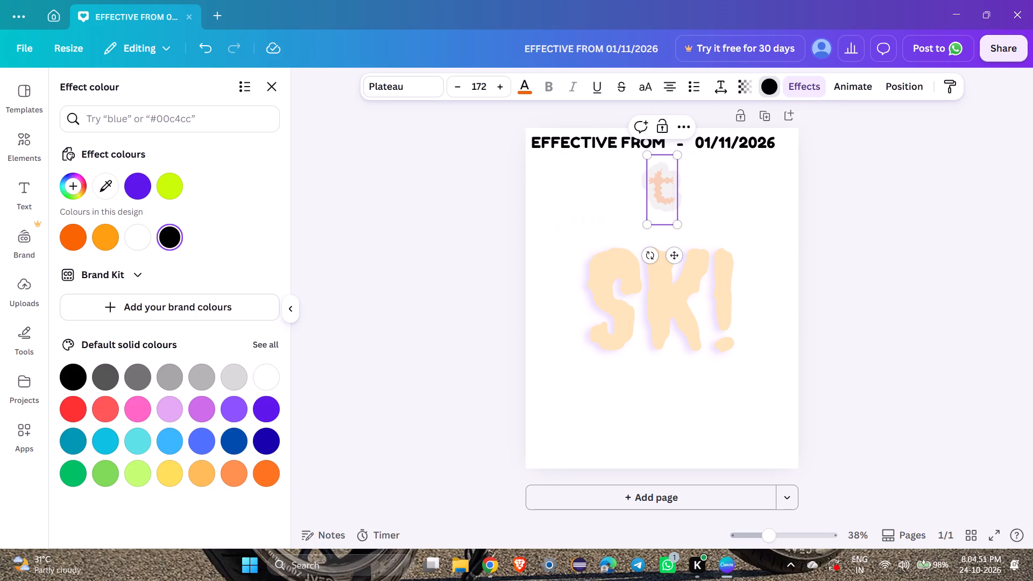
key("BackSpace")
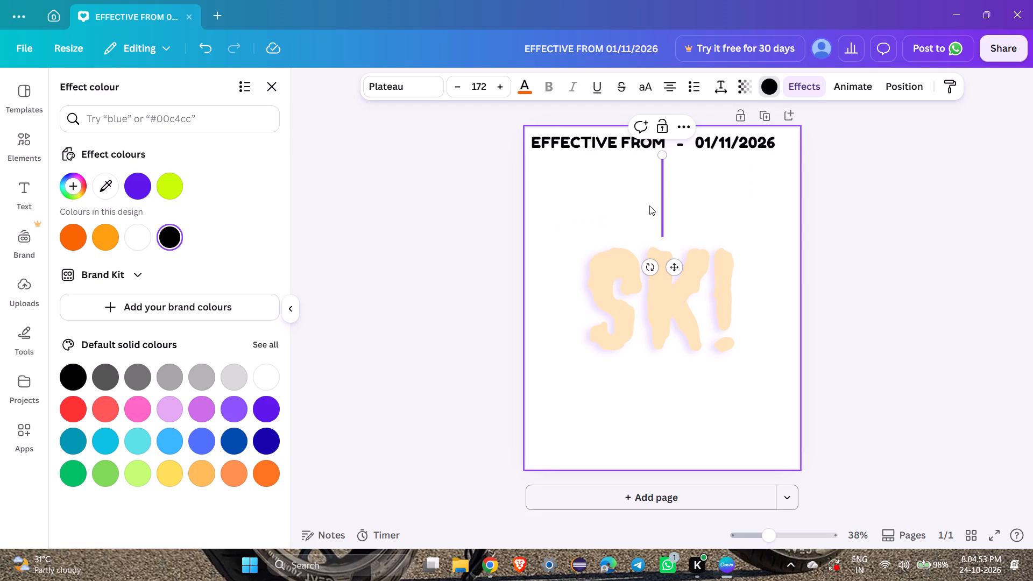
type("TIFFINS")
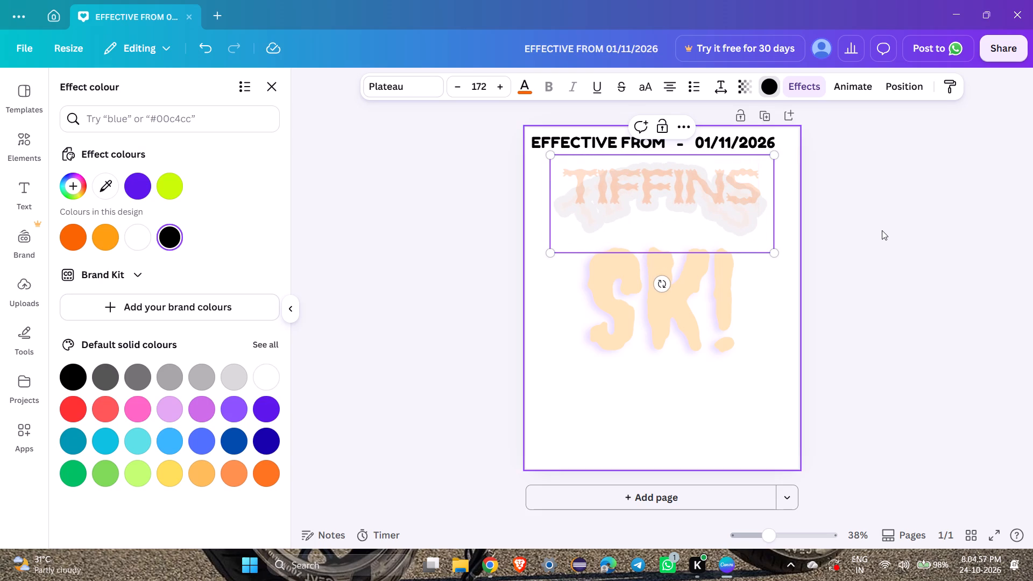
left_click(882, 230)
left_click(882, 230)
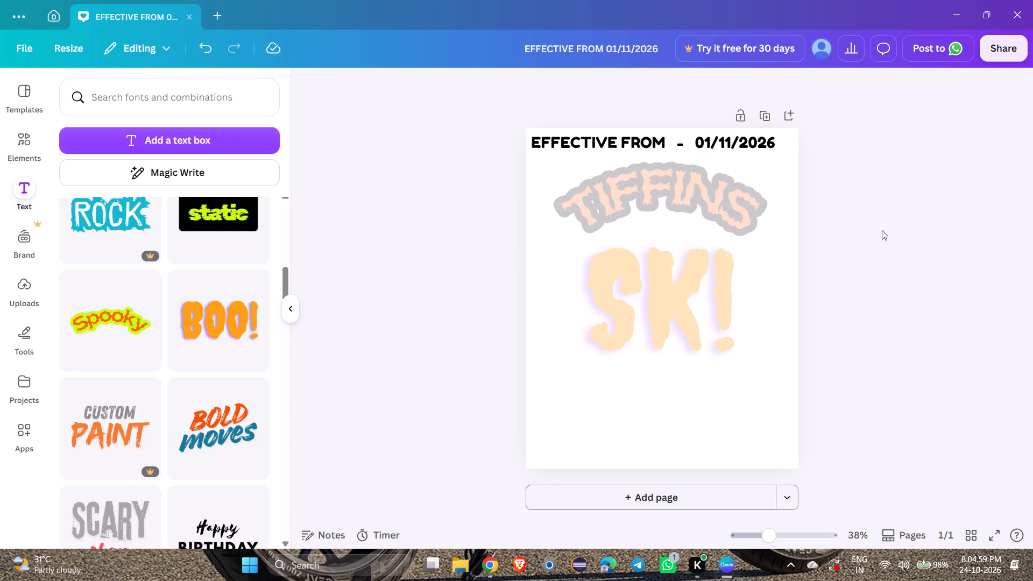
Move the curved "TIFFINS" text below the "SK!" text, near the bottom of the page.
left_click(725, 215)
left_click_drag(725, 215, 724, 423)
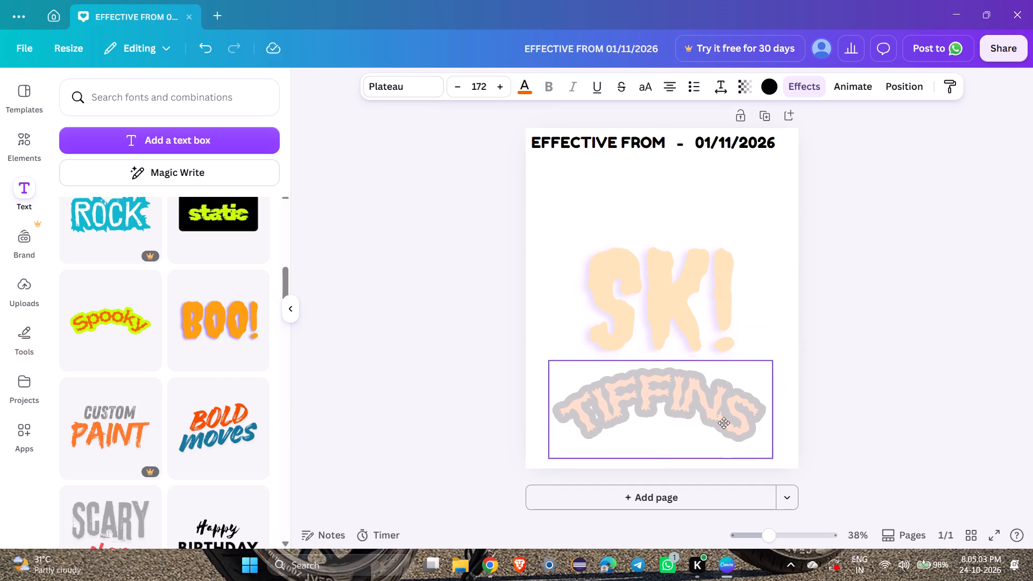
left_click_drag(724, 423, 724, 424)
left_click(910, 358)
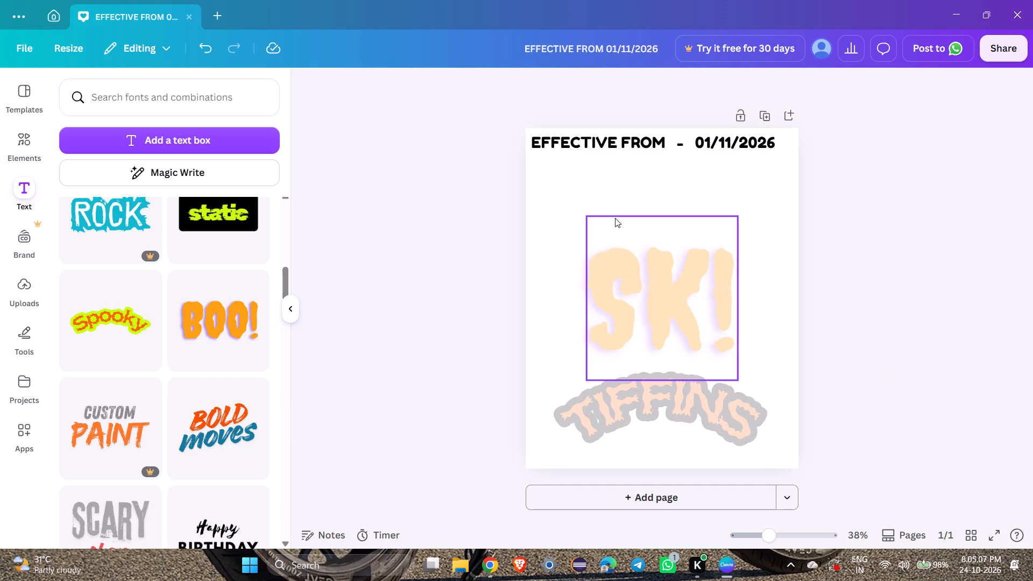
Move the "SK!" text slightly upward to leave a gap above the "TIFFINS" text.
left_click_drag(645, 275, 645, 245)
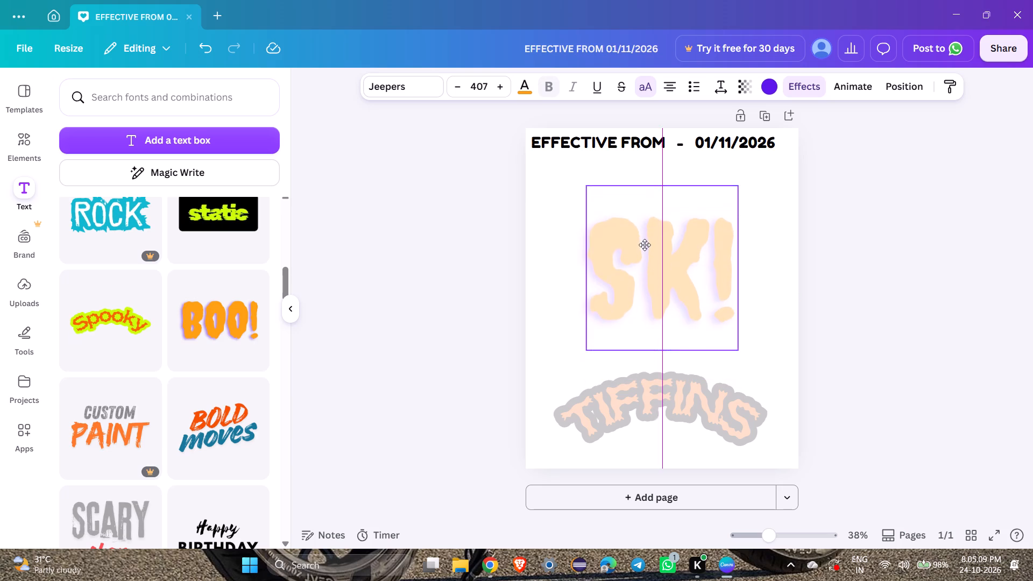
left_click_drag(645, 245, 651, 256)
left_click(914, 304)
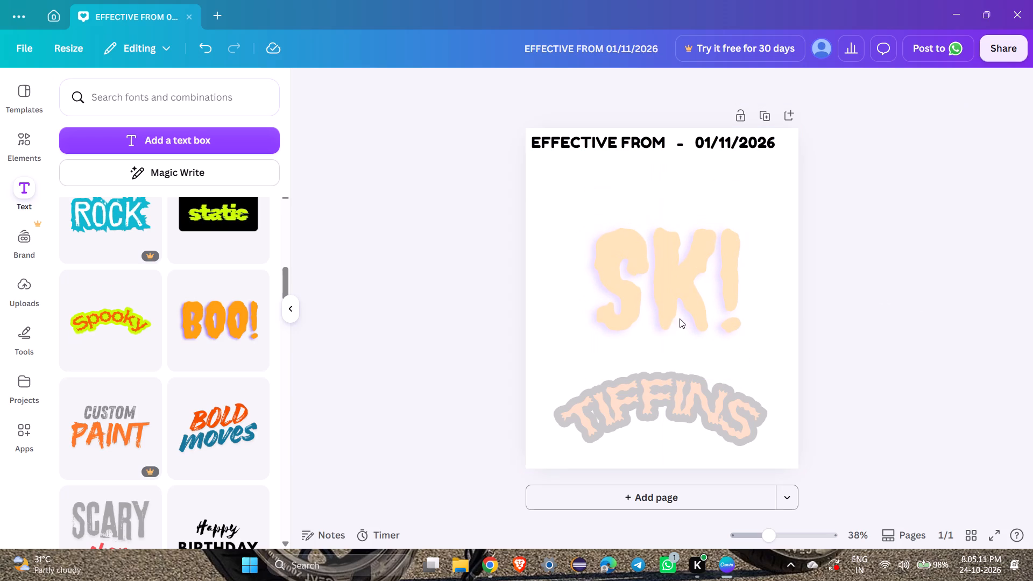
Add a new plain text box to the page, over the faded "SK!" text.
scroll(154, 402, "down", 5)
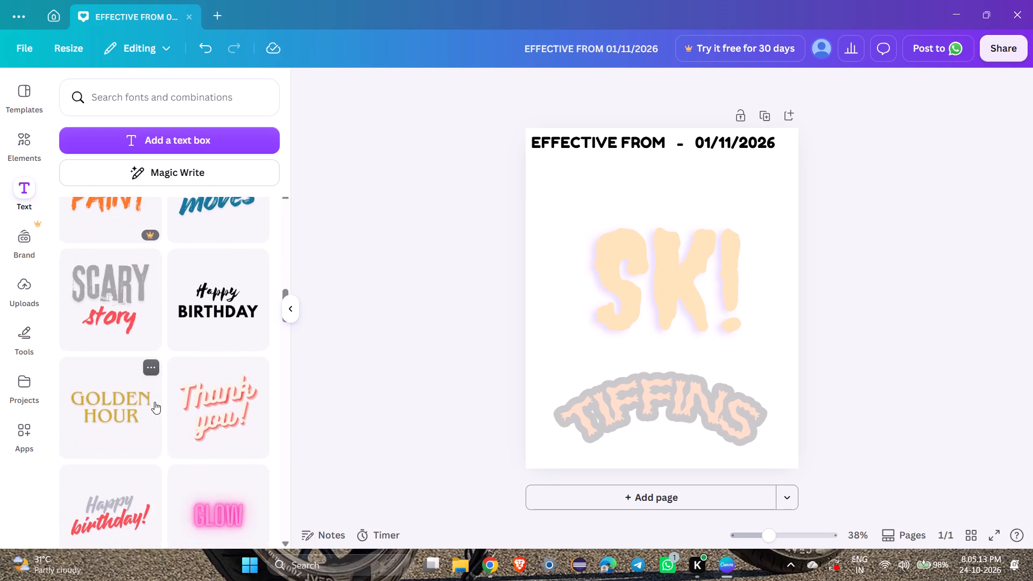
scroll(154, 402, "down", 6)
scroll(154, 402, "up", 4)
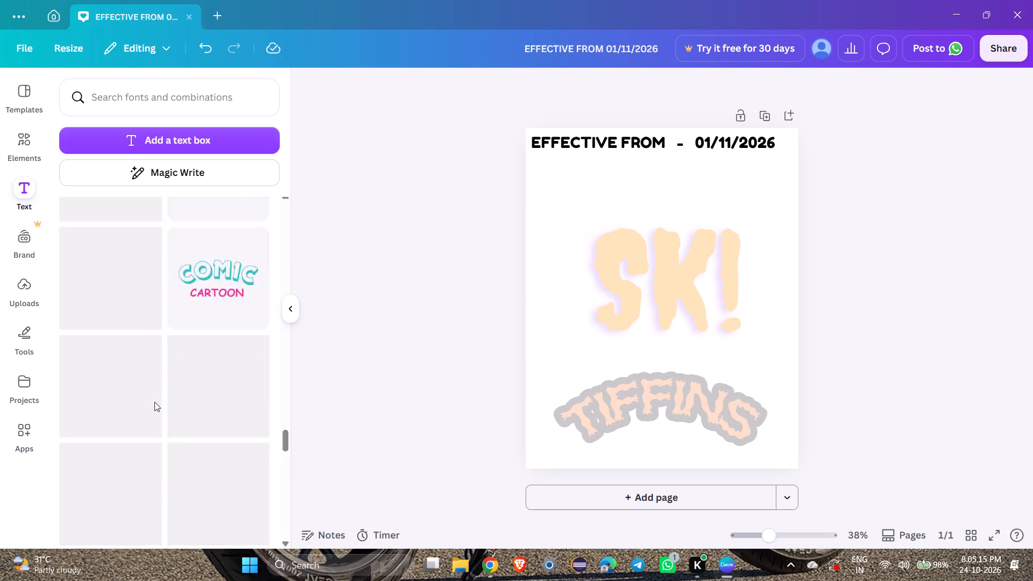
scroll(154, 402, "up", 3)
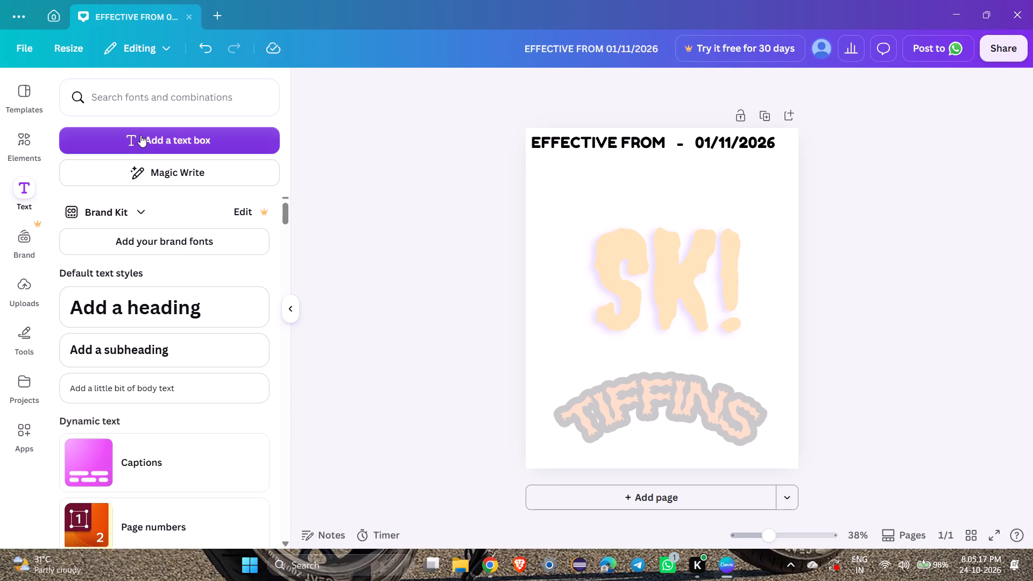
left_click(141, 136)
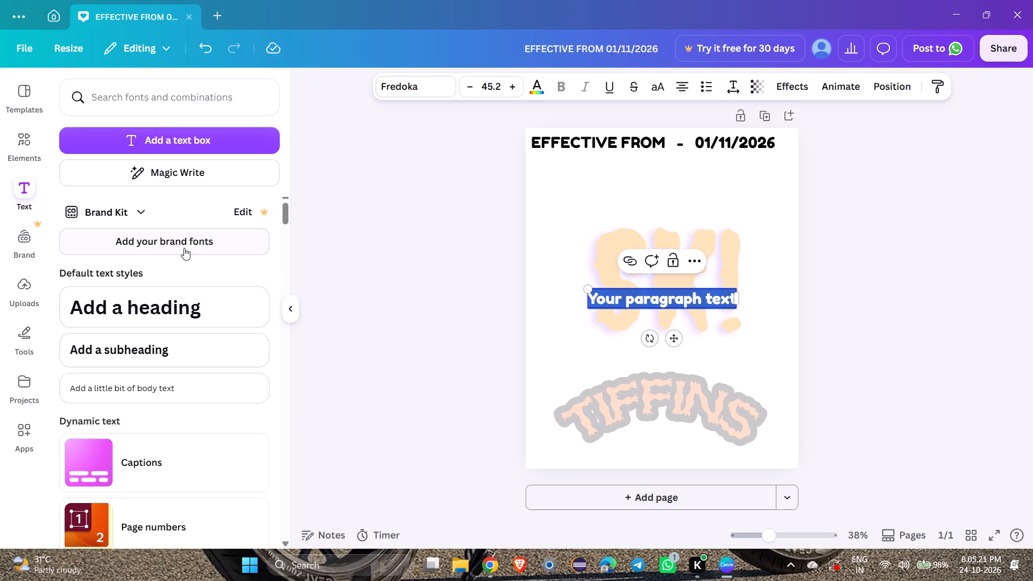
Set the new text box's font to Rowdies, chosen from the Headings font category.
left_click(437, 84)
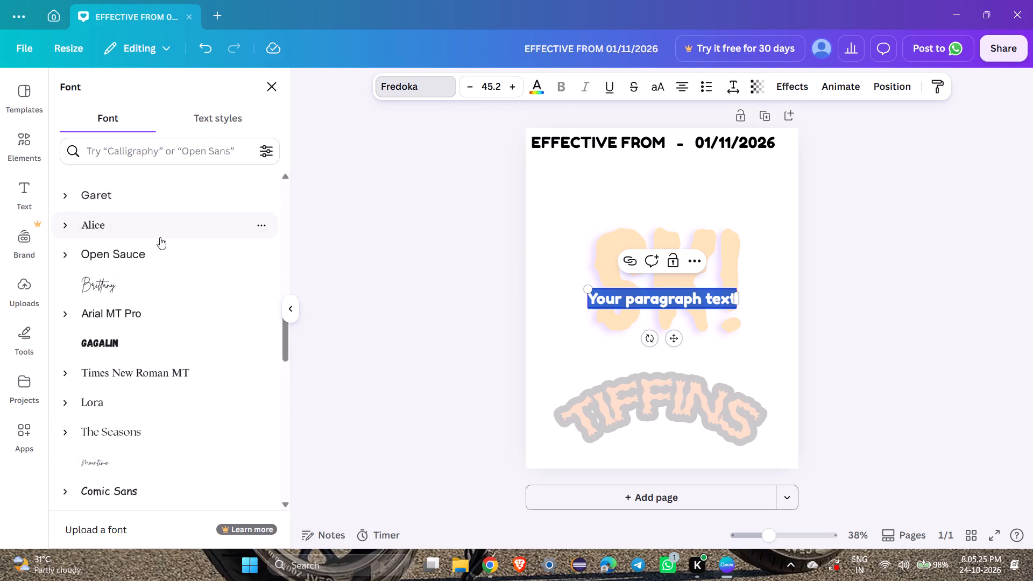
scroll(160, 237, "up", 11)
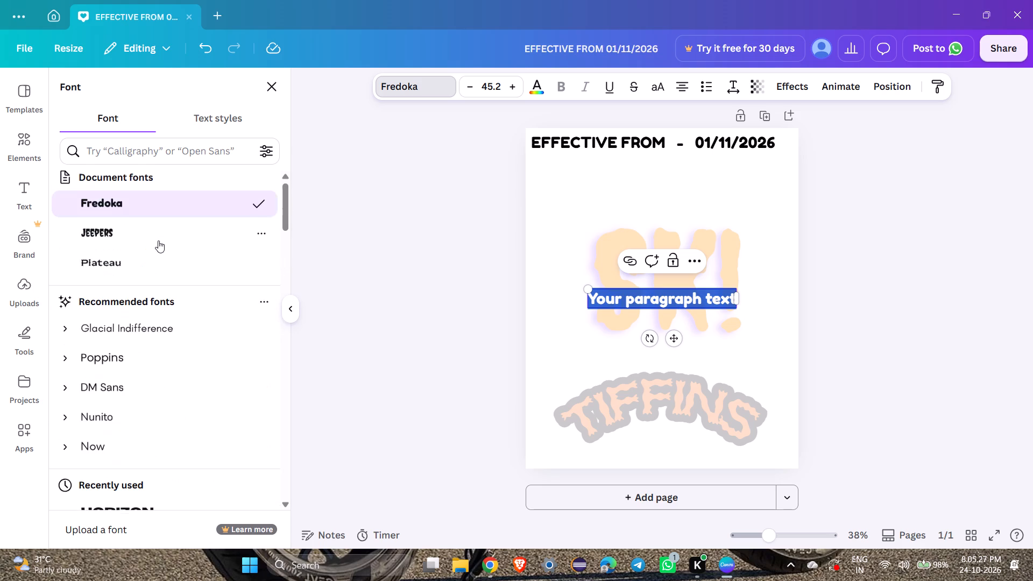
scroll(158, 240, "up", 1)
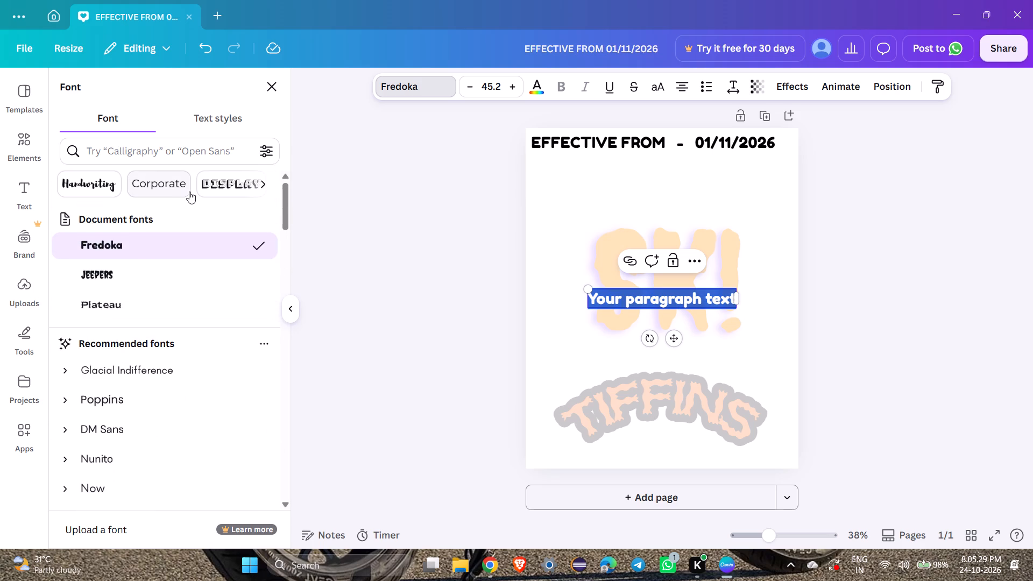
scroll(189, 192, "left", 3)
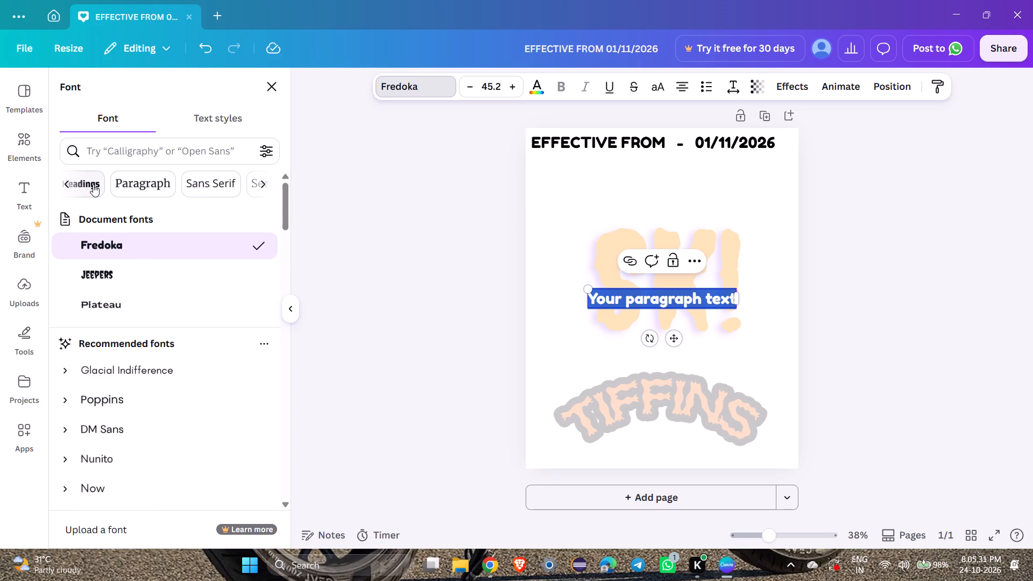
left_click(93, 185)
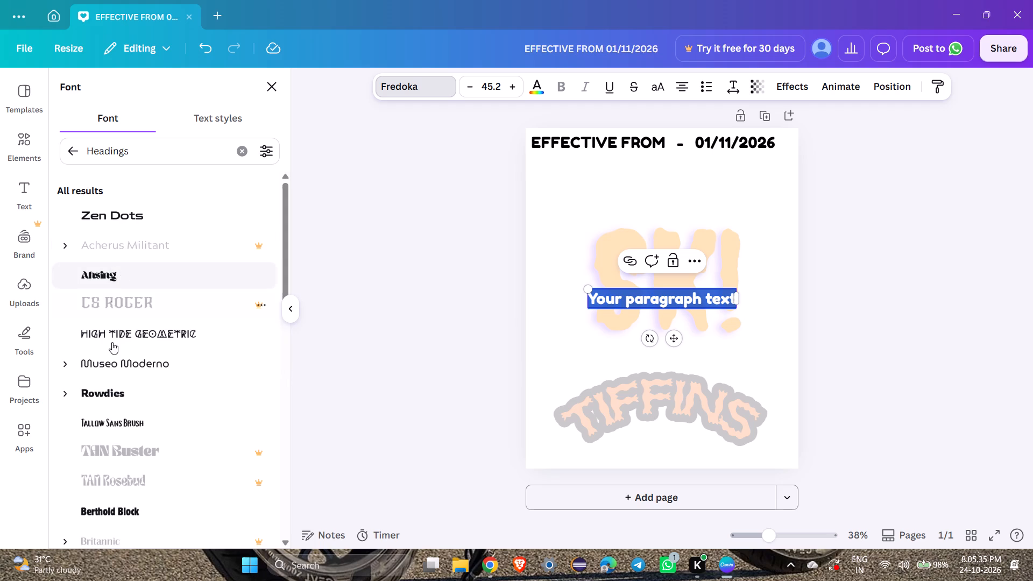
left_click(116, 395)
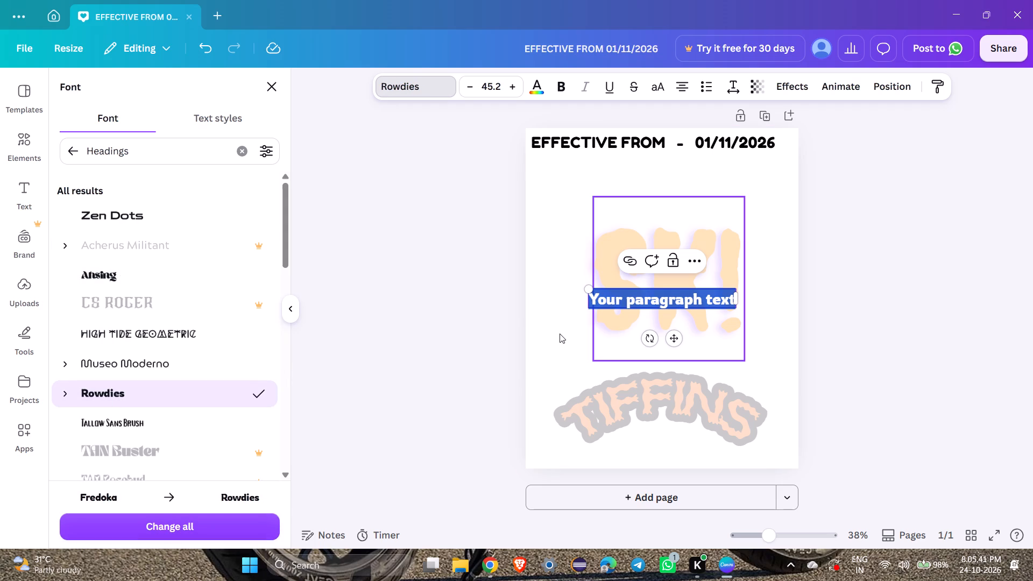
Replace the placeholder text with the first menu line "CHICKEN KEEMA DOSA -120/-".
key("m")
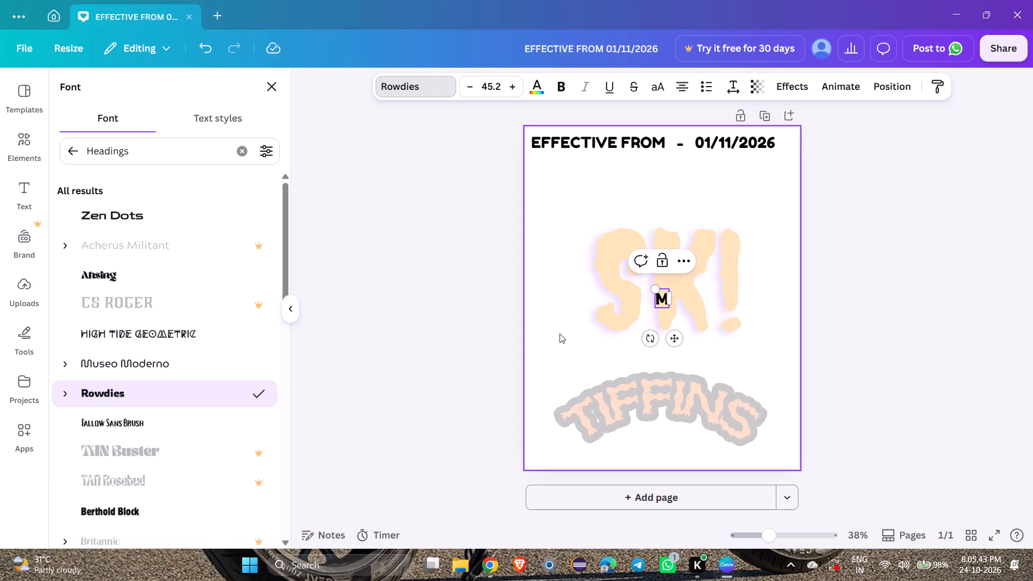
key("BackSpace")
type("CHI")
type("CKEN J")
key("BackSpace")
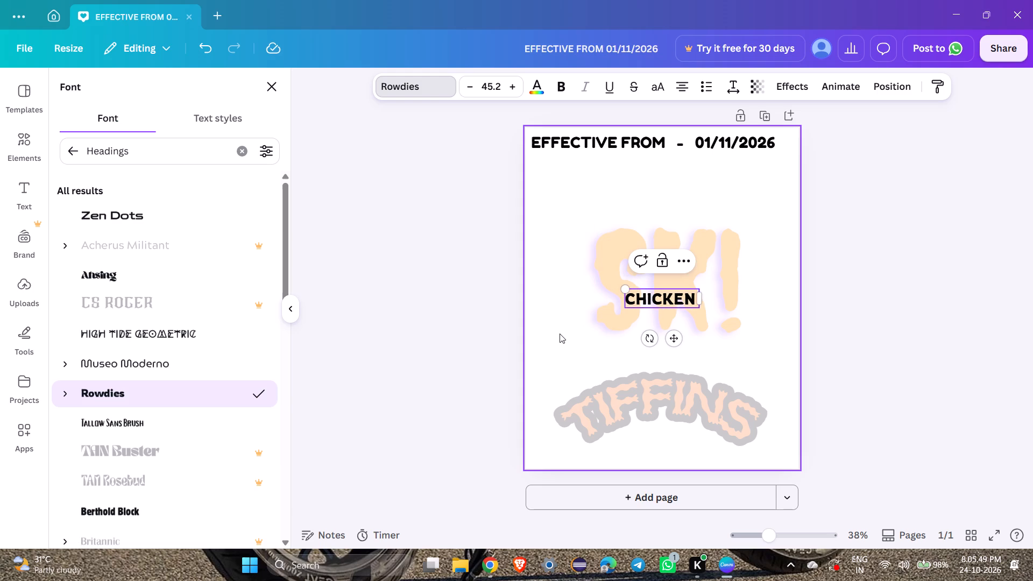
type("KEEM")
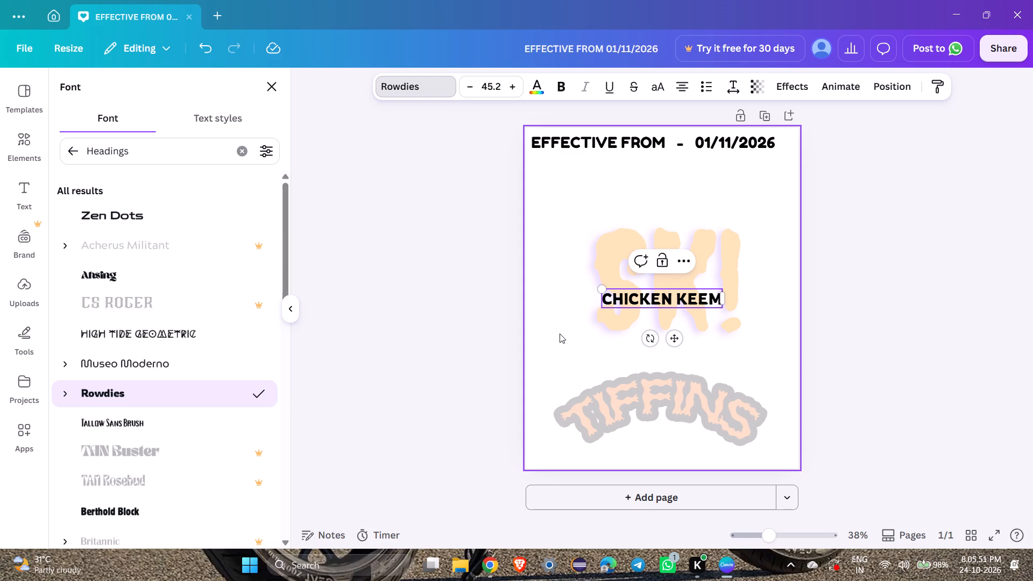
type("A")
key("space")
type("DOSA")
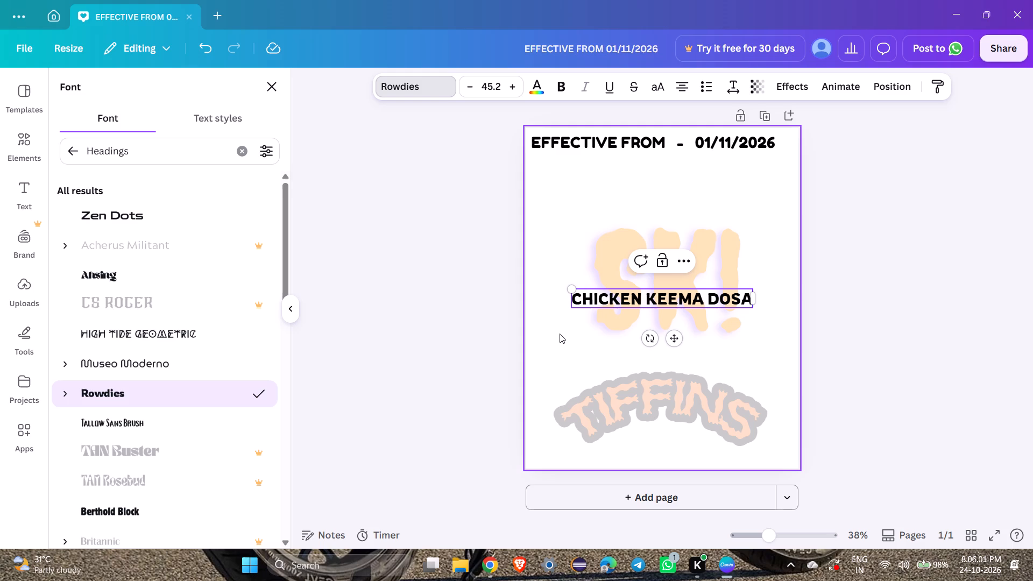
key("space")
key("minus")
type("120")
key("slash")
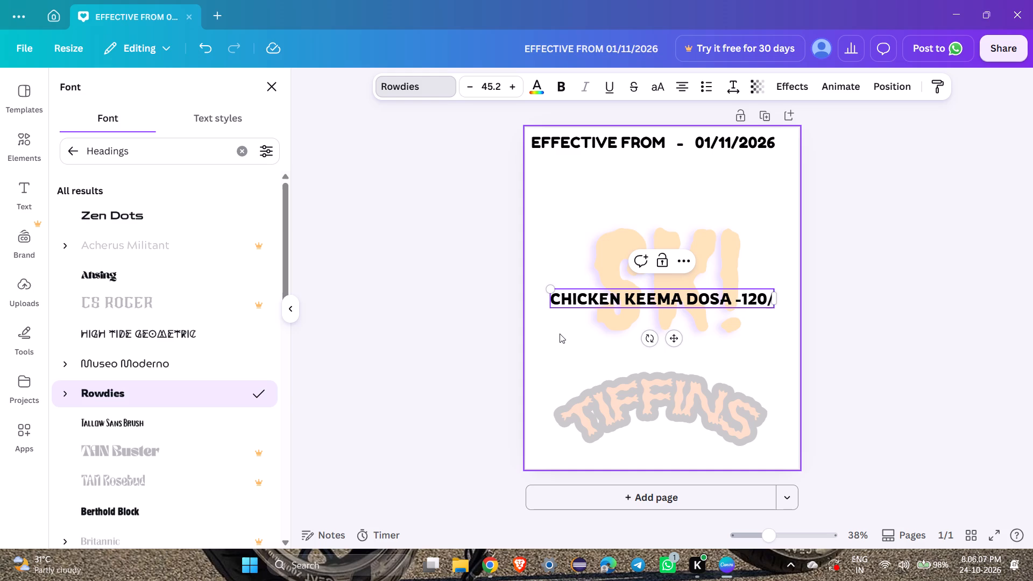
key("minus")
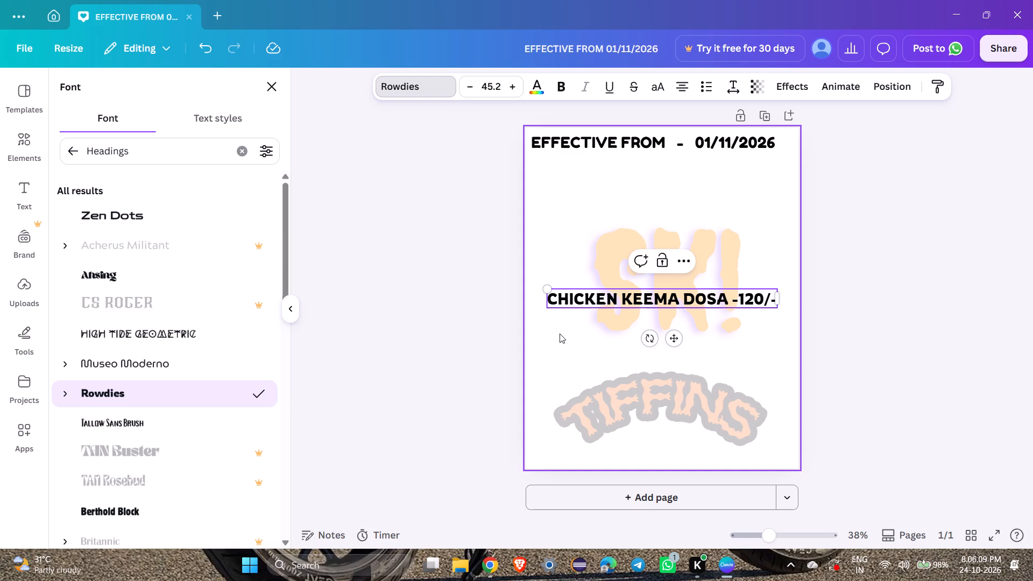
Add a second line reading "PAROTA WITH CHICKEN - 100" below the chicken keema dosa line.
key("Return")
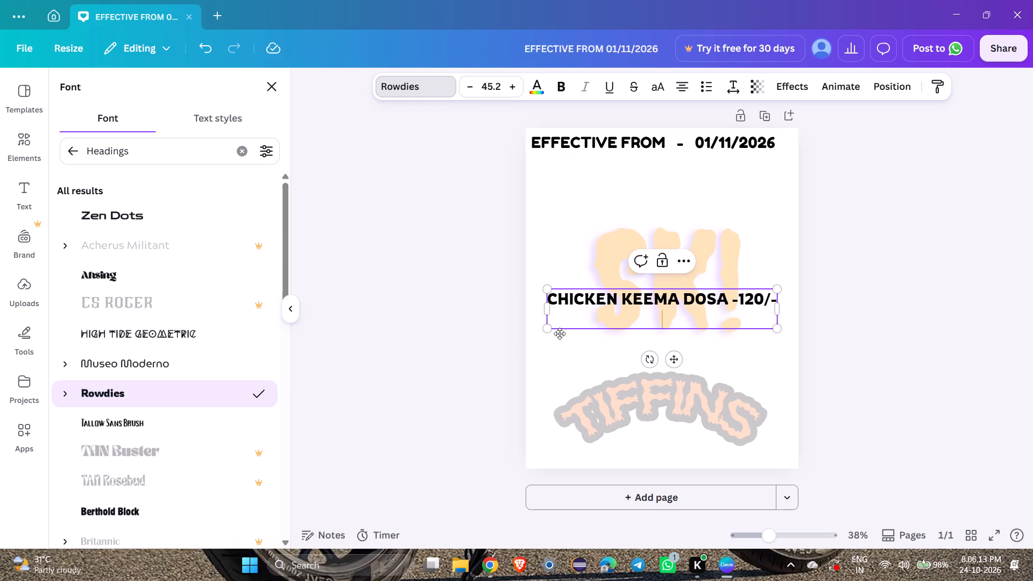
type("PAROTA")
key("space")
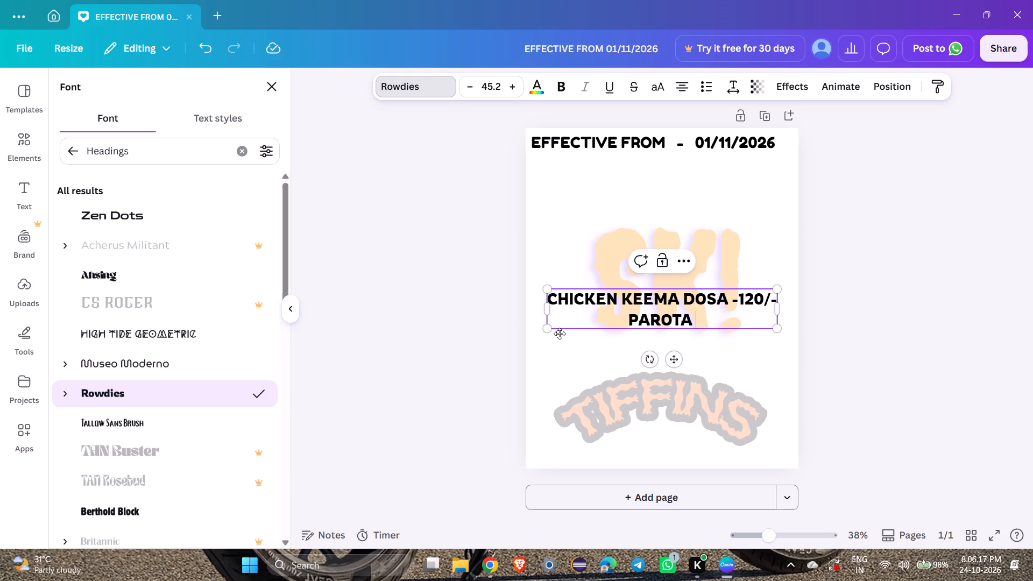
type("WITH")
key("space")
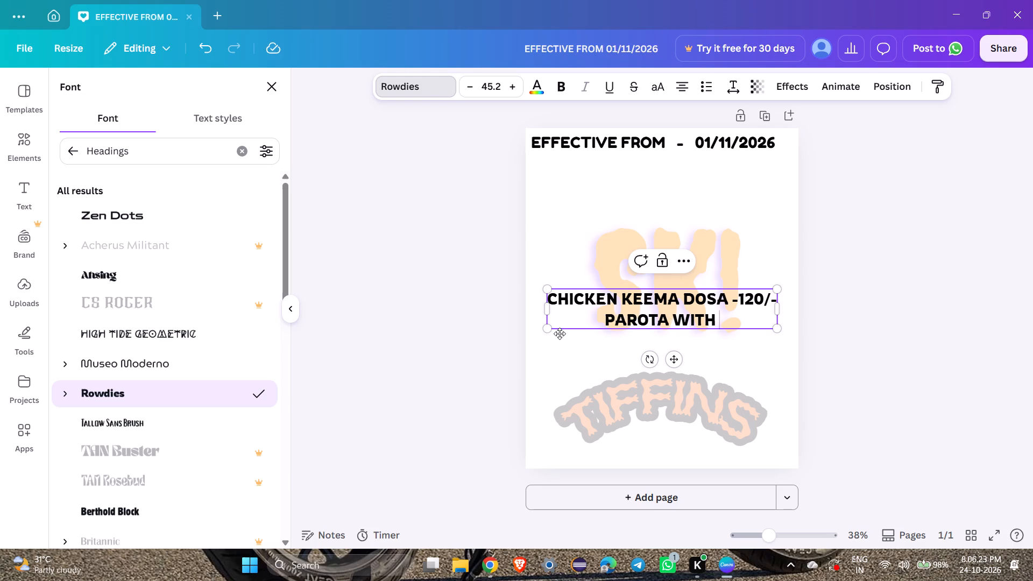
type("CHICKEN")
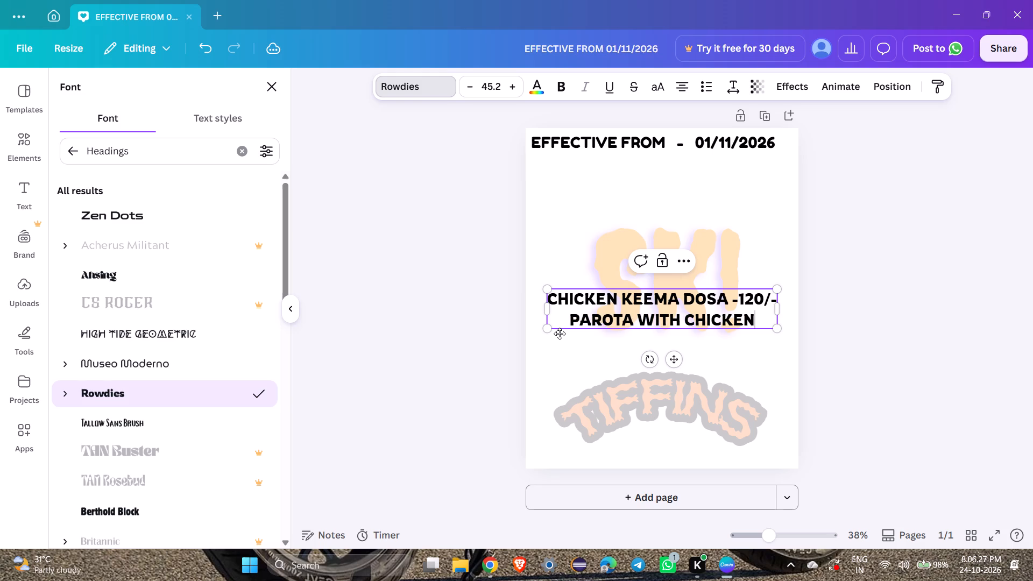
key("minus")
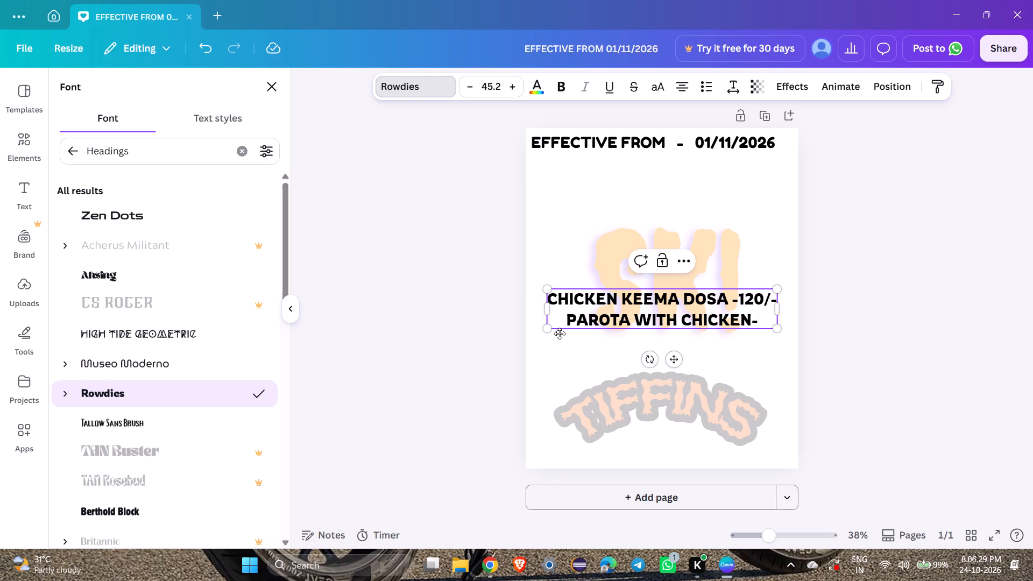
key("BackSpace")
key("space")
type("-")
key("space")
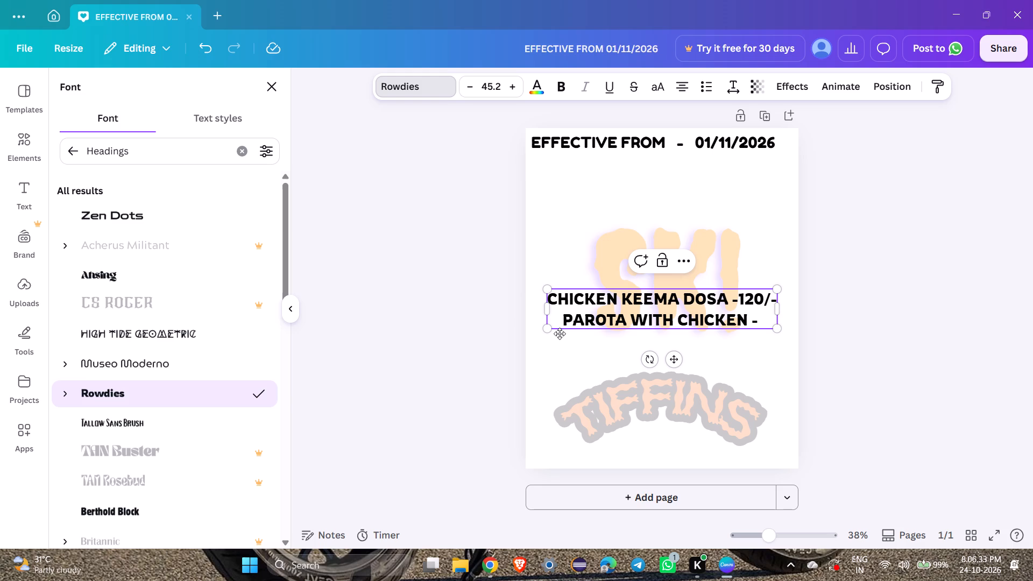
type("100")
Add a third line reading "CHAPATHI WITH CHICKEN - 80" to the menu text.
key("Return")
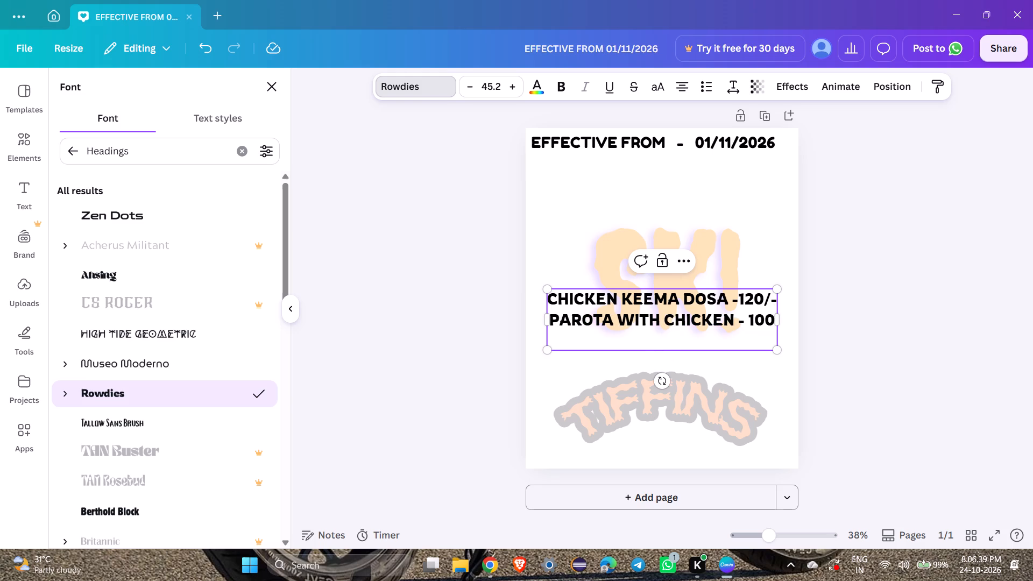
type("CHAPATHI")
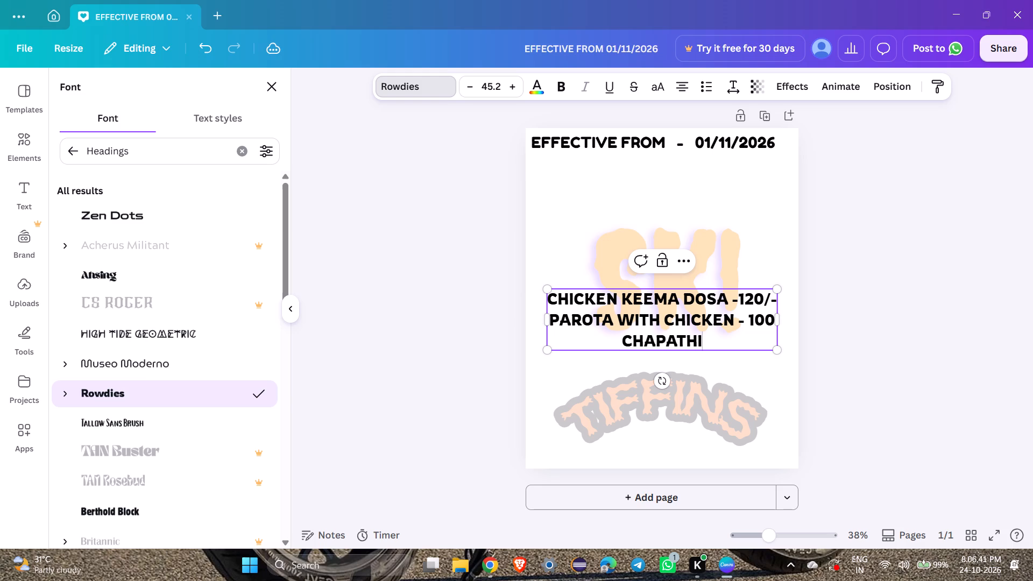
key("space")
type("WITH CHICKEN")
key("space")
type("-")
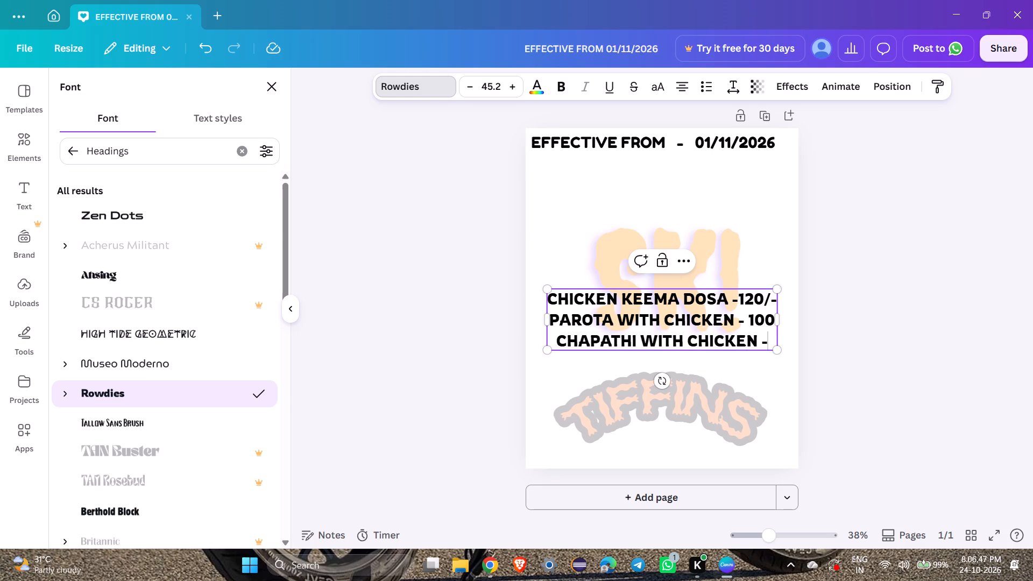
key("space")
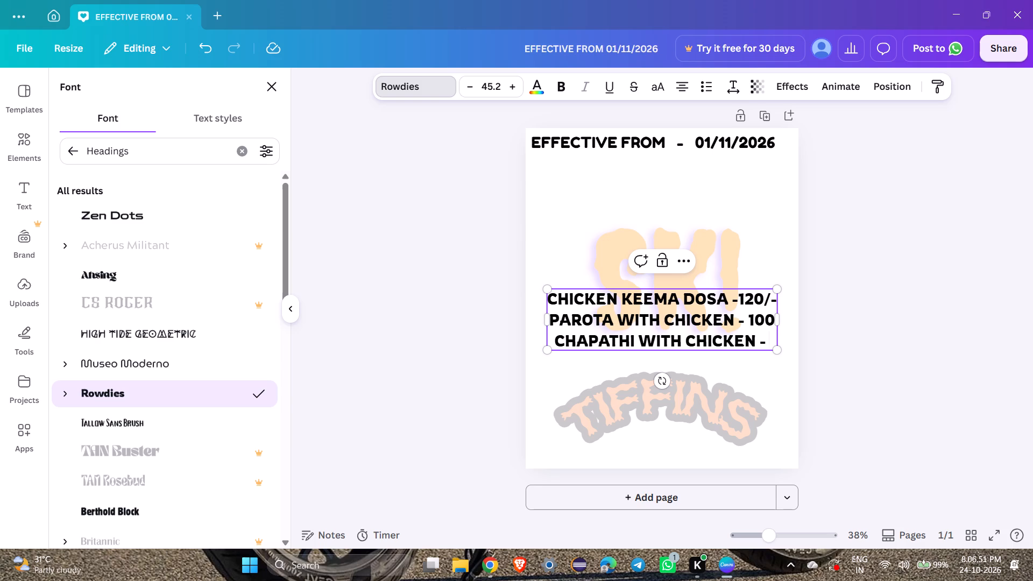
type("80")
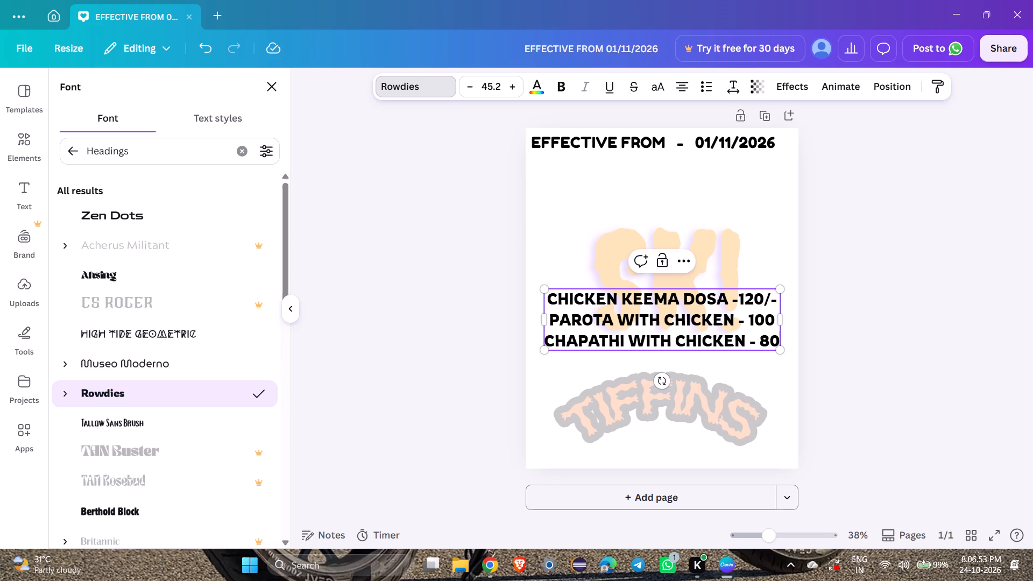
Add a fourth line reading "PAROTA WITH VEG CURRY -70" to the menu text.
key("Return")
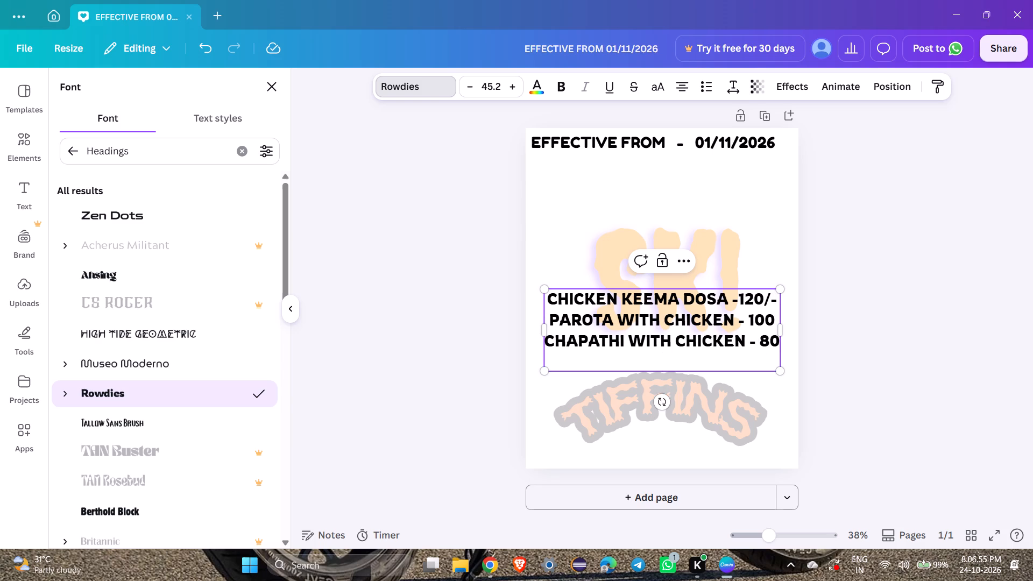
type("PAROTA")
key("space")
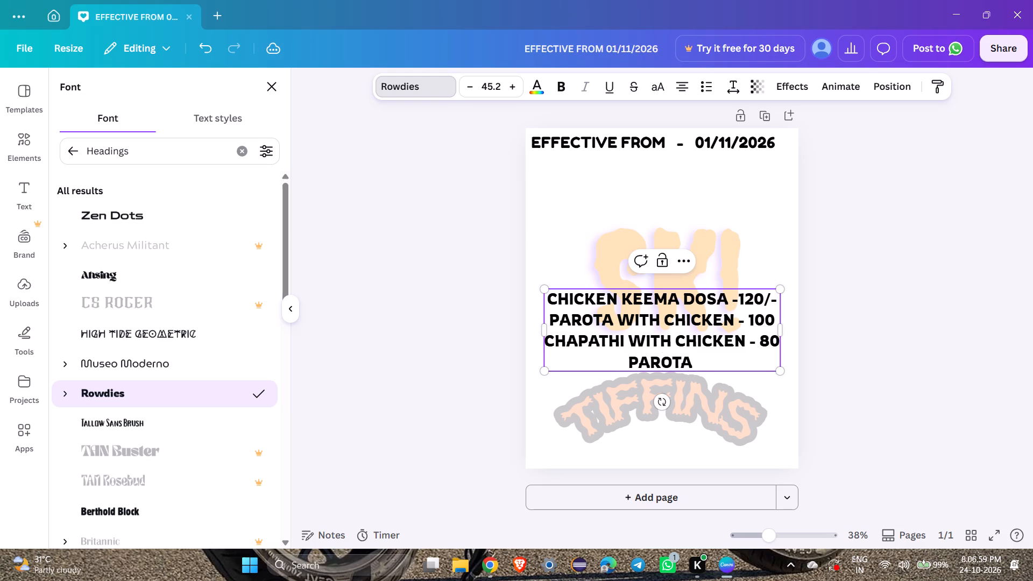
type("WITH")
key("space")
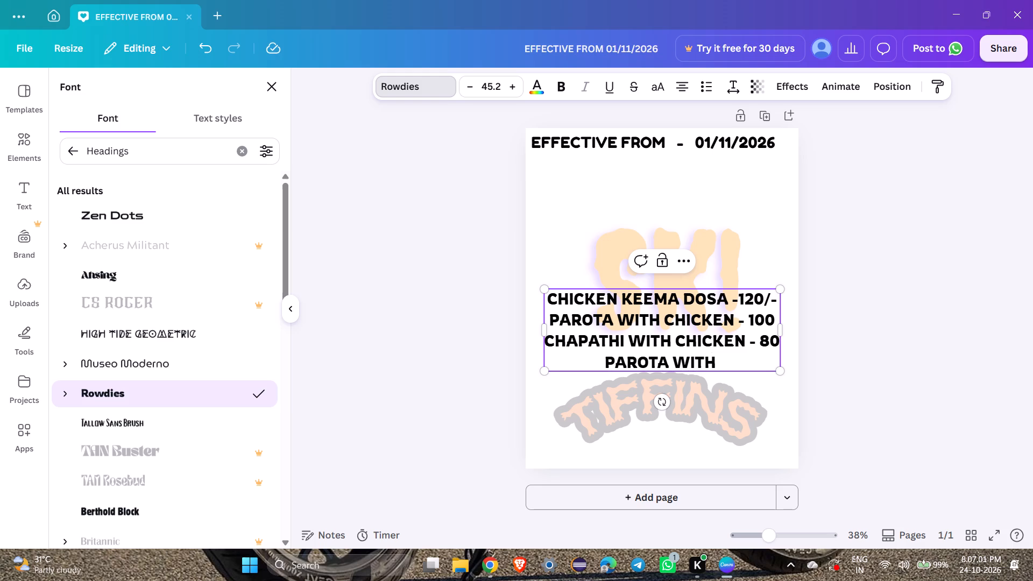
type("VEG")
key("space")
type("CURRY -")
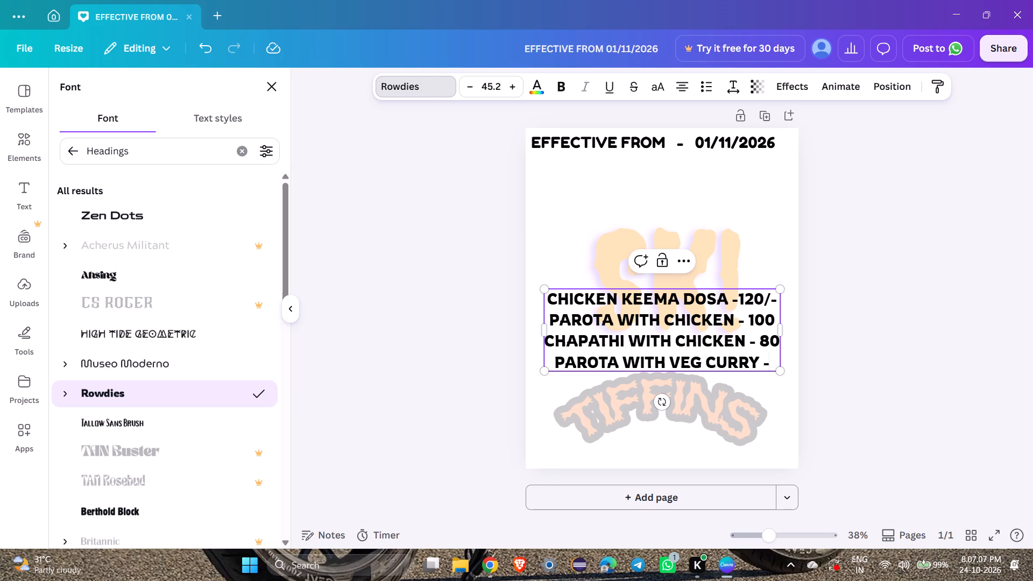
type("100")
key("BackSpace")
key("BackSpace")
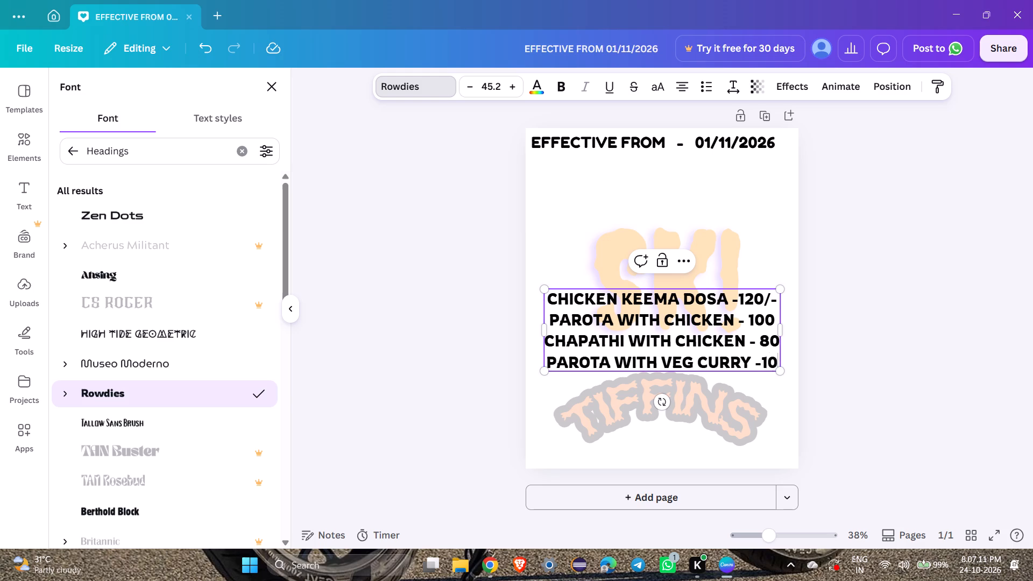
key("BackSpace")
type("70")
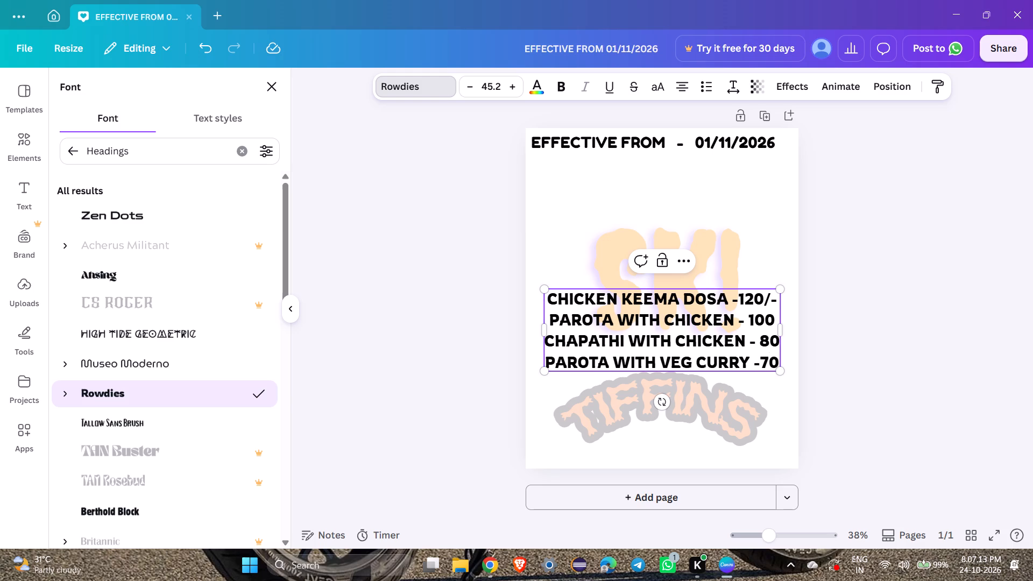
Add a fifth line reading "CHAPATHI WITH VEG CURRY -50" to the menu text.
key("Return")
type("CHAPATHI")
key("space")
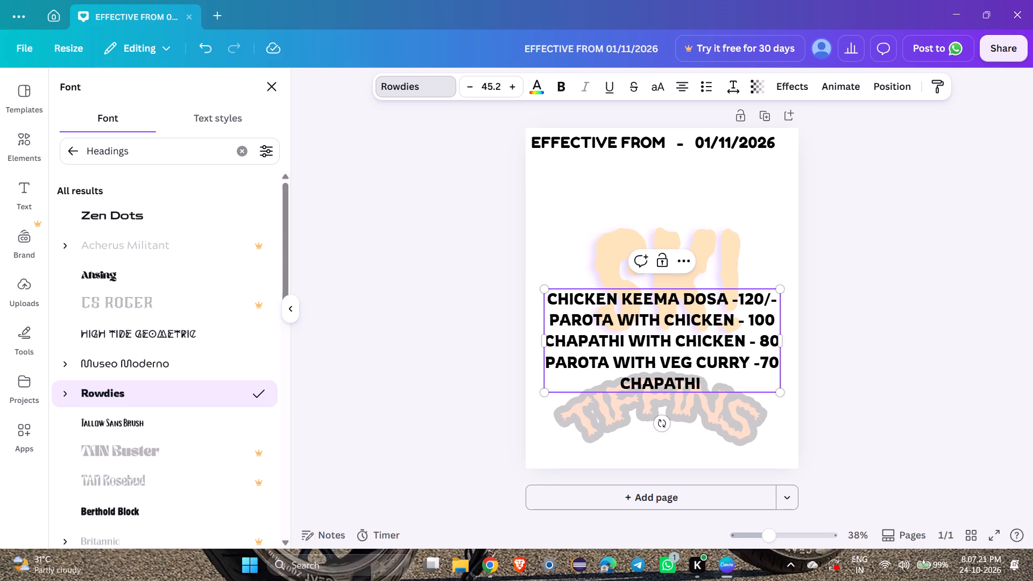
type("WITH")
key("space")
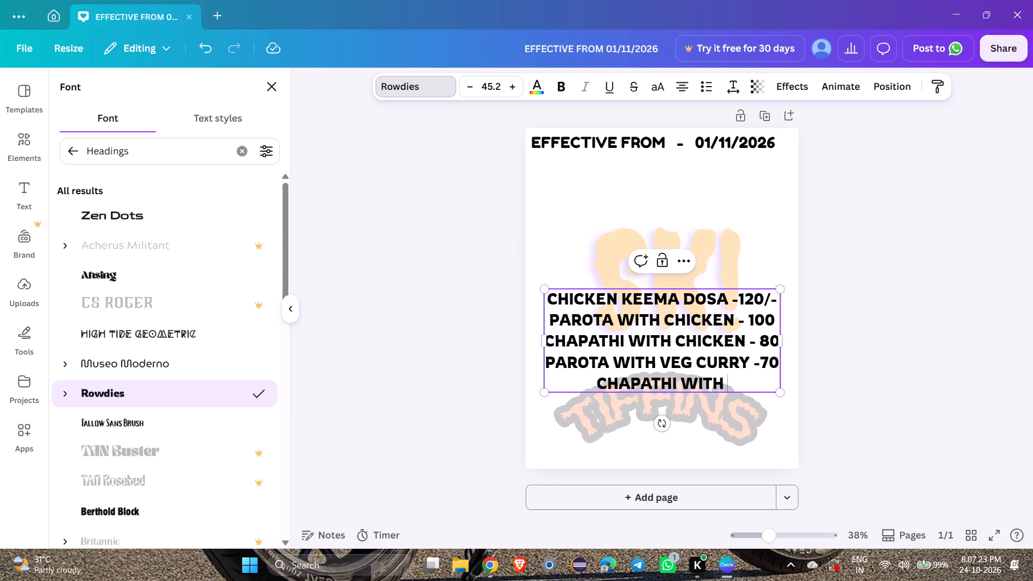
type("VEG")
key("space")
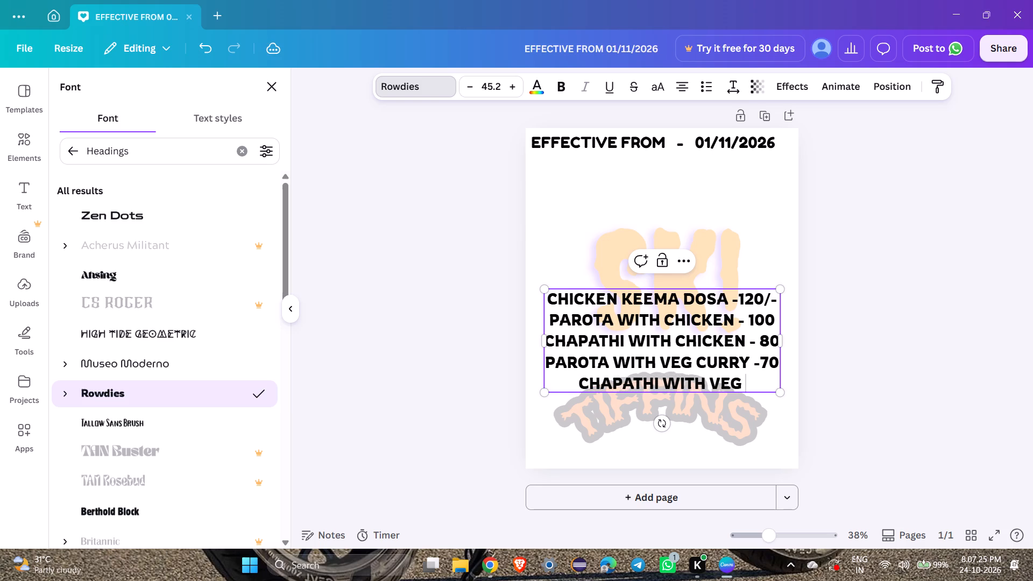
type("CURRY")
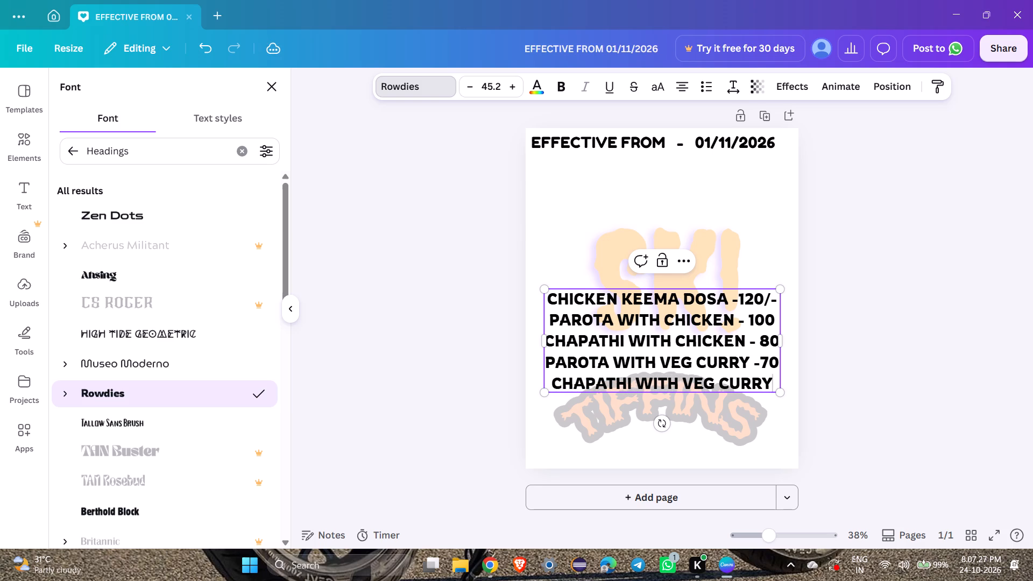
key("space")
type("-5")
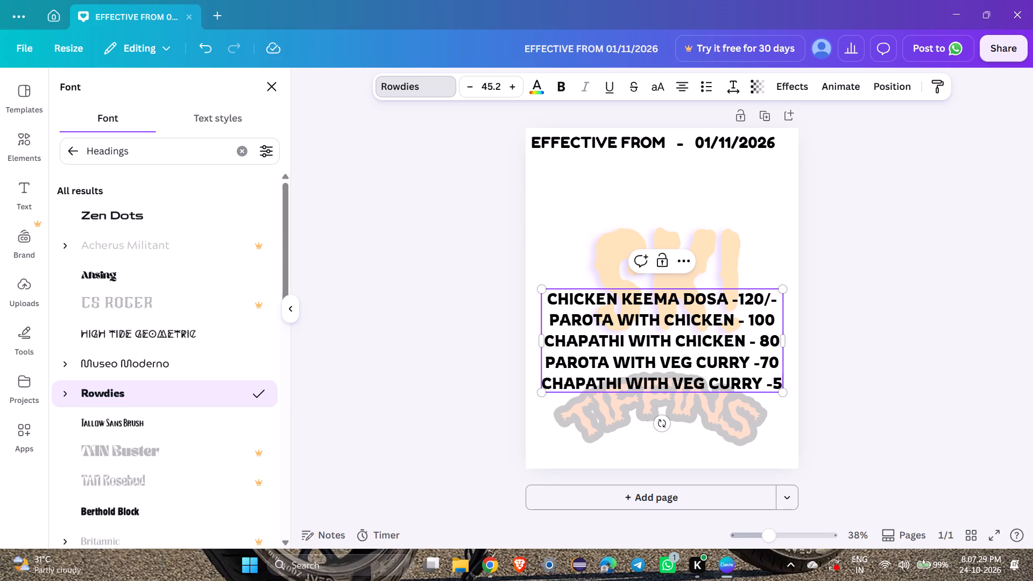
key("0")
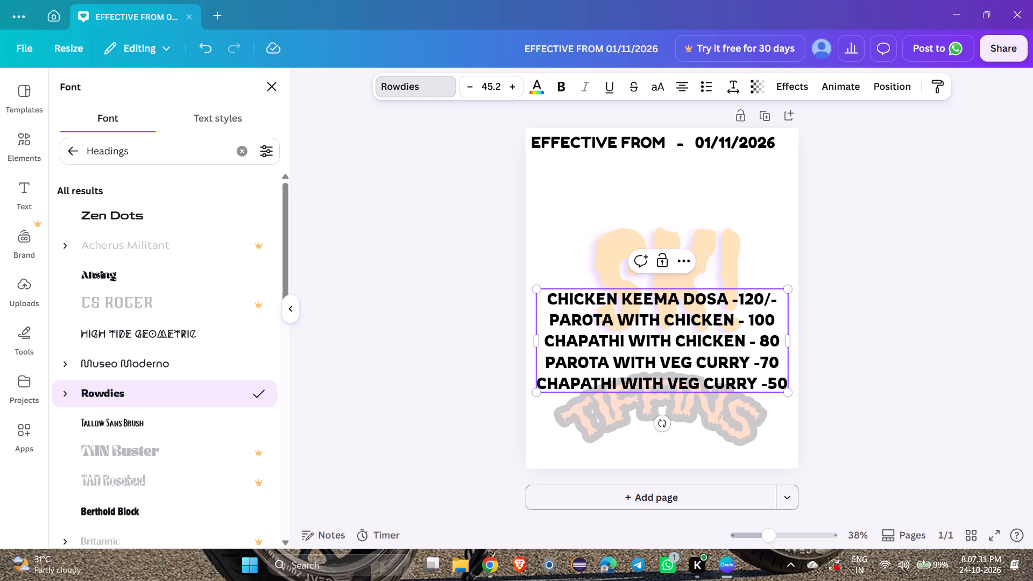
Append "/-" to the prices 100, 80, 70 and 50 in the second to fifth menu lines.
key("Up")
key("Up")
key("Up")
type("/-")
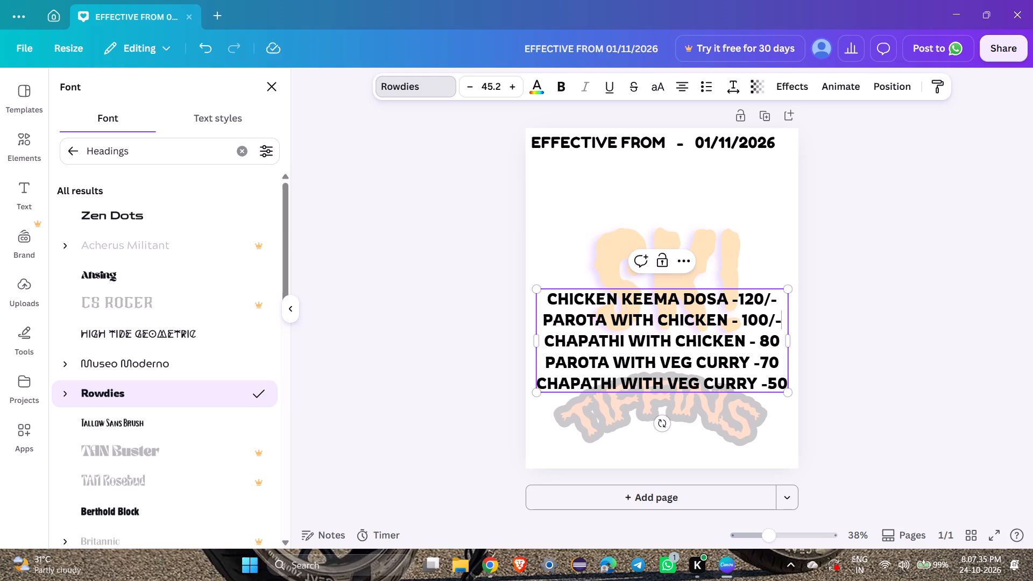
key("Down")
type("/-")
key("Down")
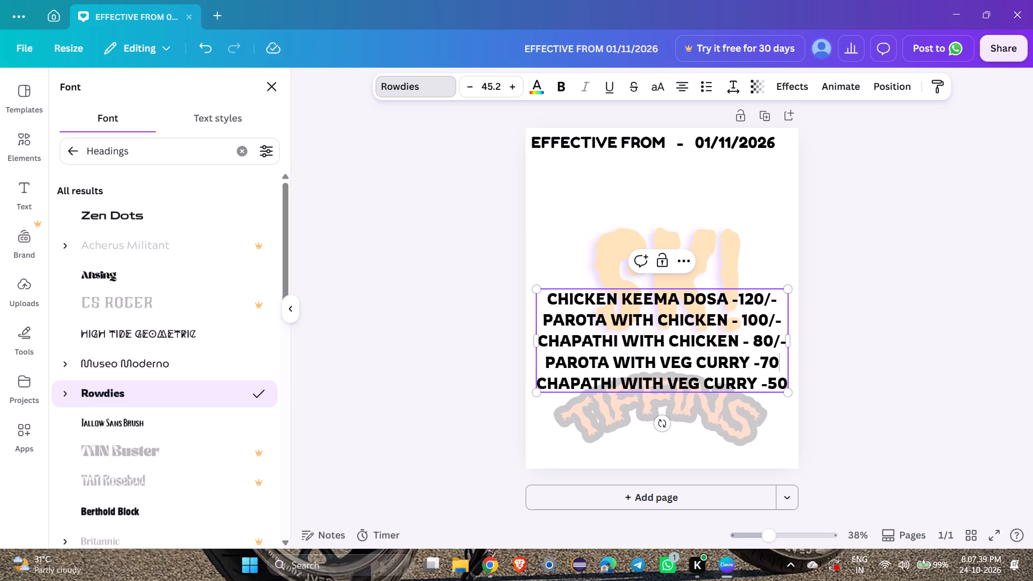
type("/-")
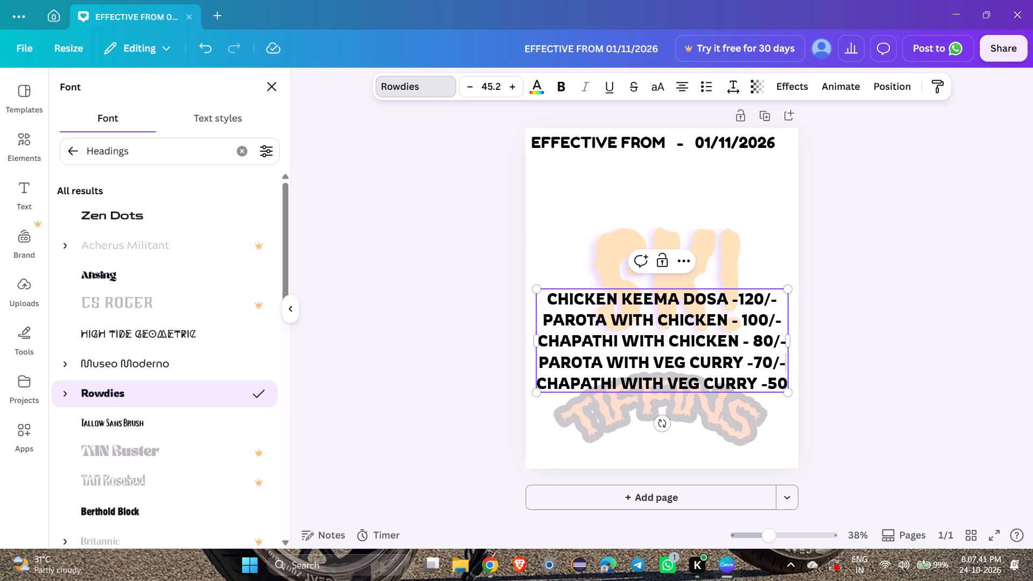
key("Down")
key("slash")
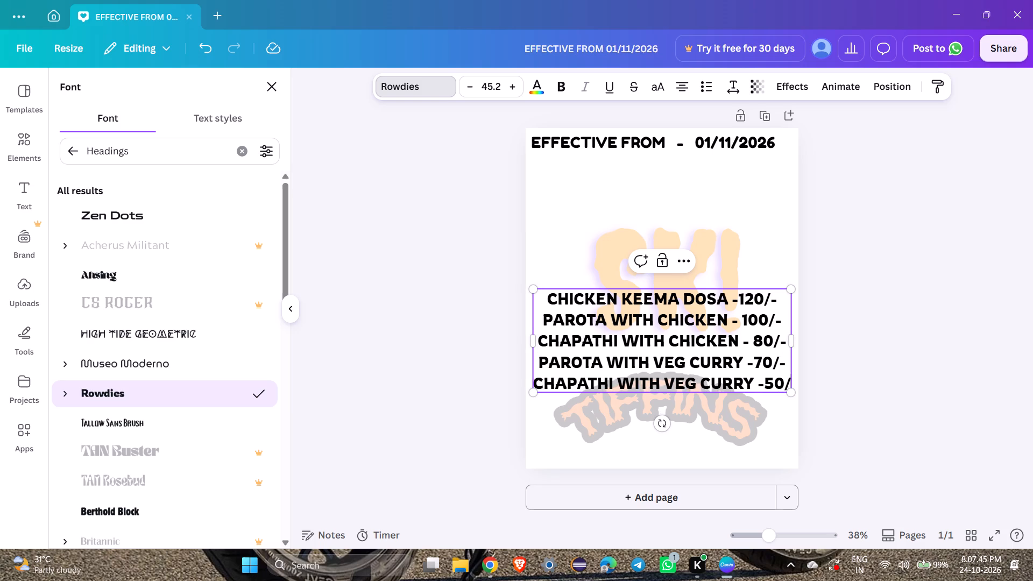
key("minus")
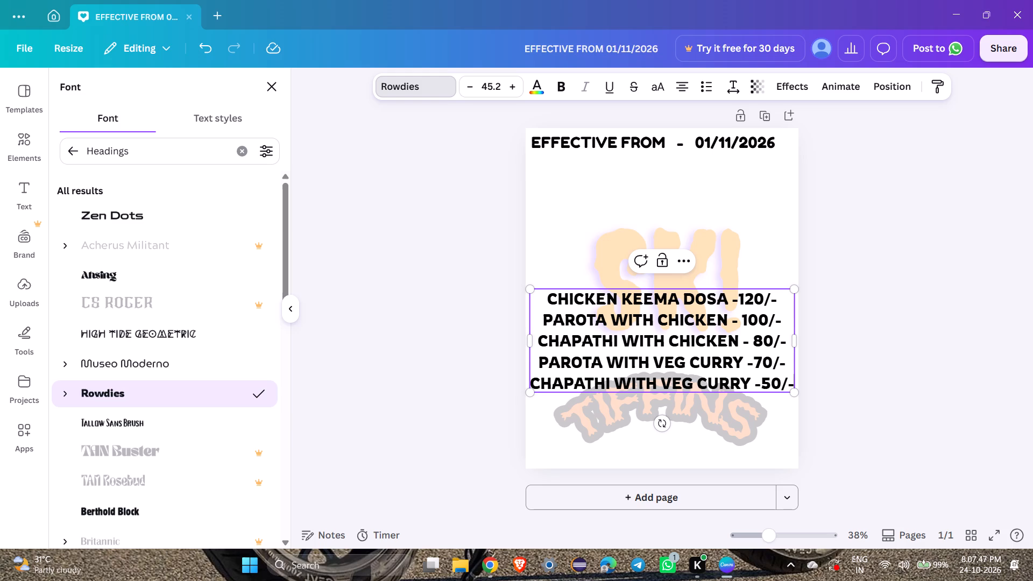
Delete the line break between the "CHAPATHI WITH CHICKEN" and "PAROTA WITH VEG CURRY" menu lines.
key("Left")
key("Left")
key("Left")
key("Left")
key("Left")
key("Left")
key("Left")
key("Left")
key("Left")
key("Left")
key("Left")
key("Left")
key("Left")
key("Left")
key("Left")
key("Left")
key("Left")
key("Left")
key("Left")
key("Left")
key("Left")
key("Left")
key("Left")
key("Left")
key("Left")
key("Left")
key("Left")
key("Left")
key("Left")
key("Left")
key("Left")
key("Left")
key("Left")
key("Left")
key("Left")
key("Up")
key("BackSpace")
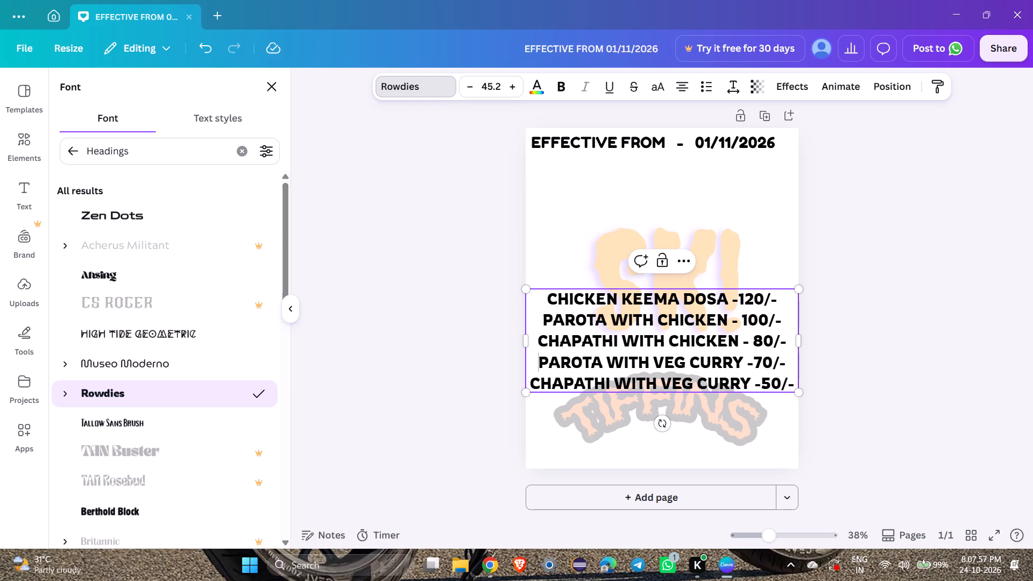
Insert one leading space before "CHAPATHI WITH VEG CURRY" in the last menu line and leave the text box.
key("Down")
key("Left")
key("space")
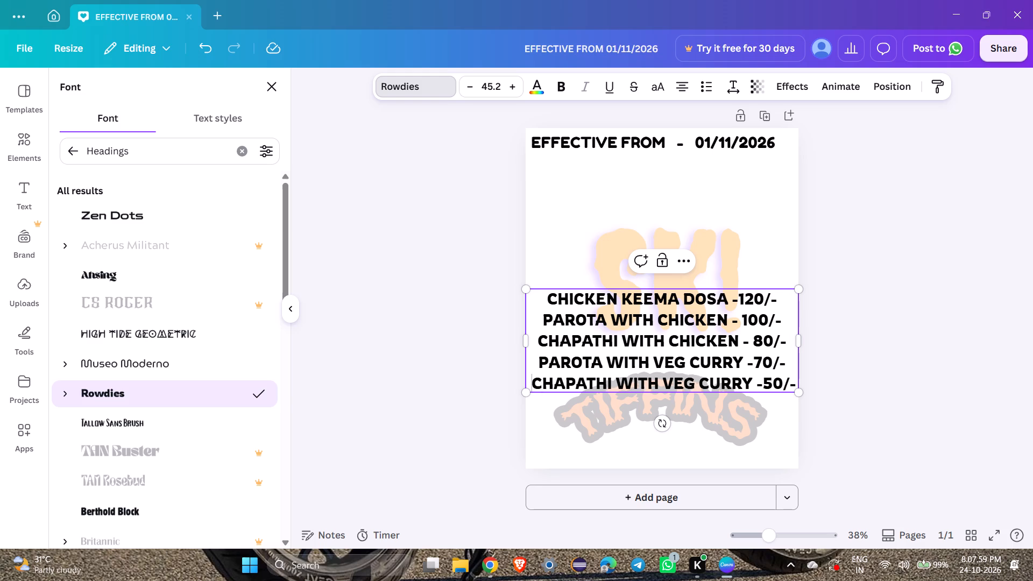
key("space")
key("space")
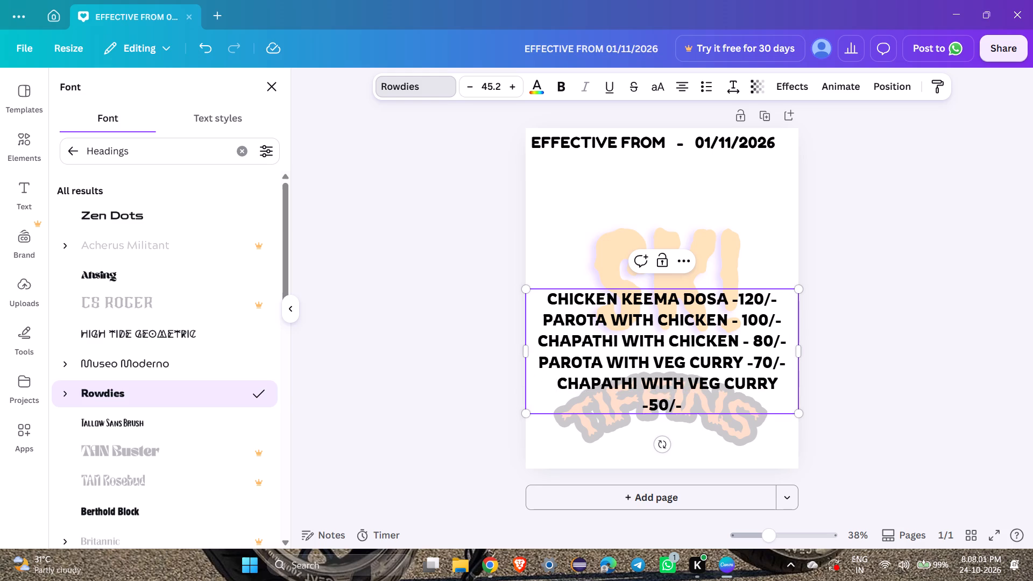
key("BackSpace")
key("BackSpace")
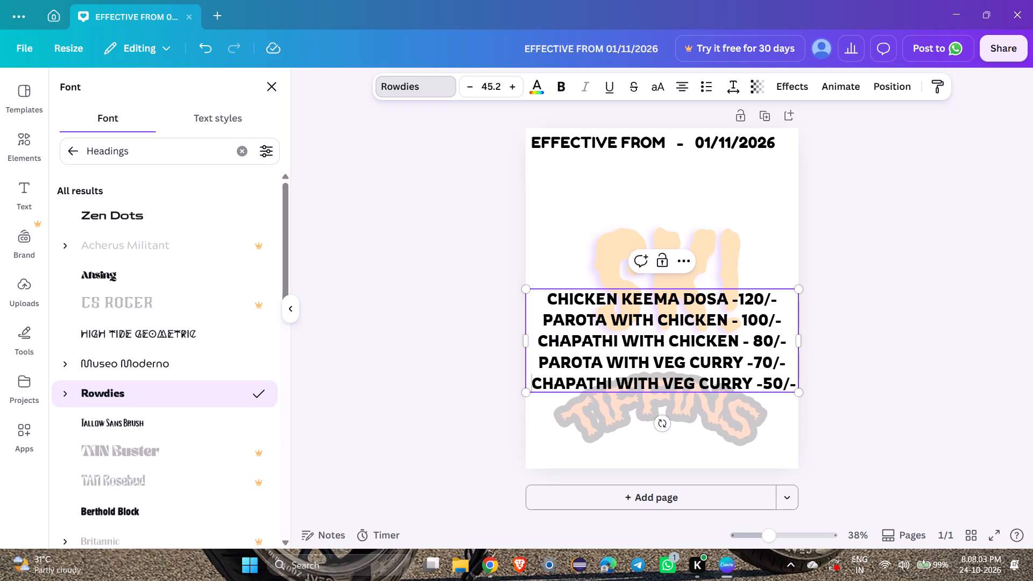
left_click(989, 337)
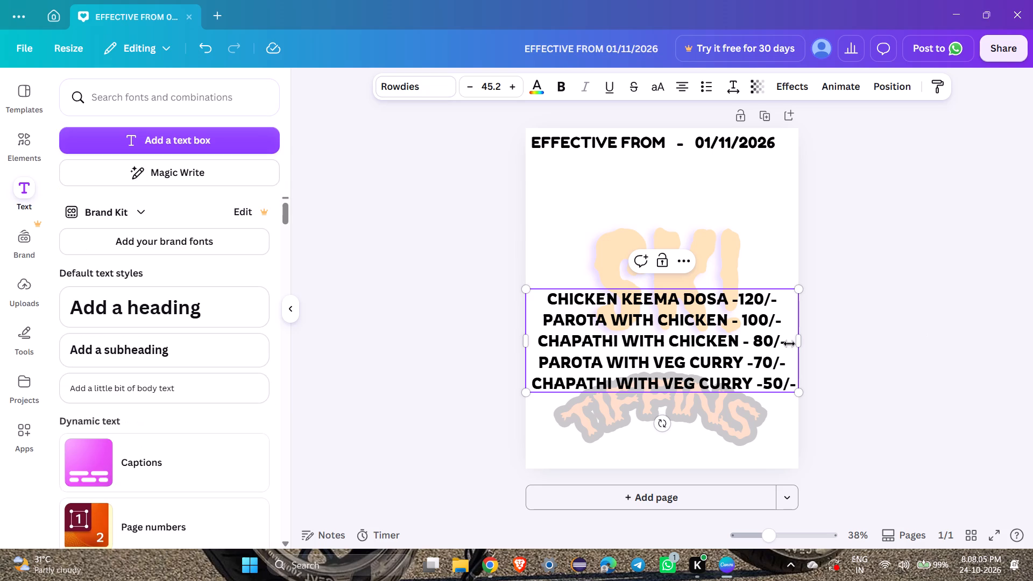
left_click(1032, 307)
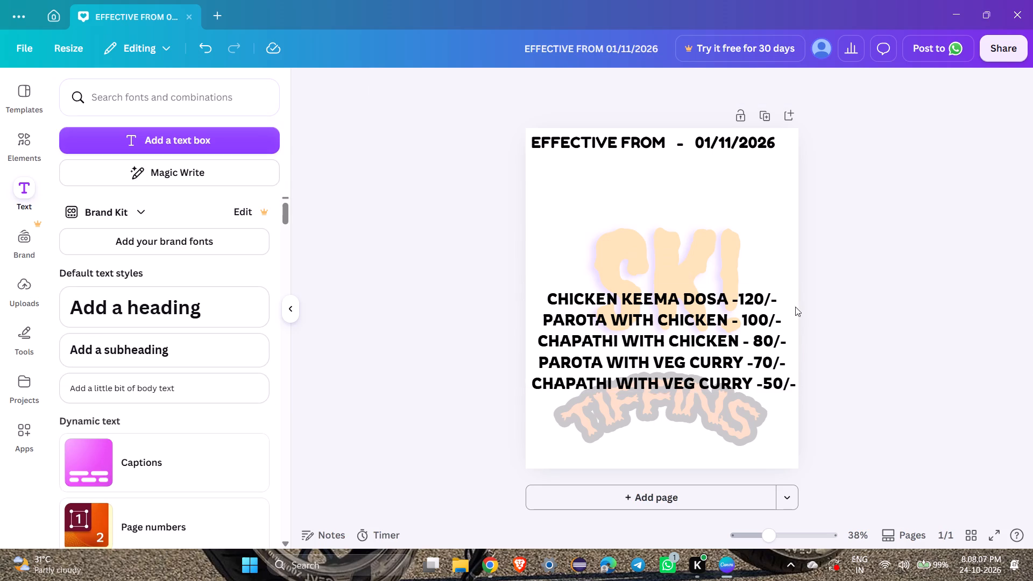
Move the menu text block up over the faded "SK!" lettering and scale it down to a font size of about 42.9.
left_click_drag(730, 327, 732, 247)
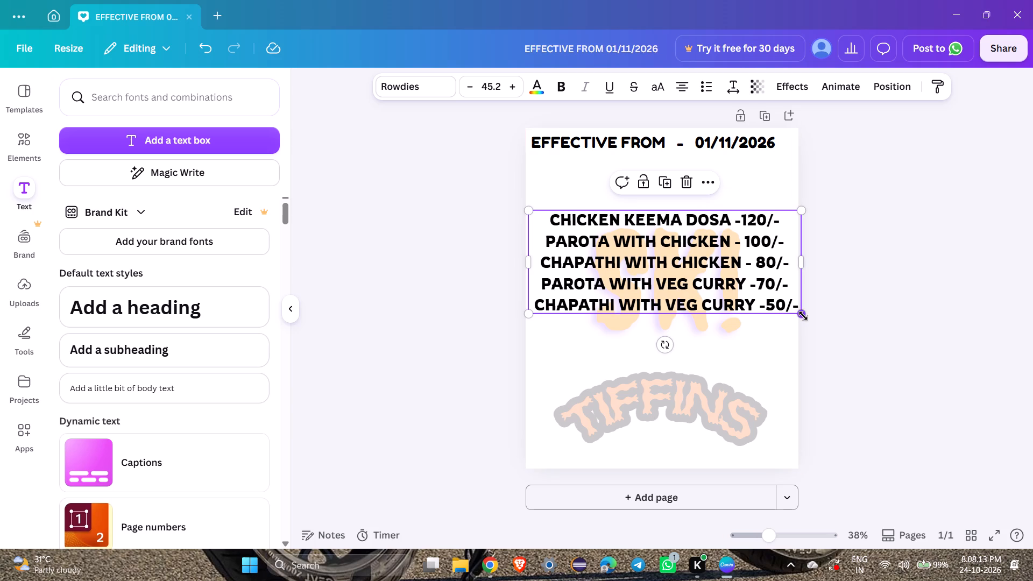
left_click_drag(803, 316, 783, 337)
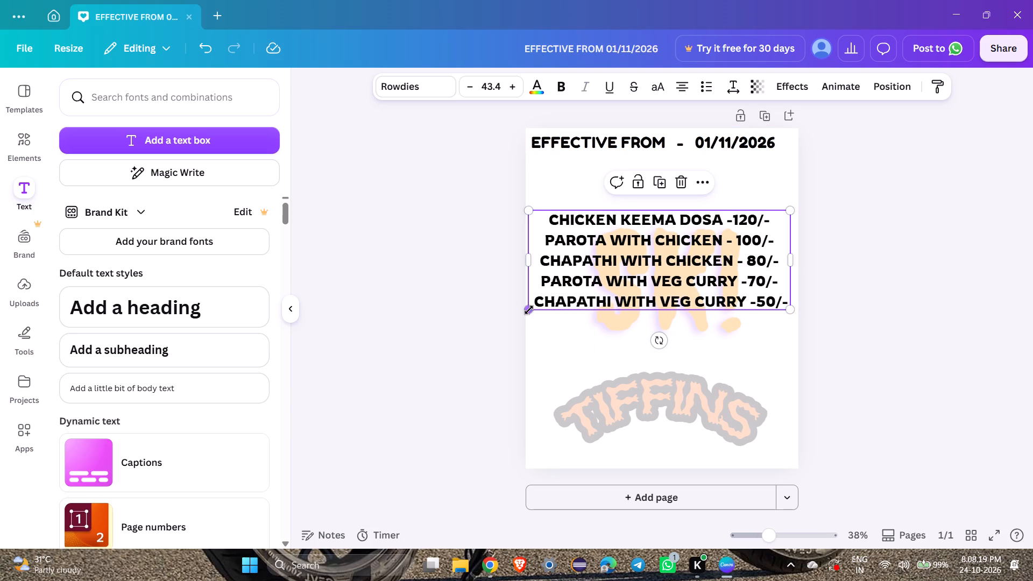
left_click_drag(529, 310, 565, 430)
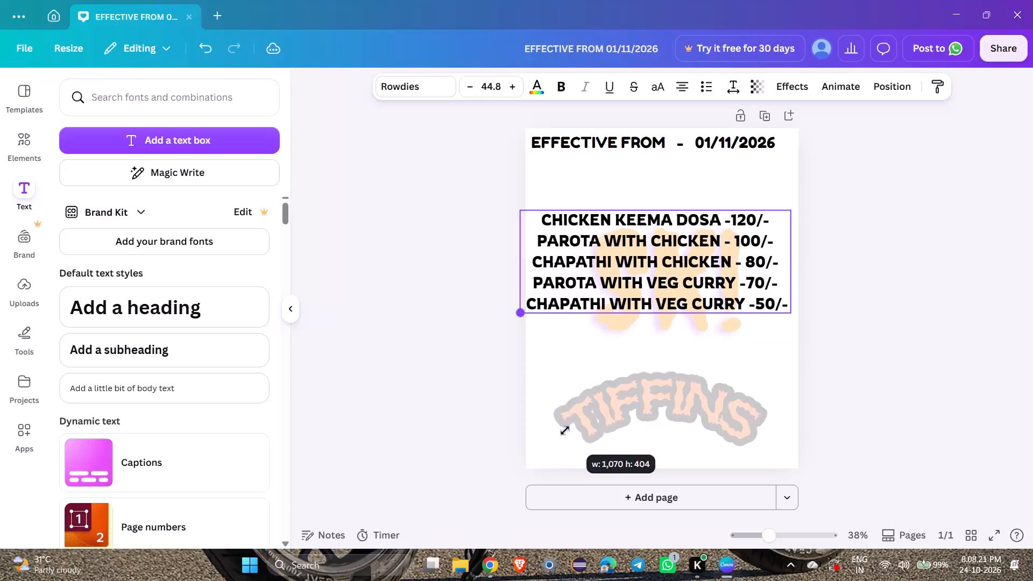
left_click_drag(565, 430, 590, 399)
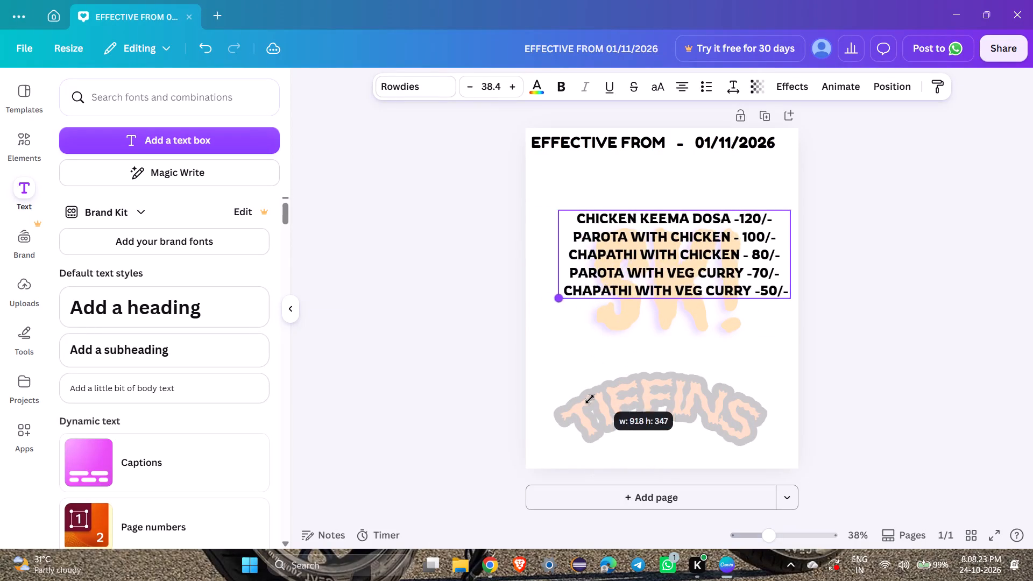
left_click_drag(590, 399, 625, 426)
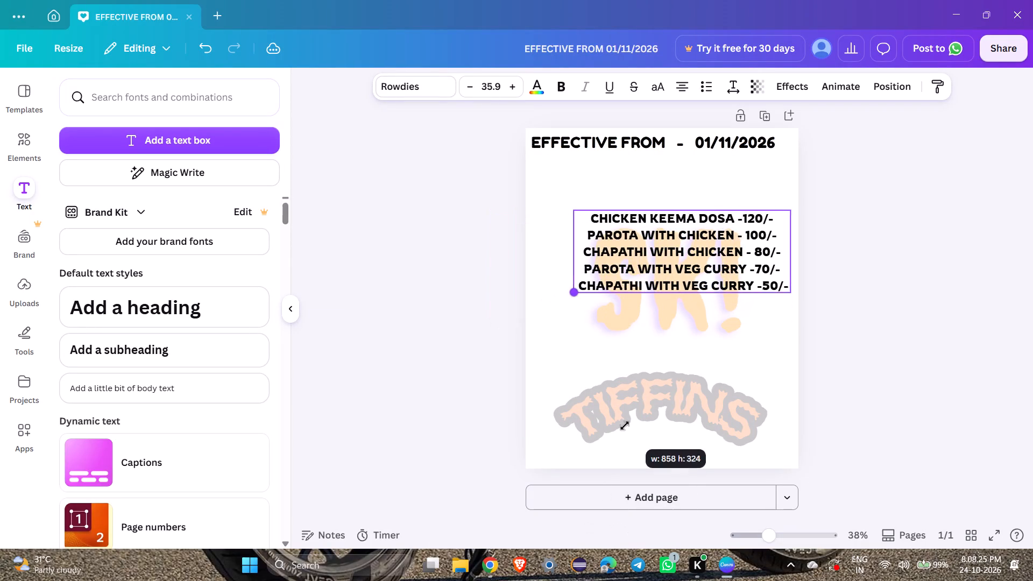
left_click_drag(625, 426, 594, 495)
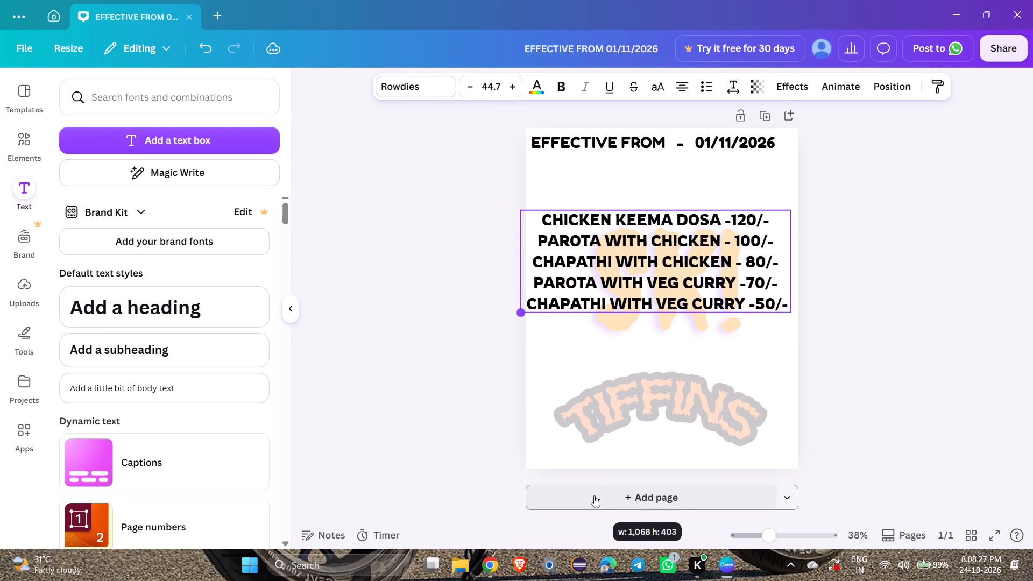
left_click_drag(594, 495, 600, 487)
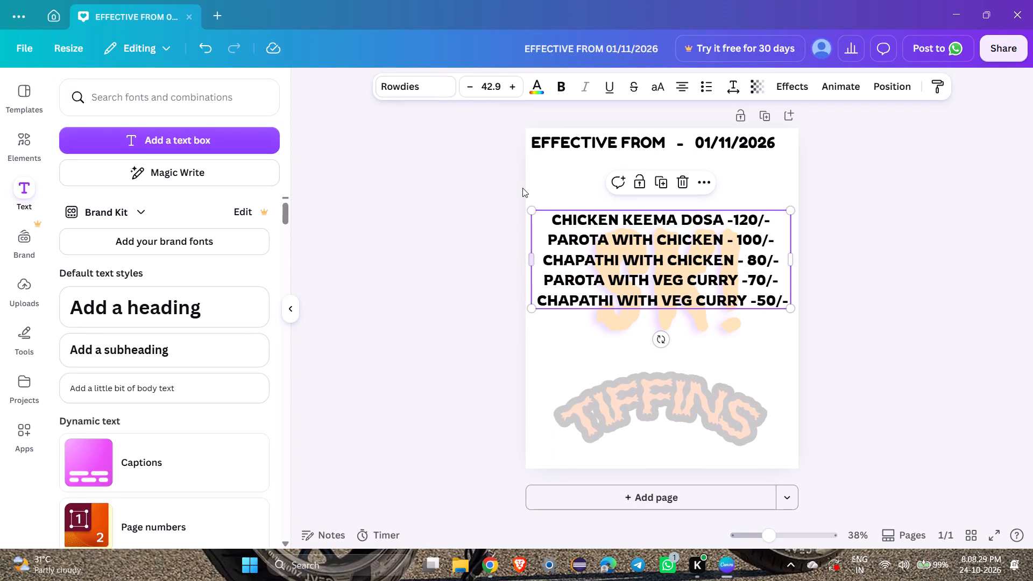
Increase the menu text's font size to 56.9 and deselect the text.
triple_click(510, 85)
triple_click(510, 85)
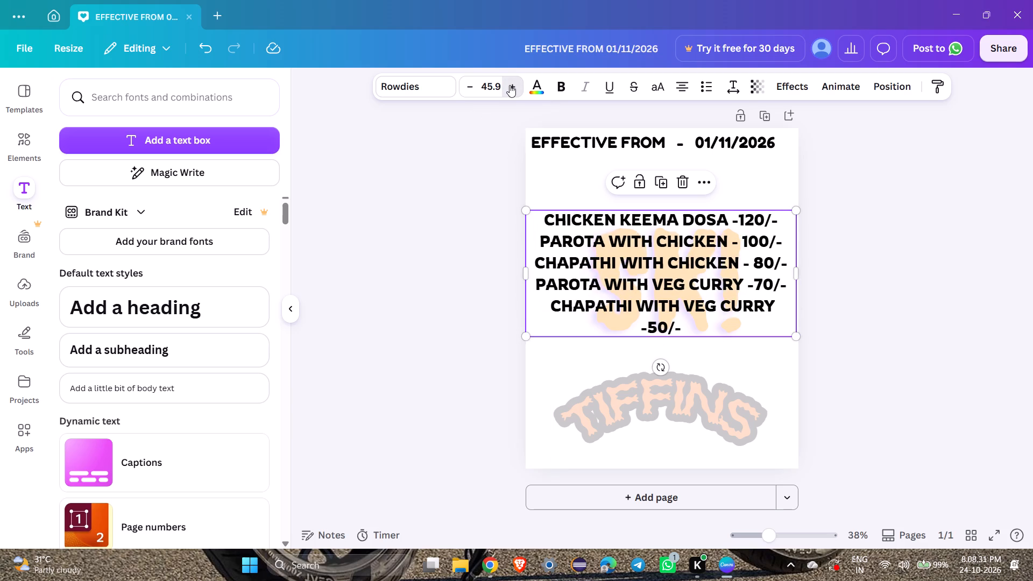
triple_click(510, 85)
triple_click(510, 85)
double_click(510, 85)
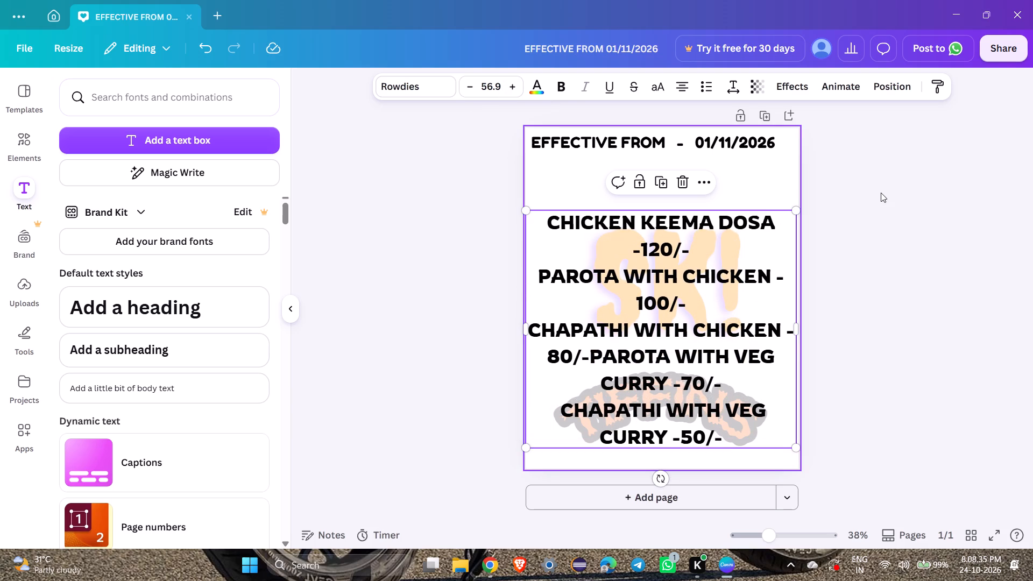
left_click(947, 253)
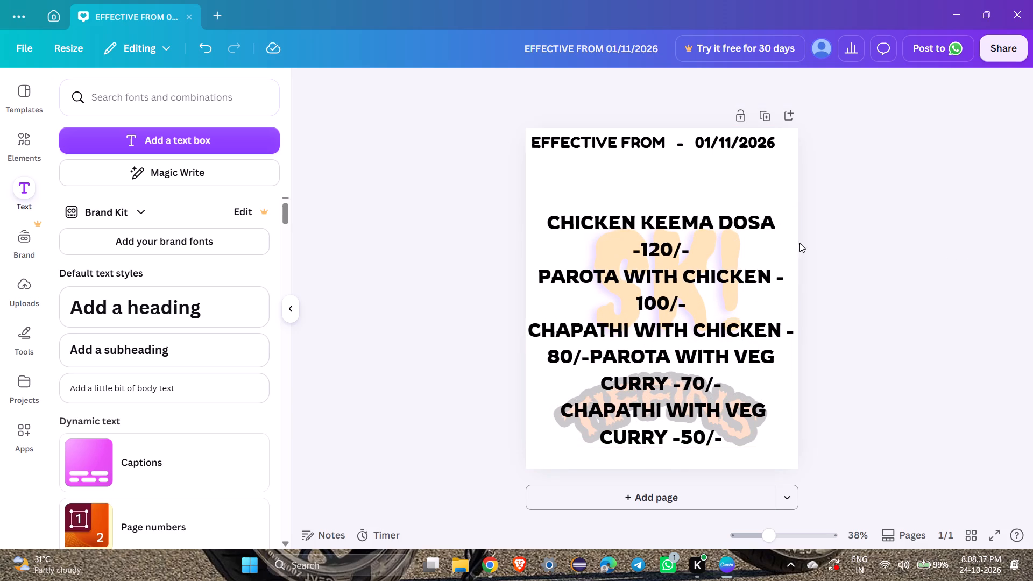
Move the menu text up beneath the "EFFECTIVE FROM" heading and increase its font size to 63.9.
left_click_drag(734, 244, 732, 211)
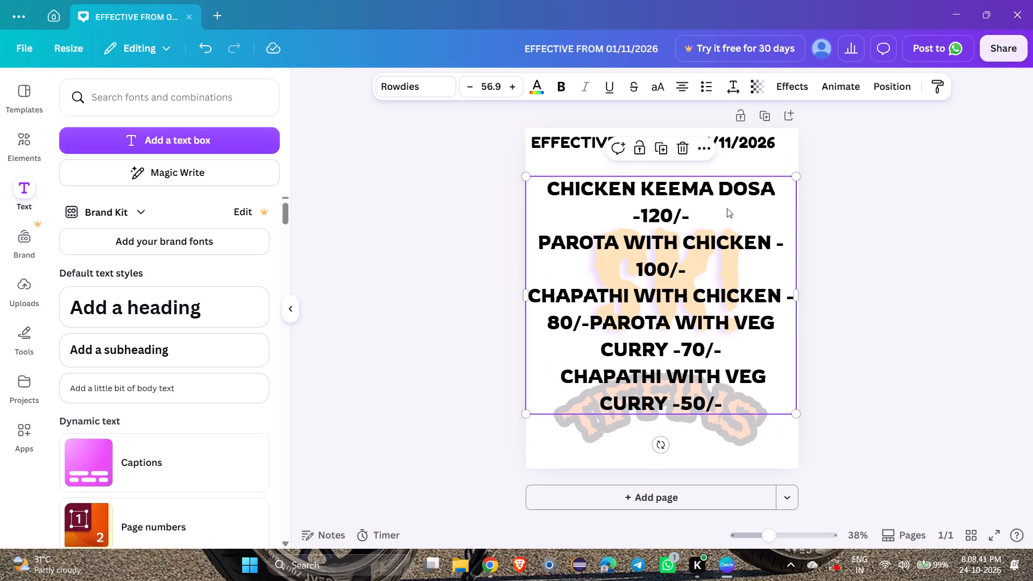
left_click(513, 90)
double_click(513, 90)
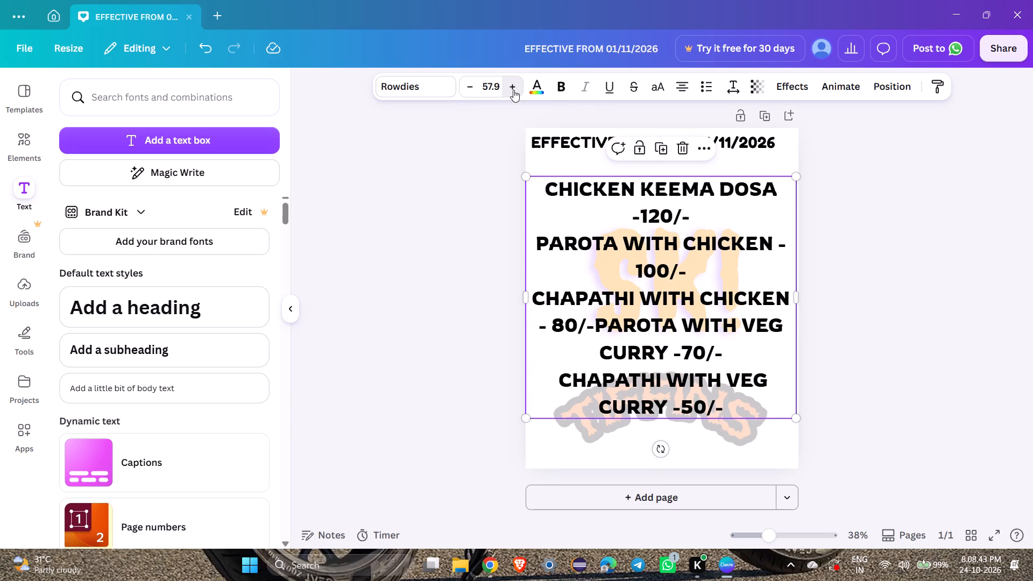
double_click(513, 90)
double_click(513, 90)
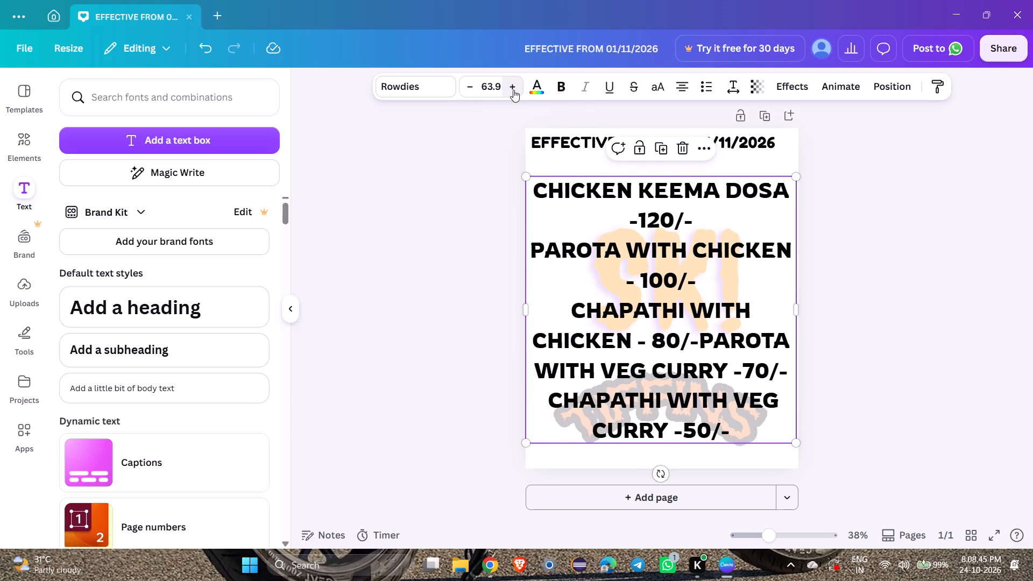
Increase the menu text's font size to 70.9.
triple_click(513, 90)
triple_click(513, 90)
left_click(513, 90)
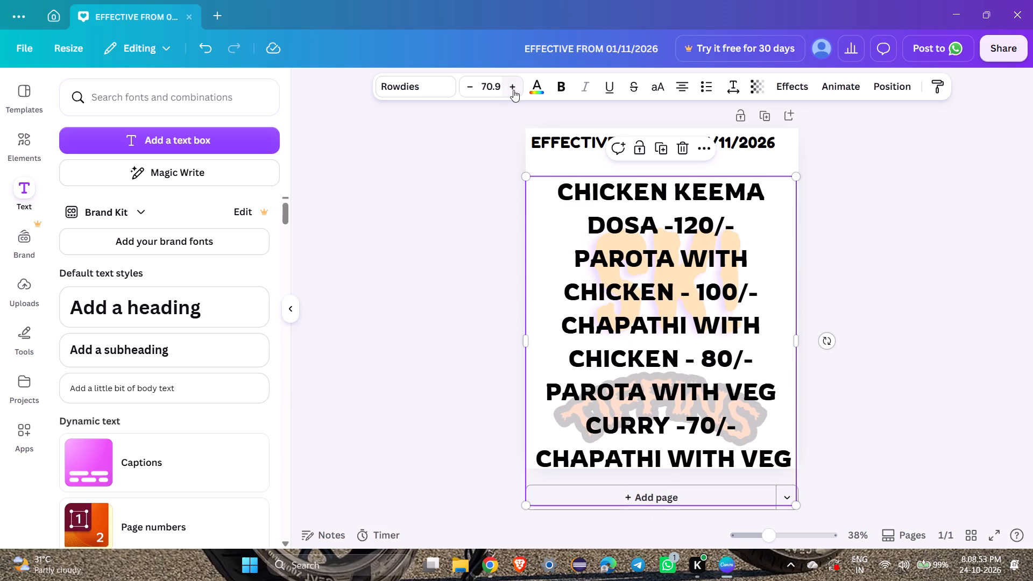
Reduce the menu text's font size to 47.9.
triple_click(469, 87)
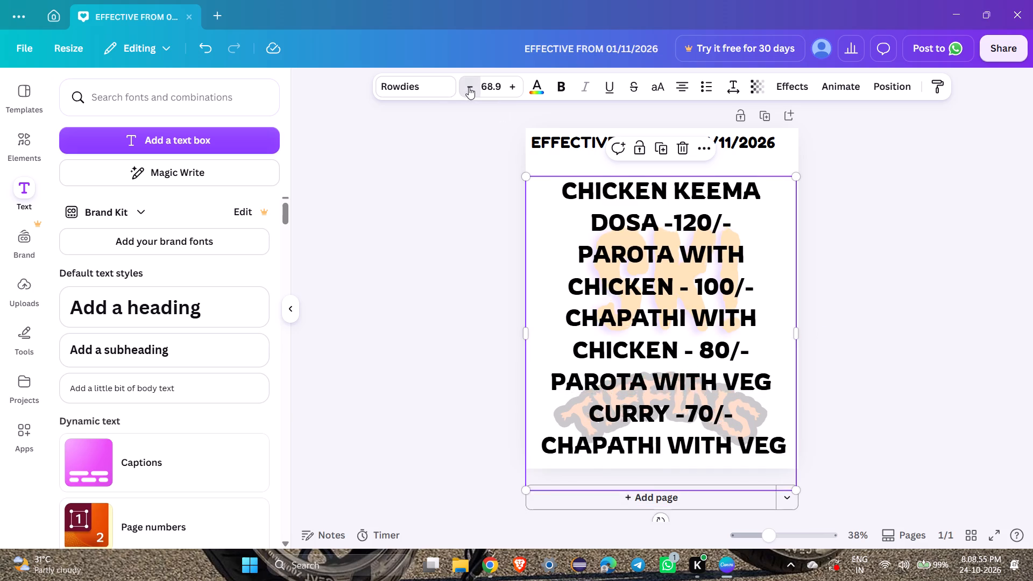
double_click(469, 87)
double_click(469, 87)
triple_click(469, 87)
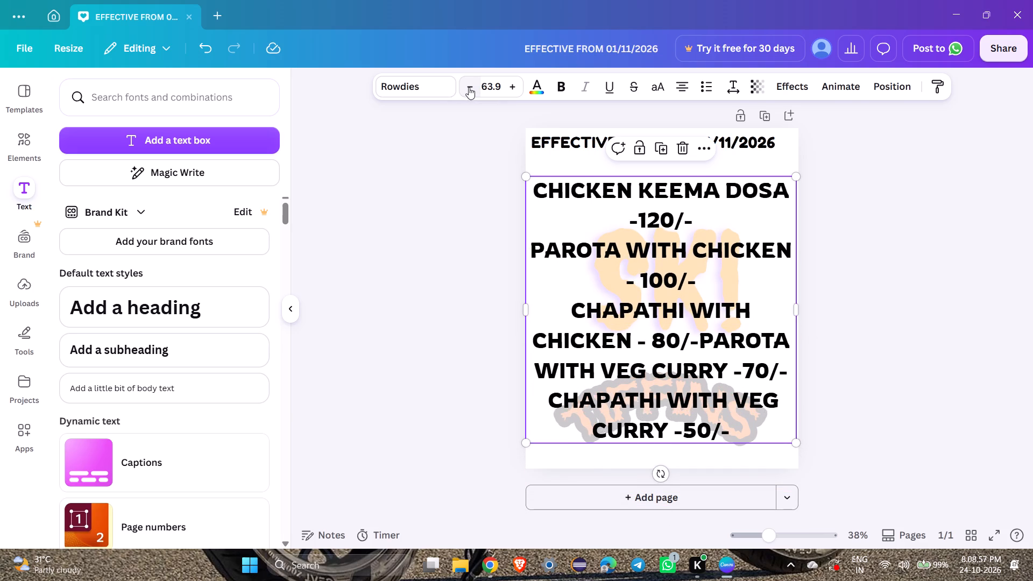
triple_click(469, 87)
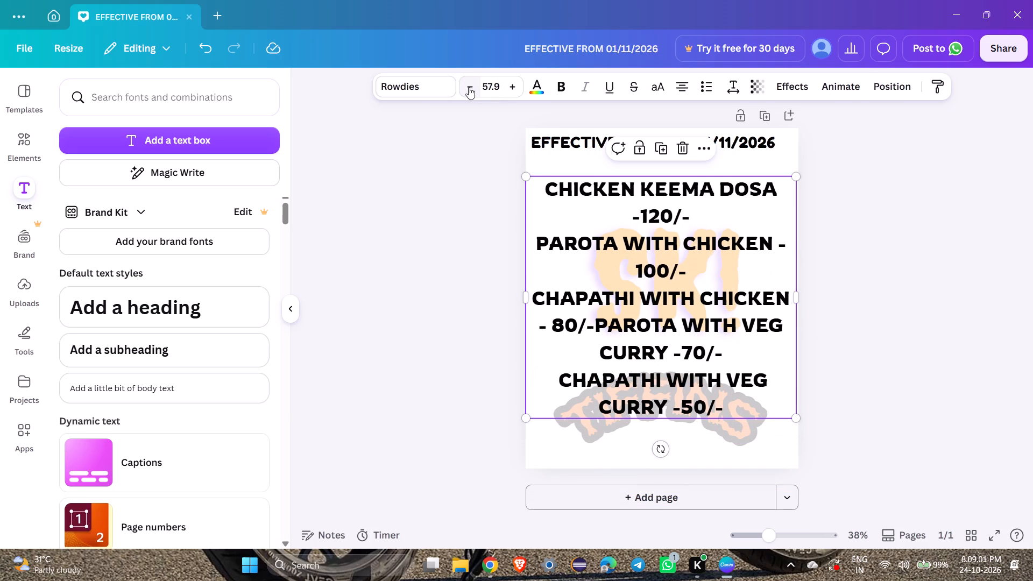
triple_click(469, 87)
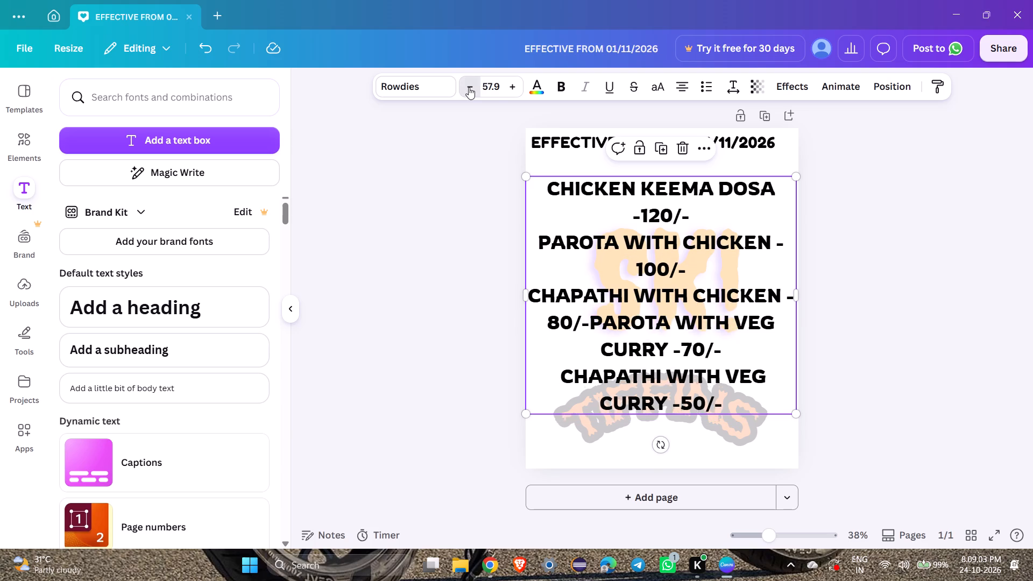
left_click(469, 87)
double_click(469, 87)
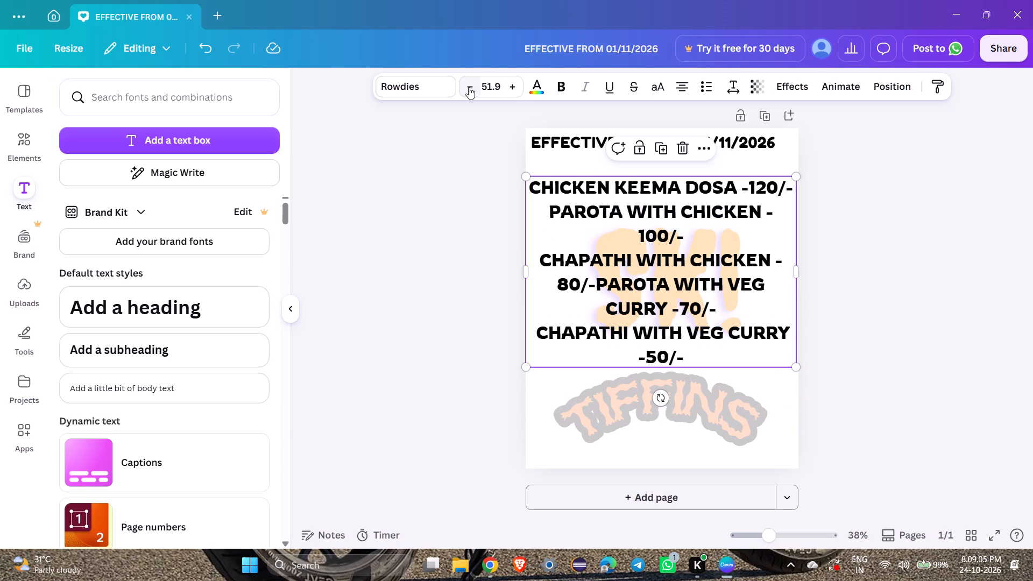
triple_click(469, 87)
left_click(469, 87)
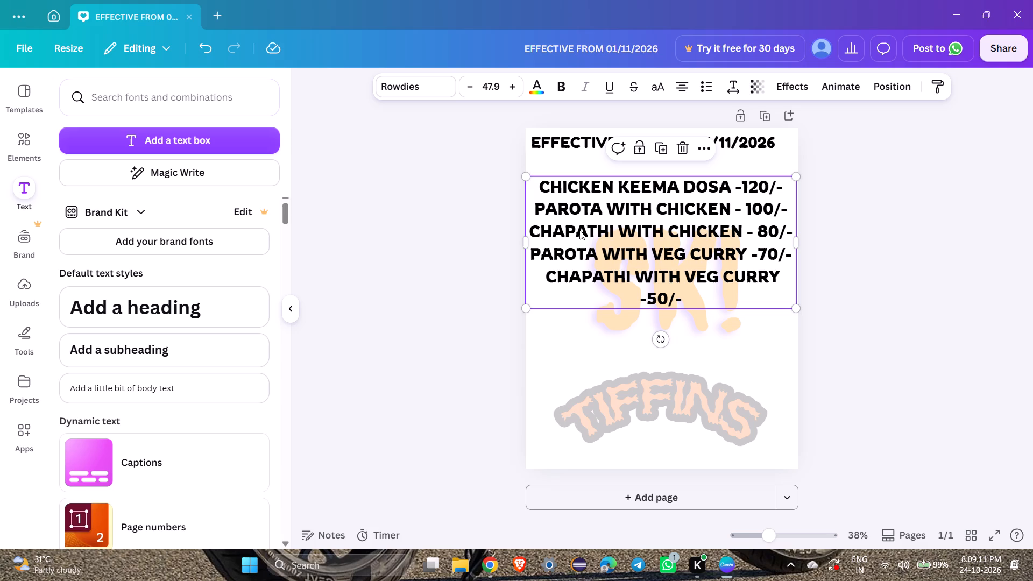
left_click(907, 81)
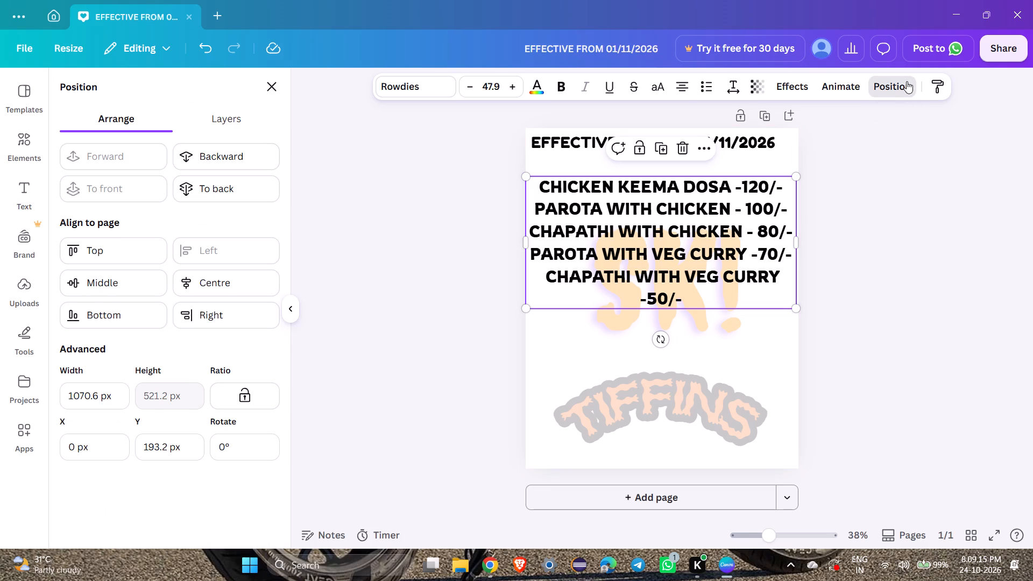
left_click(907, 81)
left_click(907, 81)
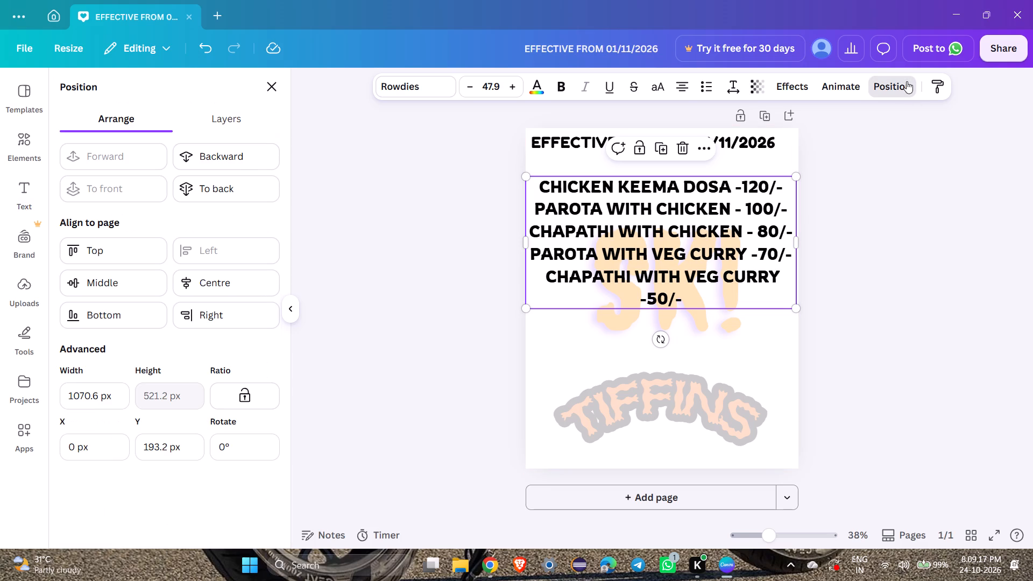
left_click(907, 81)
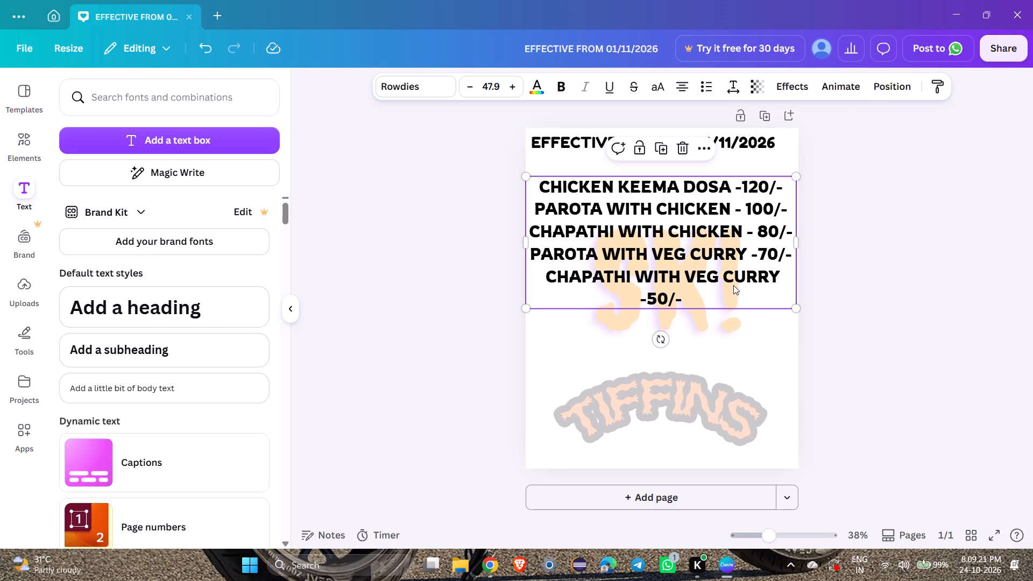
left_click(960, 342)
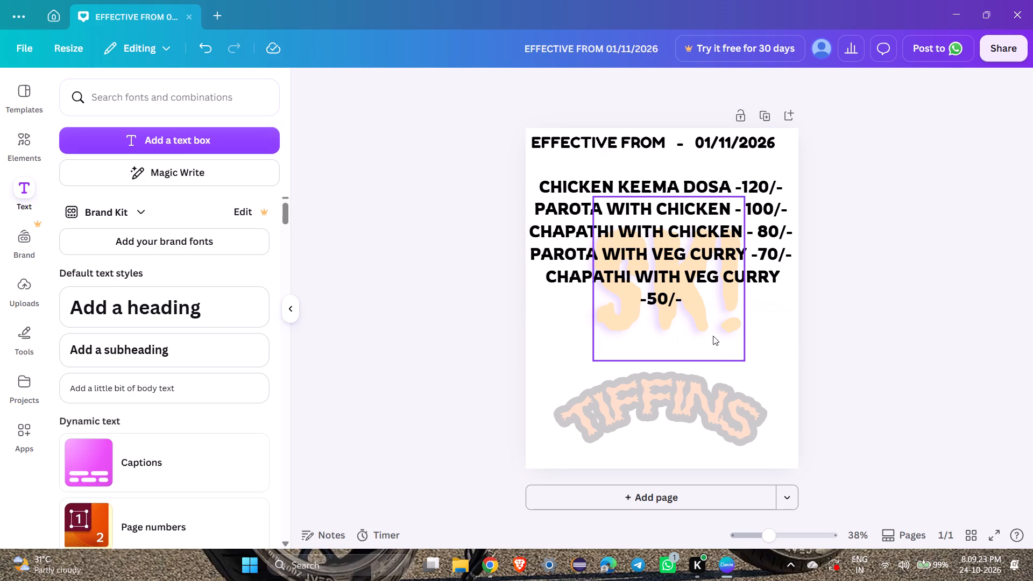
Set the transparency of the faded "SK!" lettering to 26.
left_click(713, 336)
left_click(745, 88)
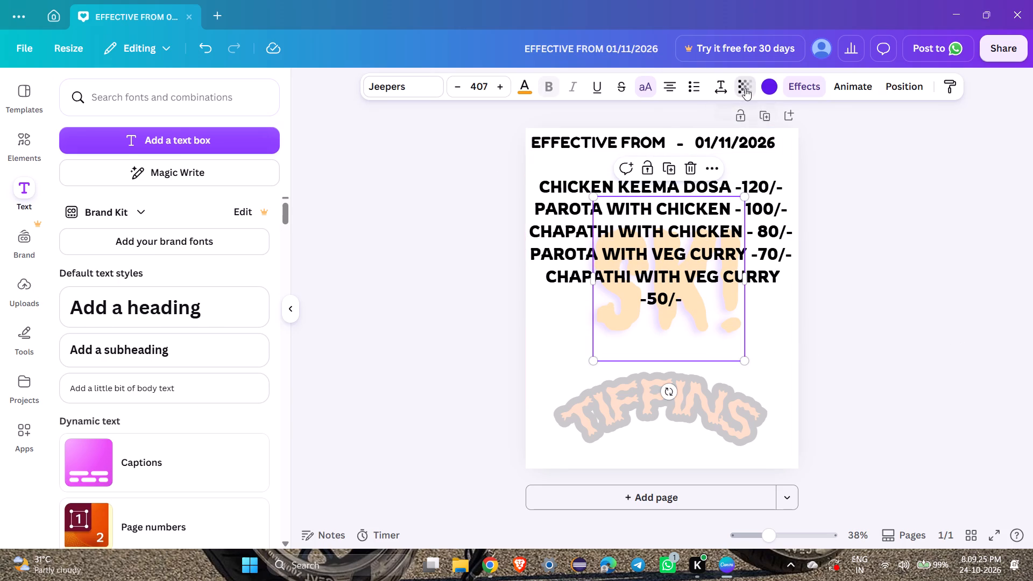
left_click_drag(702, 144, 701, 146)
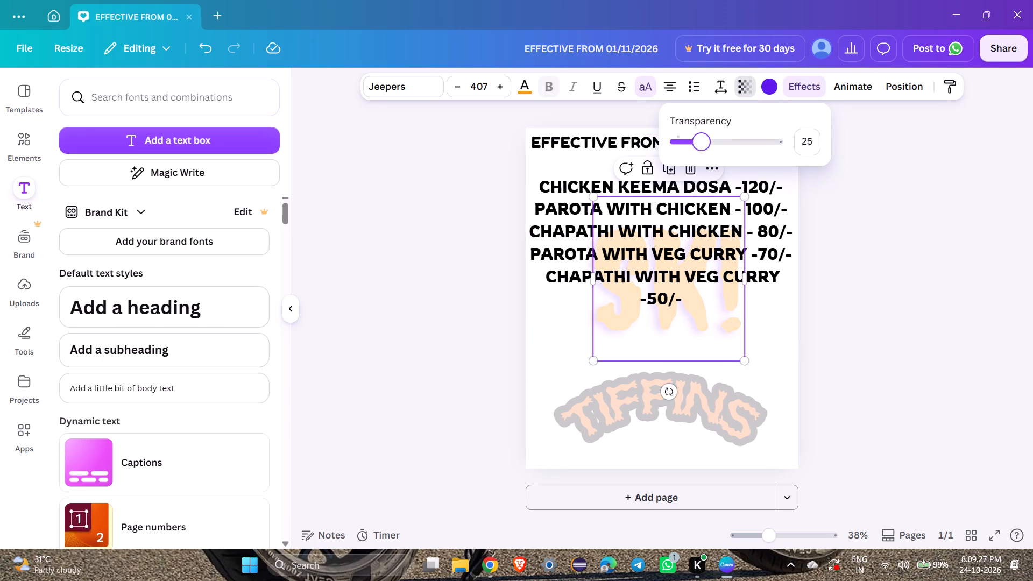
left_click_drag(701, 146, 696, 154)
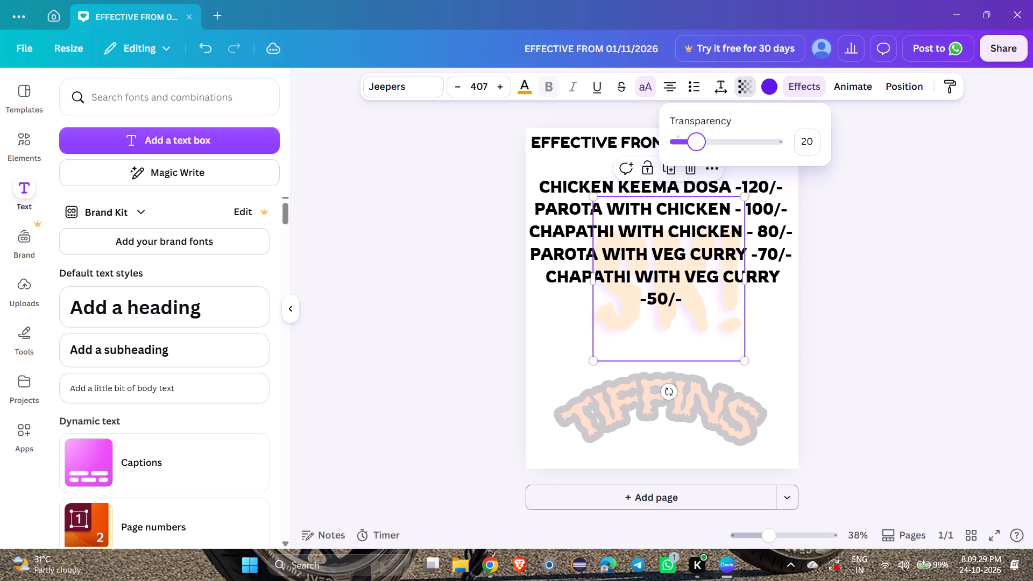
left_click_drag(696, 154, 702, 154)
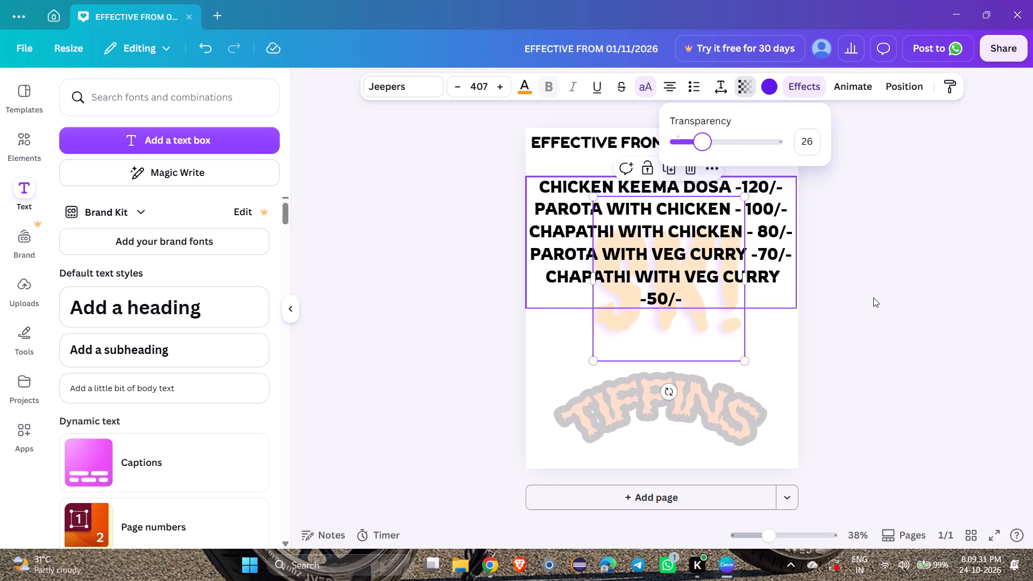
left_click(873, 297)
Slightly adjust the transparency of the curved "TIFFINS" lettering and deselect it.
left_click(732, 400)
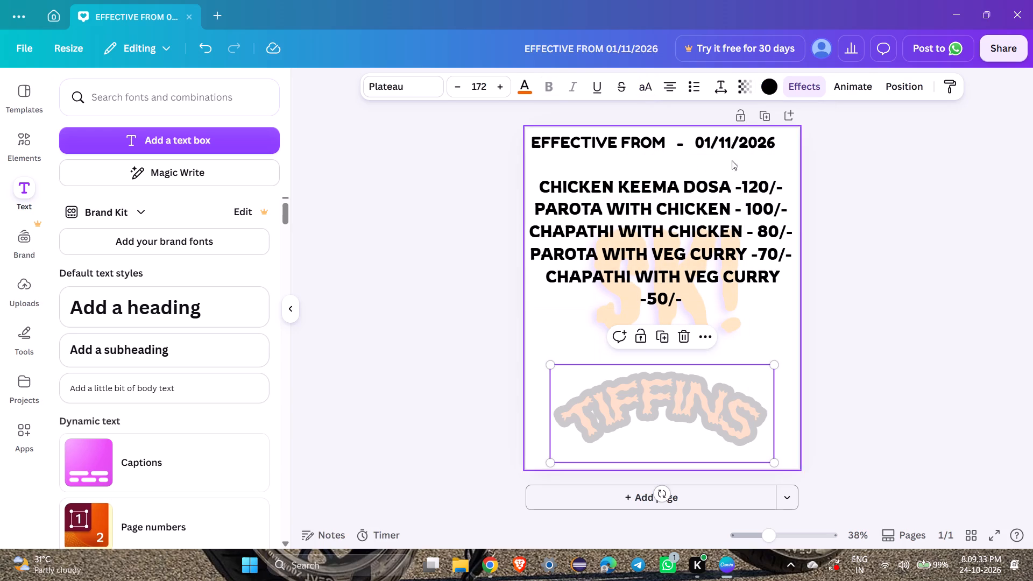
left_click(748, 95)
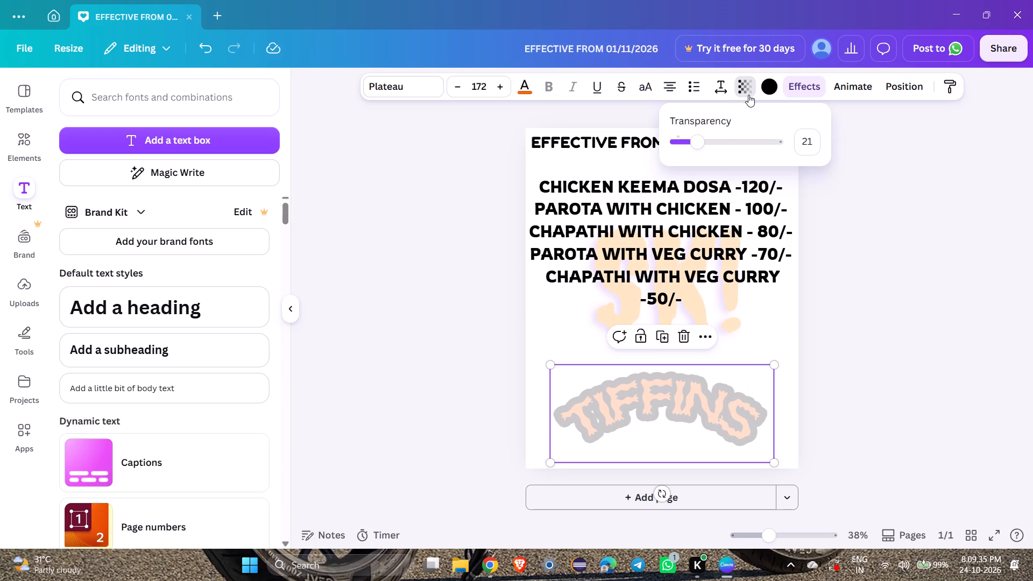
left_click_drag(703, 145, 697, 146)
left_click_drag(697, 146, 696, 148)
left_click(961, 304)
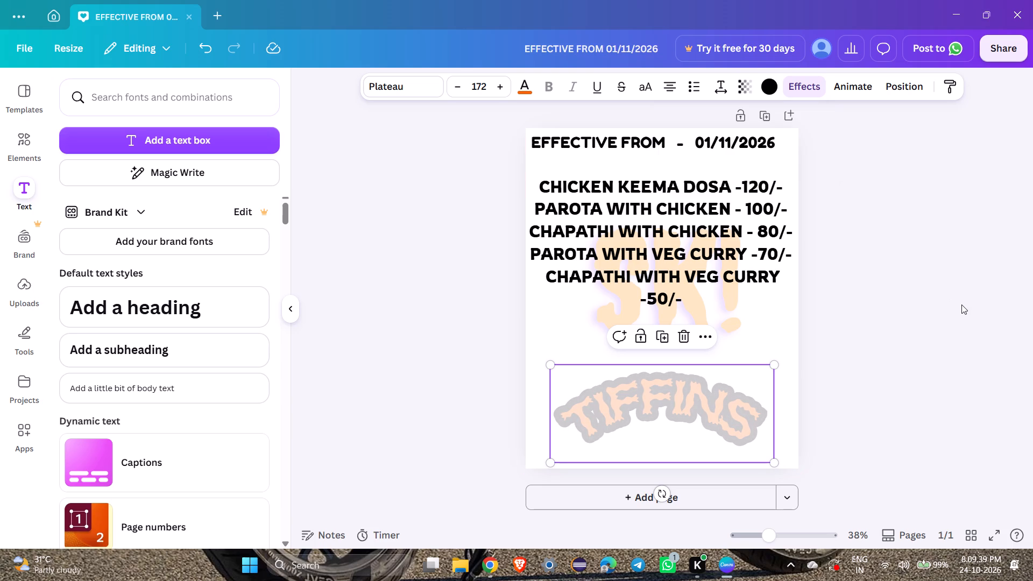
Move the menu text block down over the faded "SK!" lettering, keeping it flush with the page's left edge, and deselect it.
left_click_drag(709, 259, 706, 312)
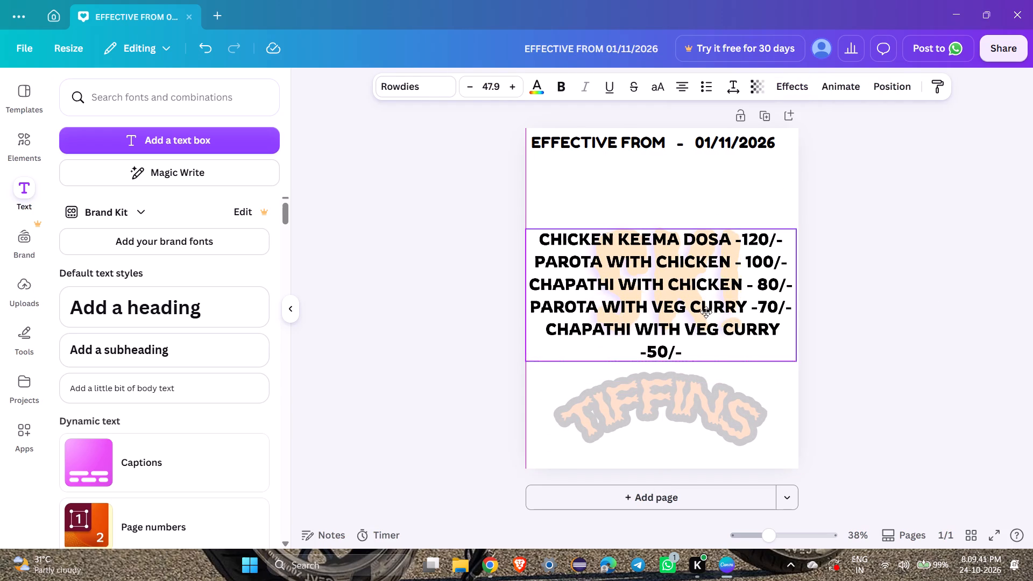
left_click_drag(706, 312, 707, 332)
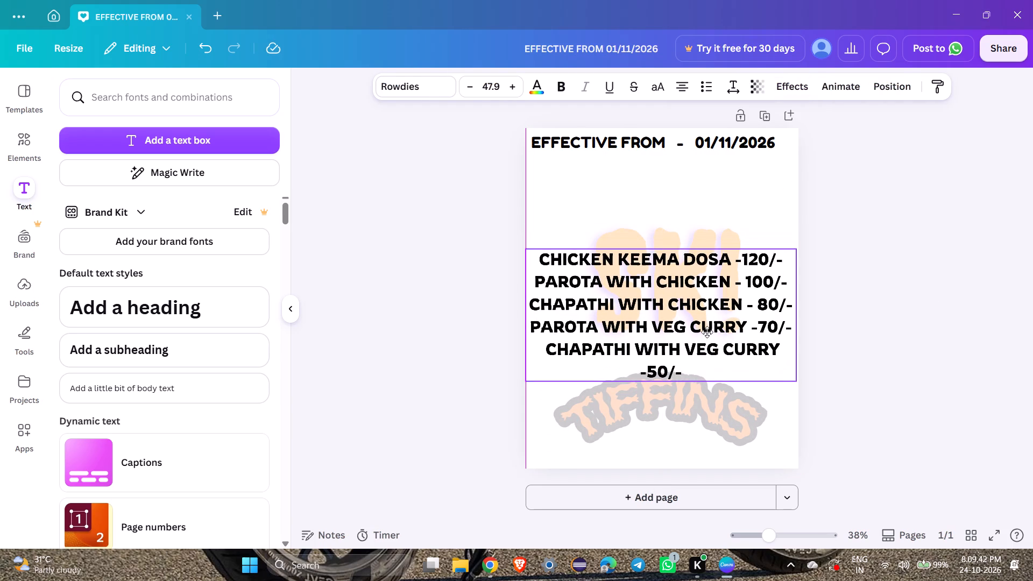
left_click_drag(707, 332, 704, 283)
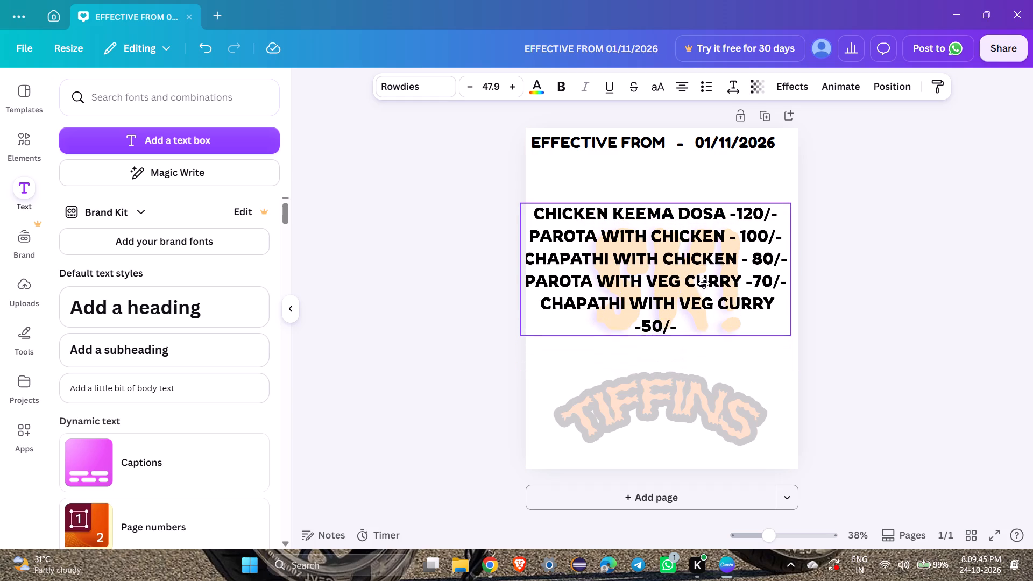
left_click_drag(704, 283, 709, 287)
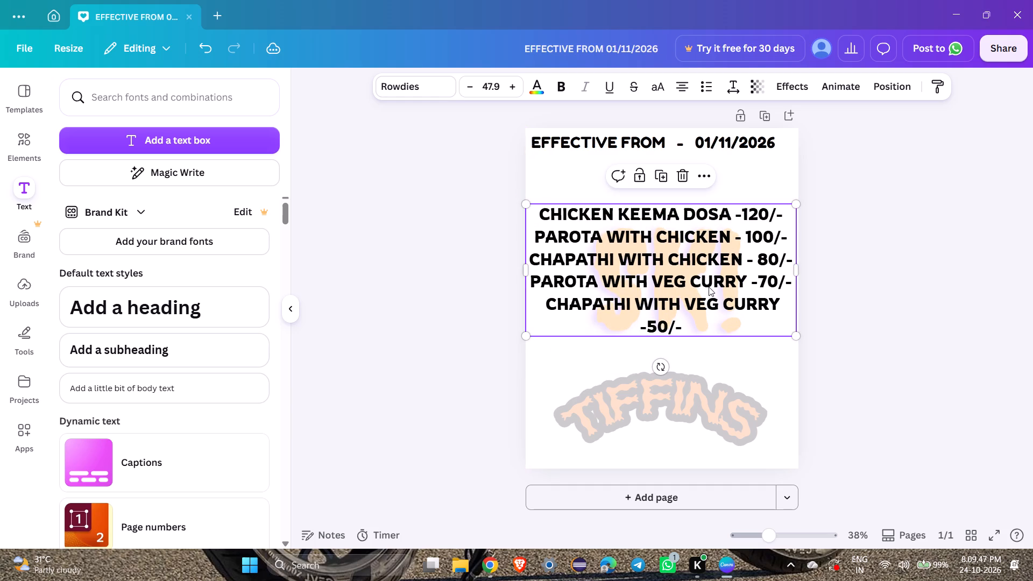
left_click(876, 384)
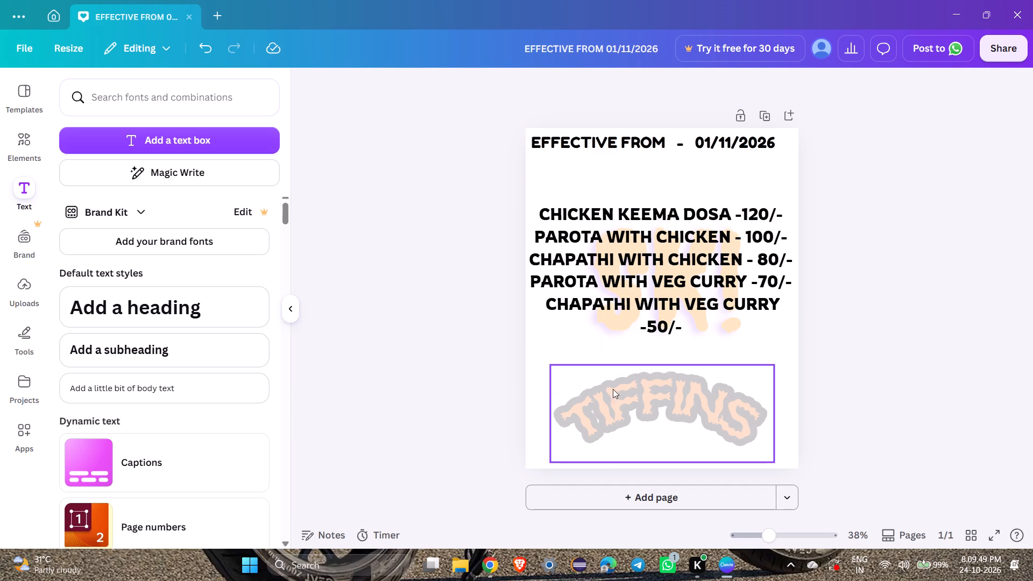
Add a new text box reading "AVAILABLE".
left_click(158, 143)
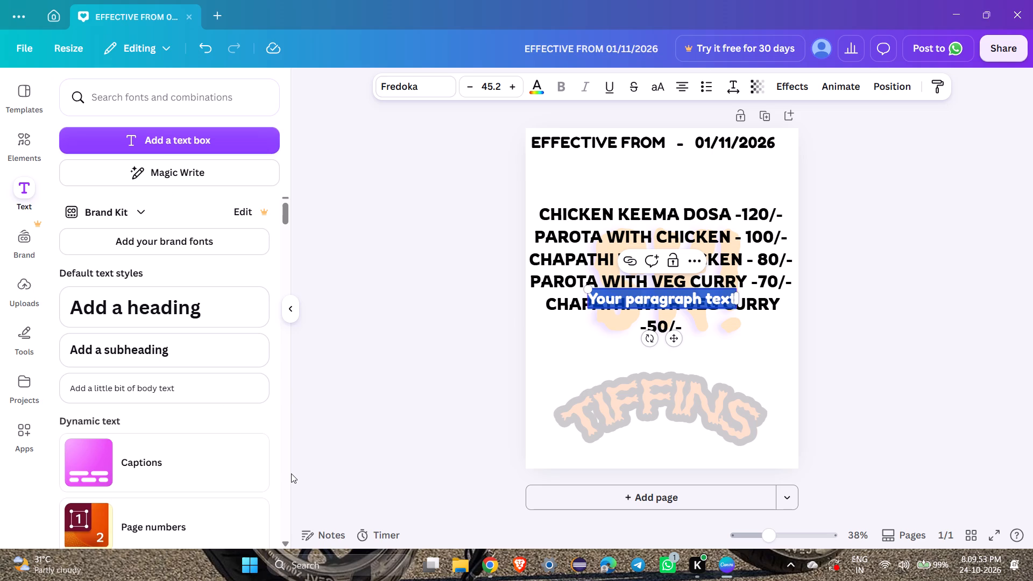
type("AVAILABLEEEE")
key("BackSpace")
key("BackSpace")
key("BackSpace")
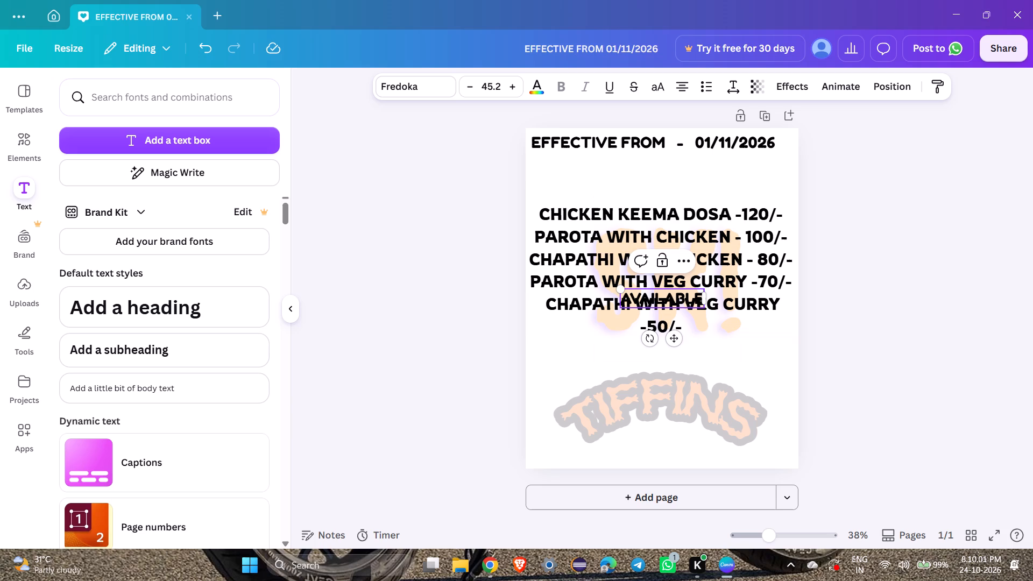
Move "AVAILABLE" below the menu list, enlarge it to a font size of about 78.7 and centre it above the "TIFFINS" lettering.
left_click_drag(665, 305, 670, 343)
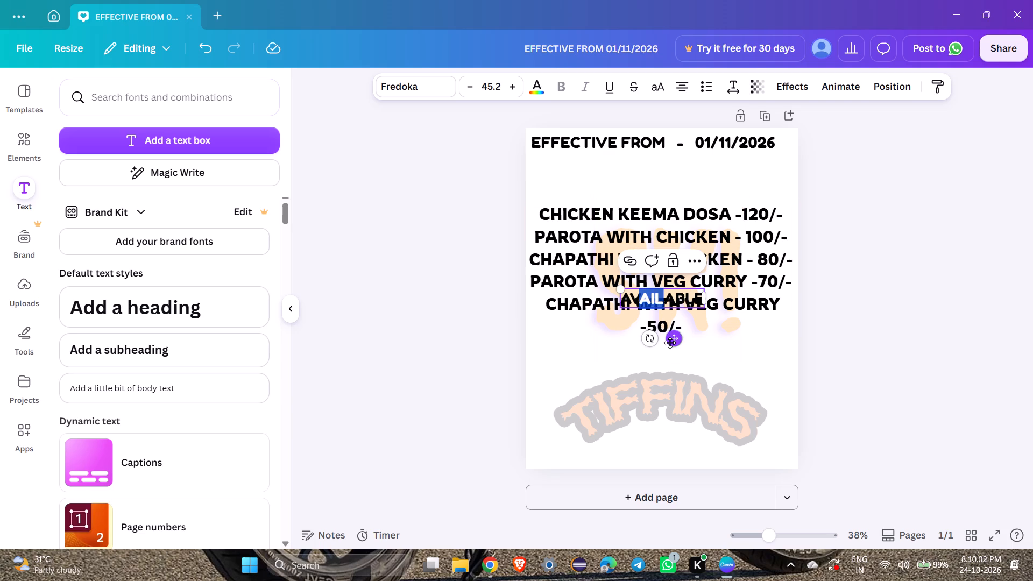
left_click_drag(670, 343, 664, 429)
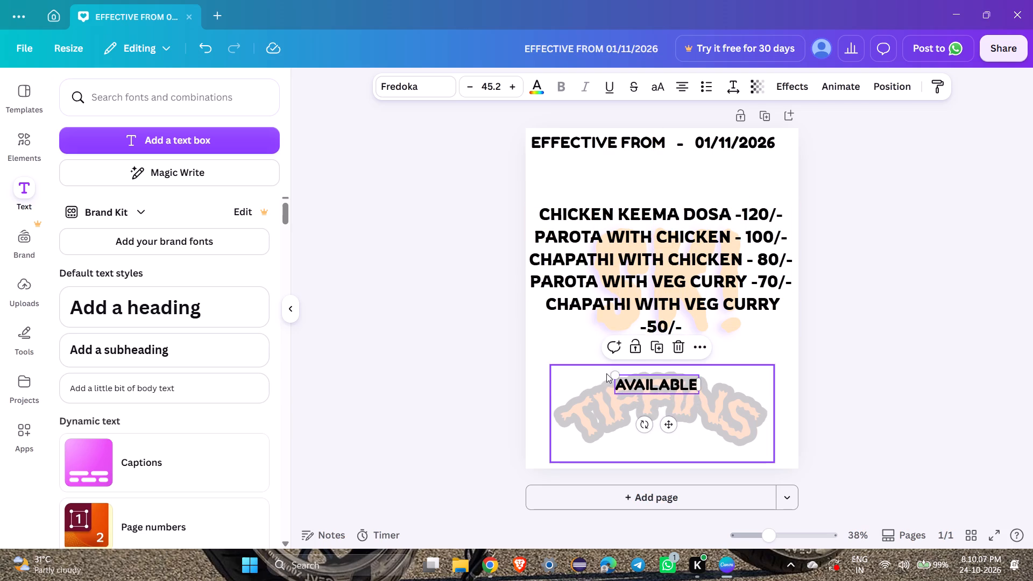
left_click_drag(616, 370, 564, 324)
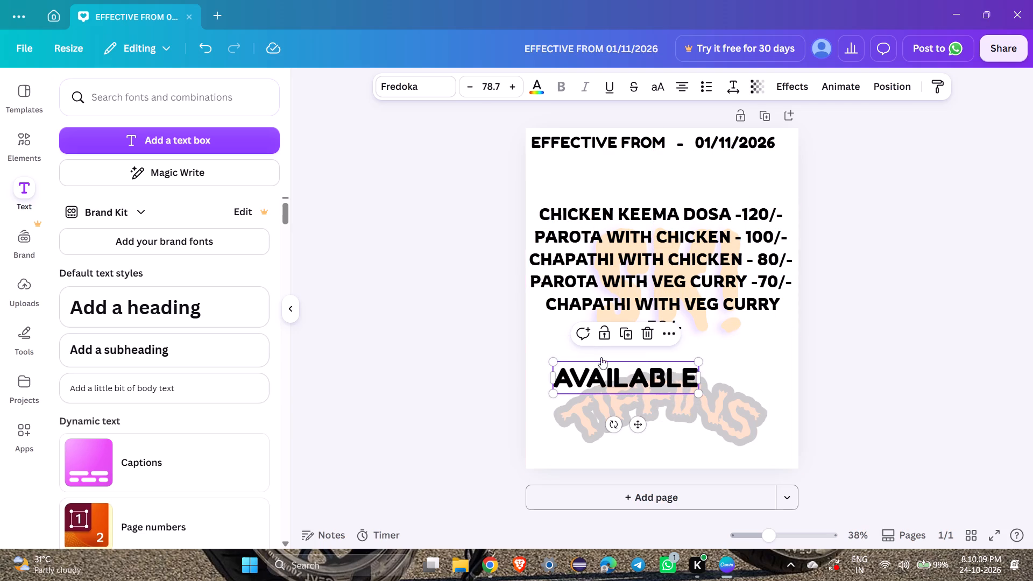
left_click_drag(631, 378, 672, 379)
left_click(939, 358)
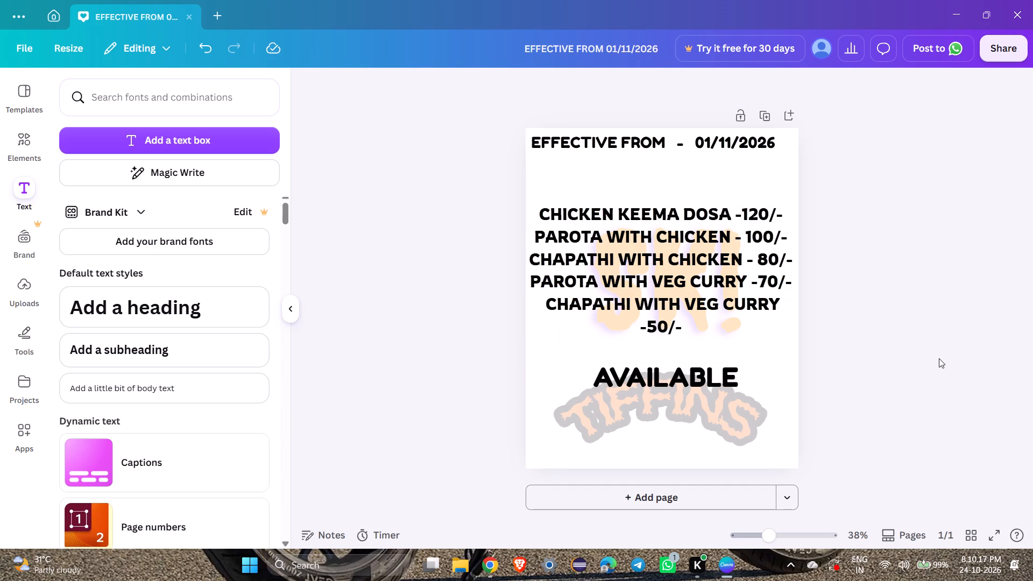
Set the transparency of the curved "TIFFINS" lettering to 11 and deselect it.
left_click(752, 441)
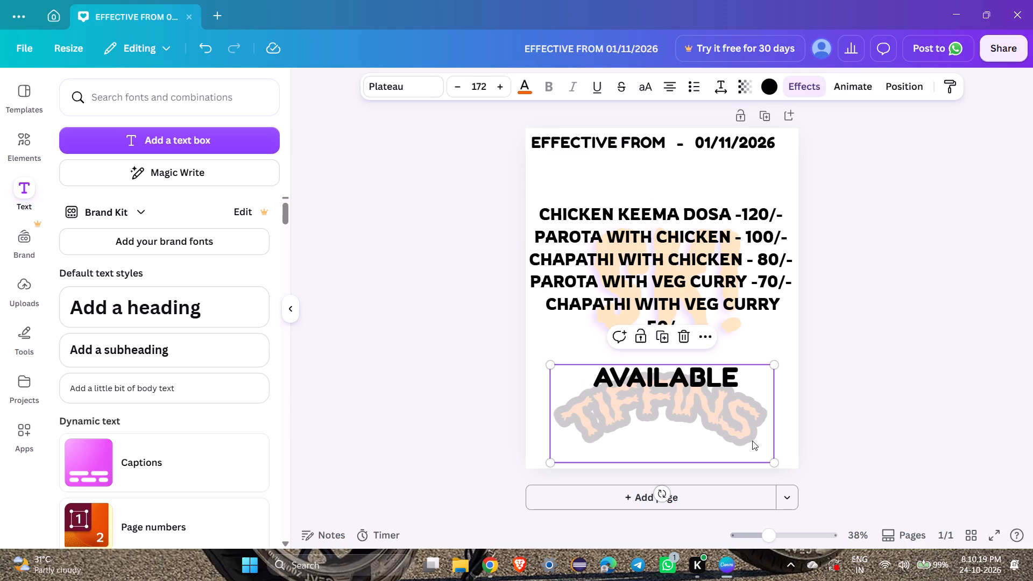
left_click(737, 80)
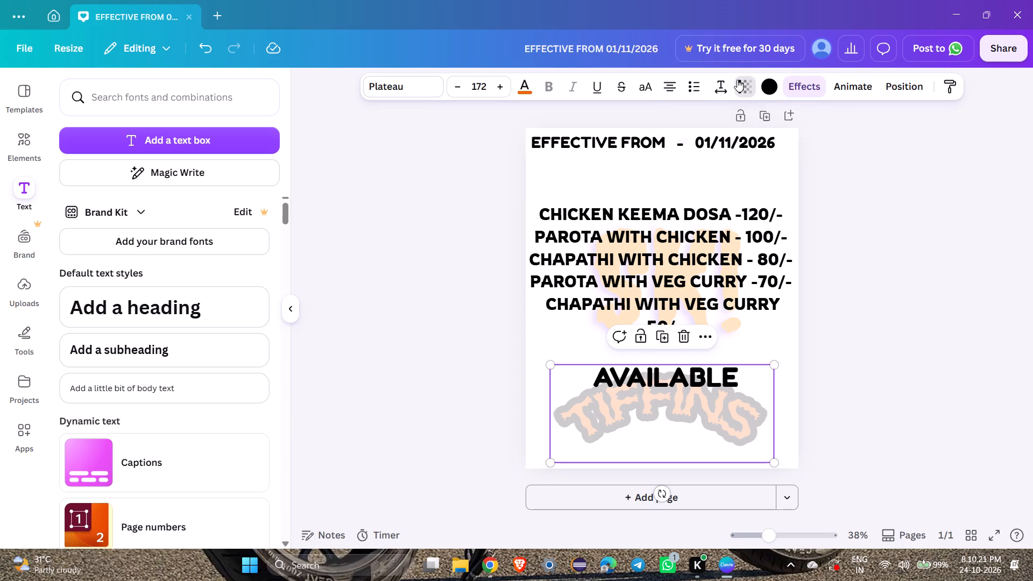
left_click_drag(699, 145, 696, 145)
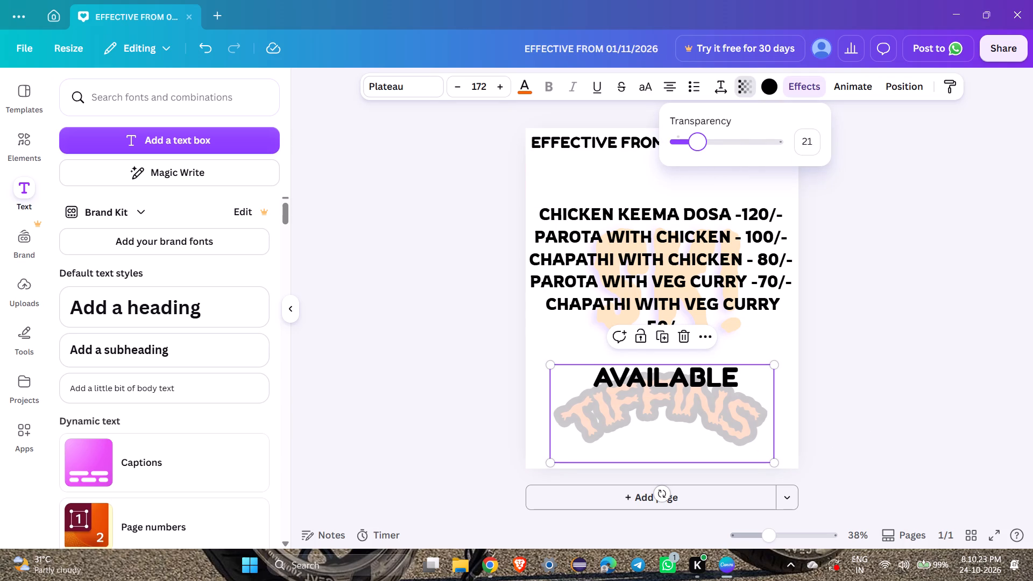
left_click_drag(696, 145, 687, 148)
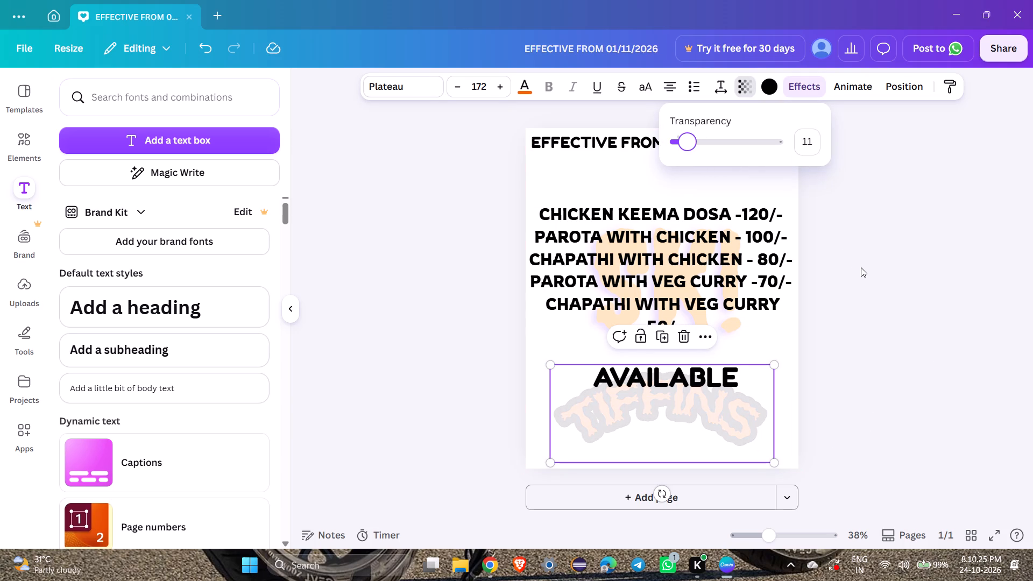
left_click(861, 267)
left_click(887, 317)
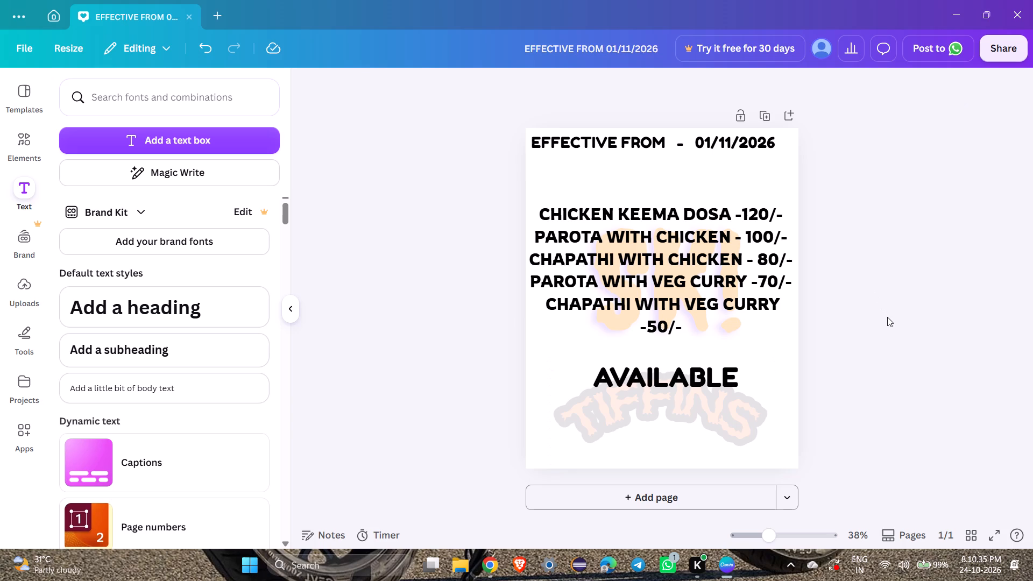
Delete the exclamation mark from the faded "SK!" lettering behind the menu list and deselect it.
left_click(716, 316)
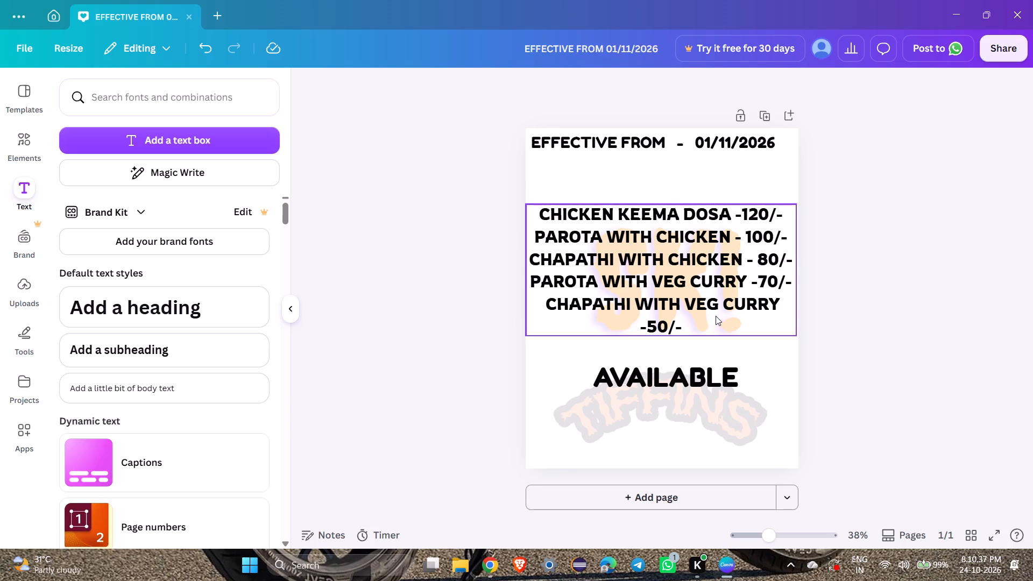
double_click(716, 316)
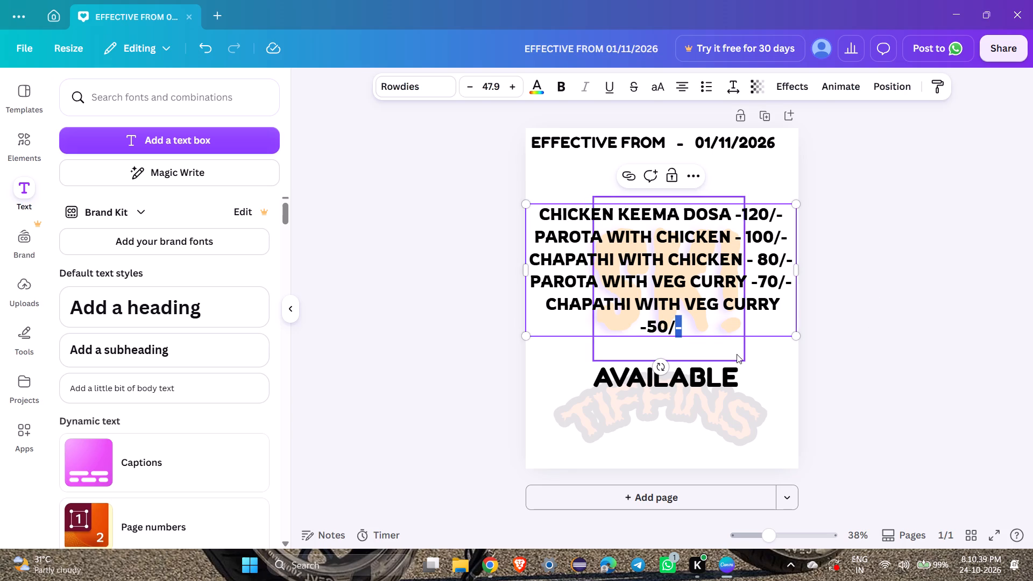
left_click(737, 354)
double_click(735, 344)
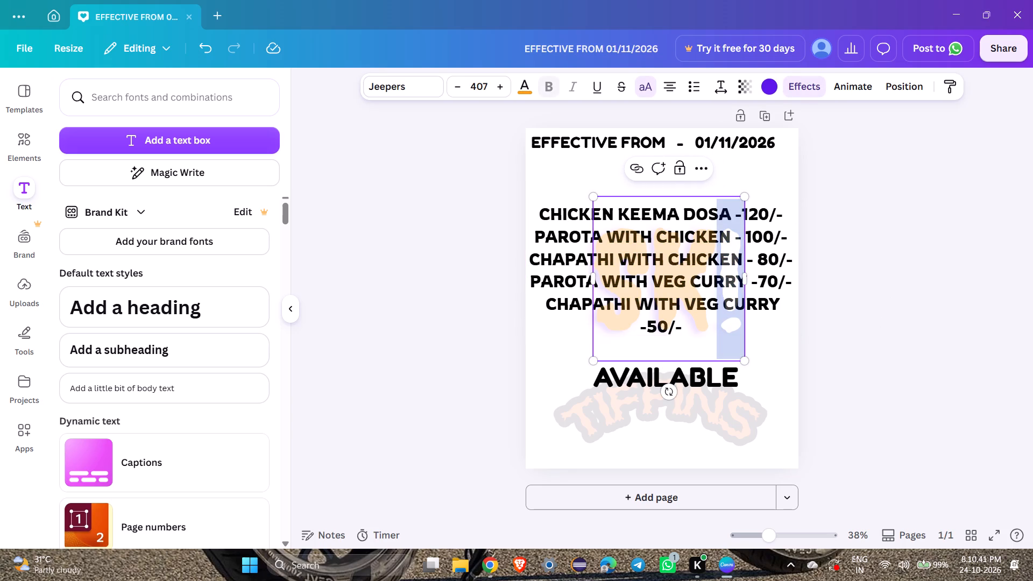
key("BackSpace")
left_click(1015, 334)
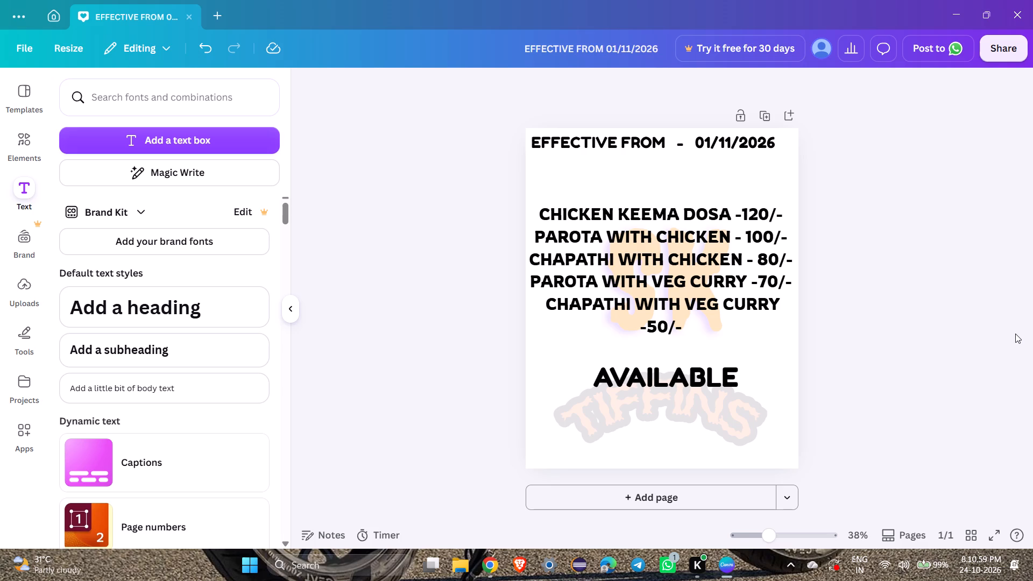
Remove the spacing before "CHAPATHI WITH VEG CURRY" in the menu list and re-enter the price ending the line above as "-70/-".
left_click(633, 309)
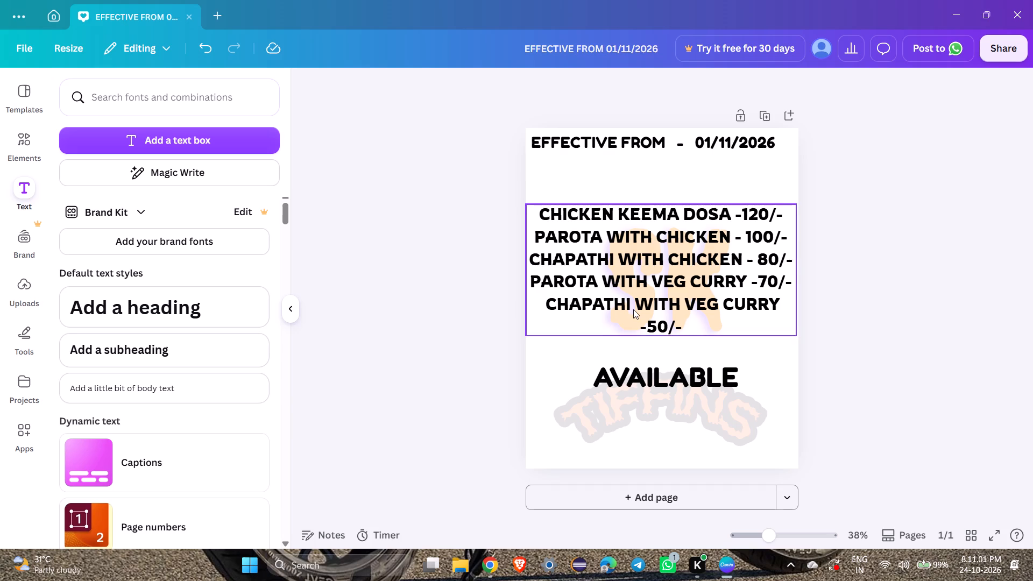
left_click(548, 303)
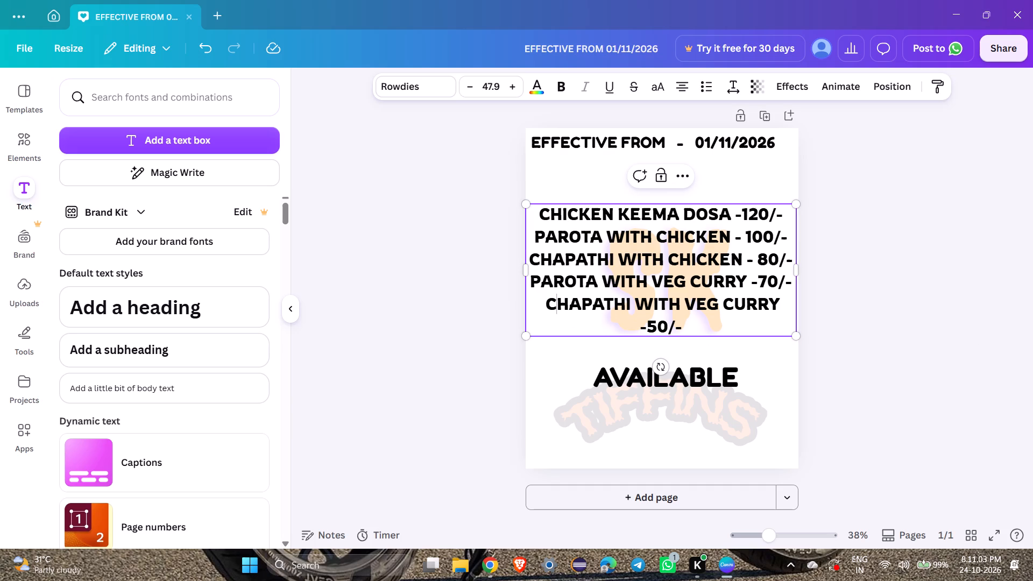
left_click(537, 303)
key("BackSpace")
key("BackSpace")
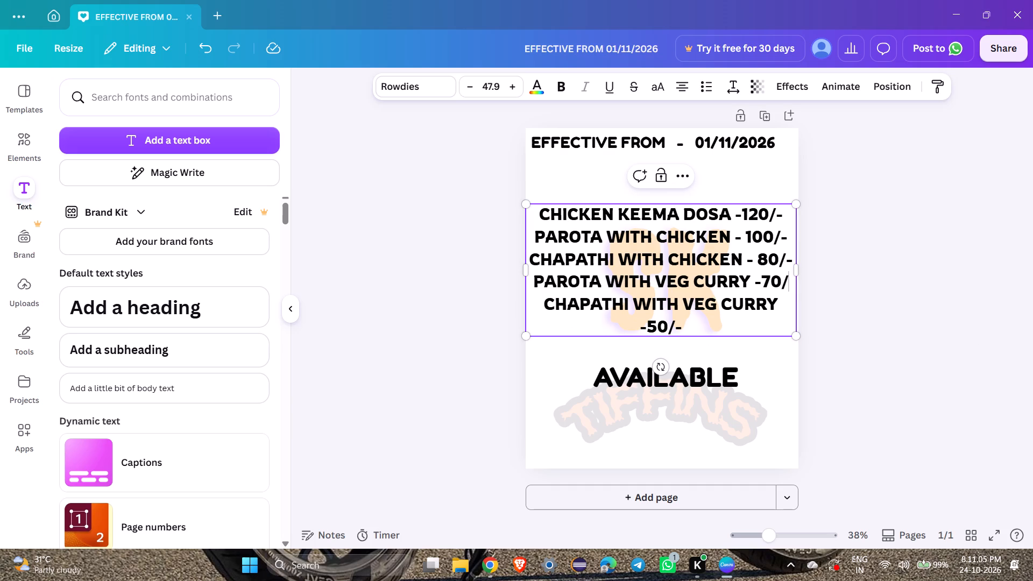
key("BackSpace")
key("BackSpace")
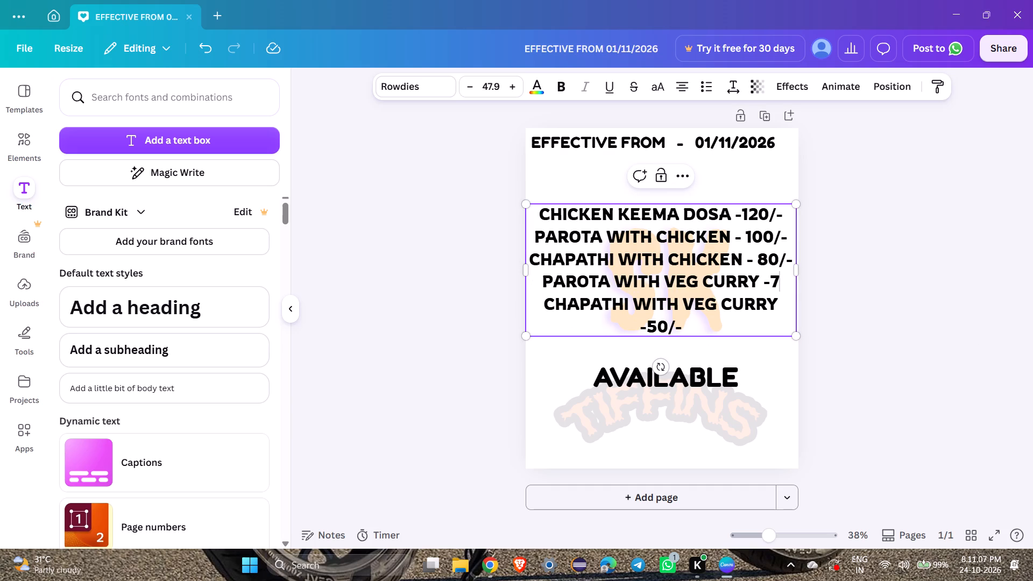
key("0")
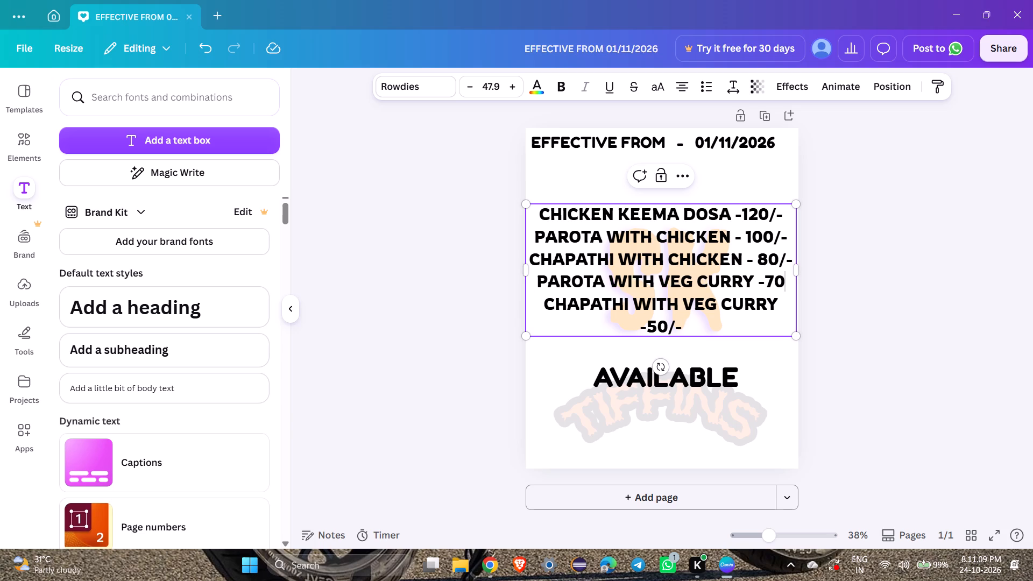
key("slash")
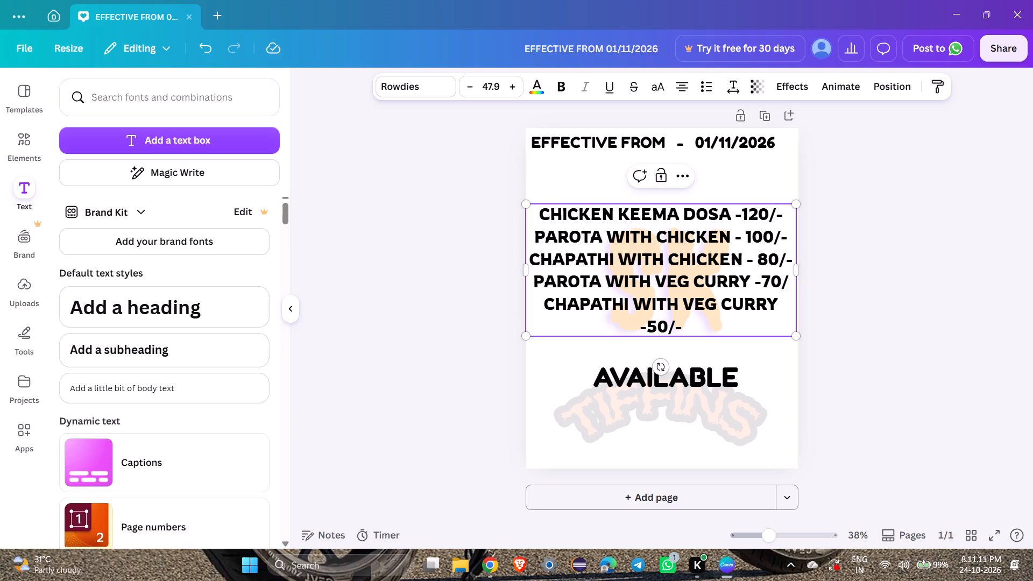
key("minus")
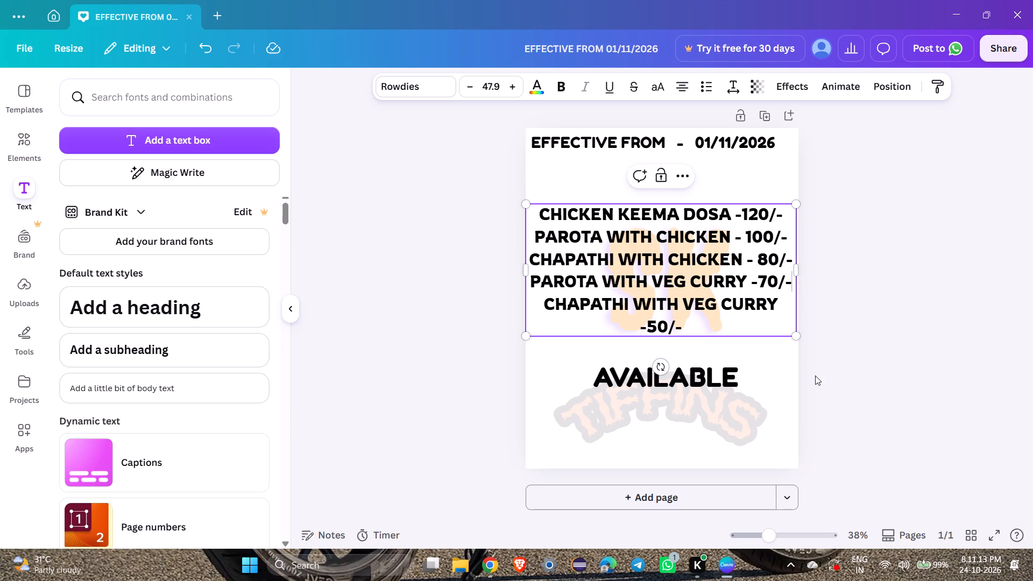
left_click(953, 323)
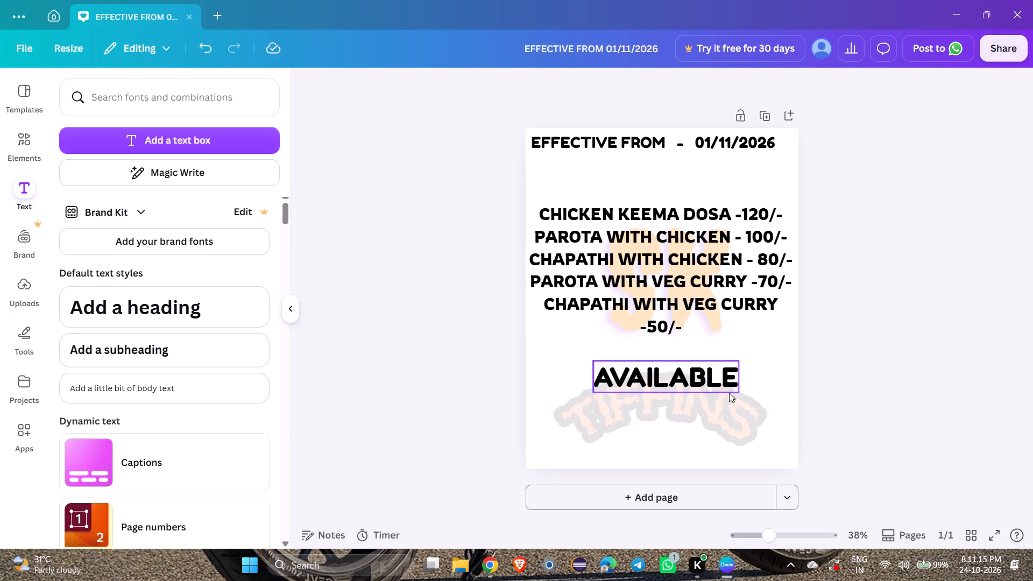
Move "AVAILABLE" down onto the faded "TIFFINS" lettering and shift the menu list down, flush with the page's right edge.
left_click_drag(709, 380, 714, 408)
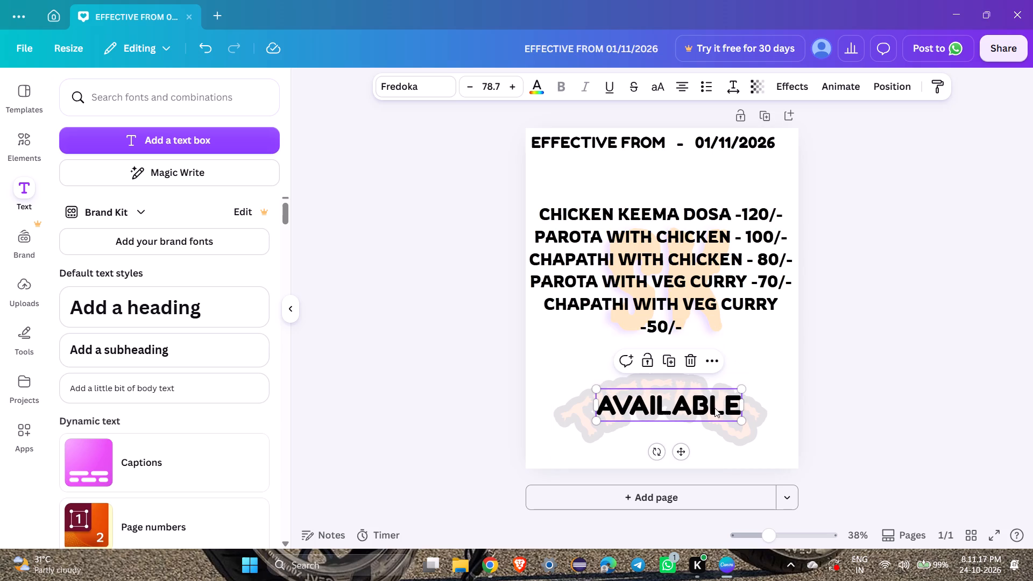
left_click_drag(664, 242, 667, 261)
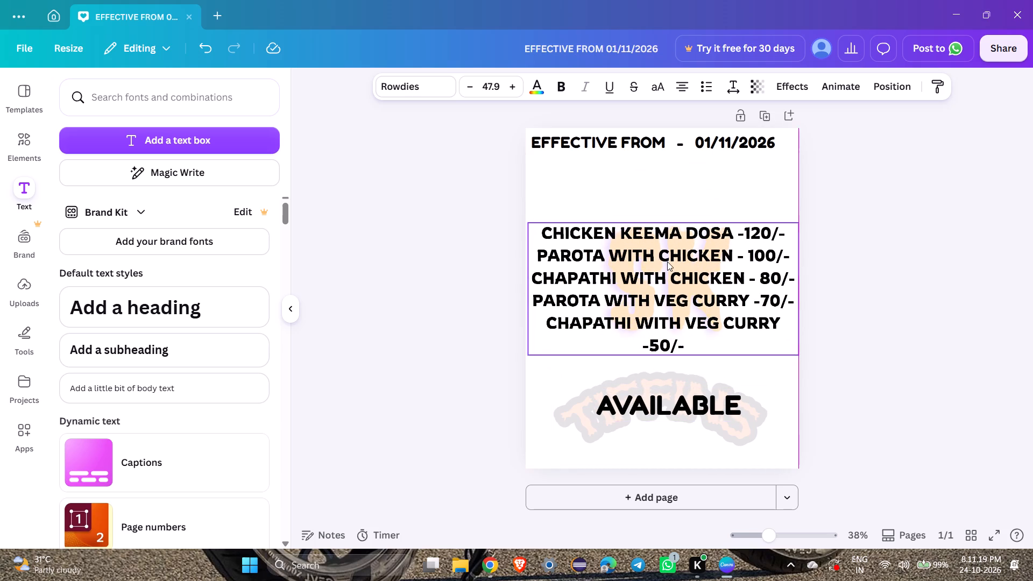
Move the "EFFECTIVE FROM - 01/11/2026" heading down, centre it horizontally on the page and deselect it.
left_click_drag(644, 146, 646, 171)
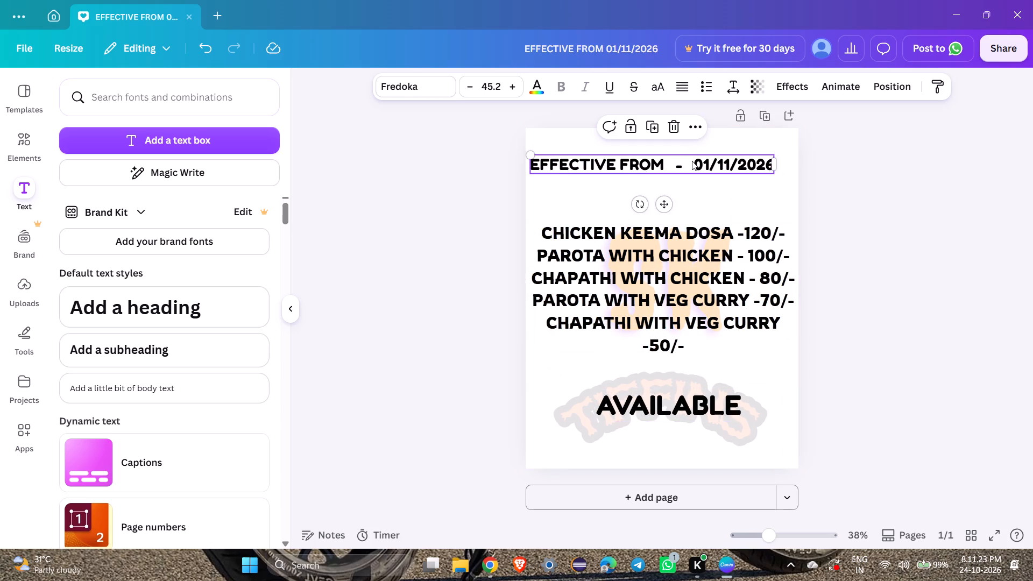
left_click_drag(692, 161, 701, 165)
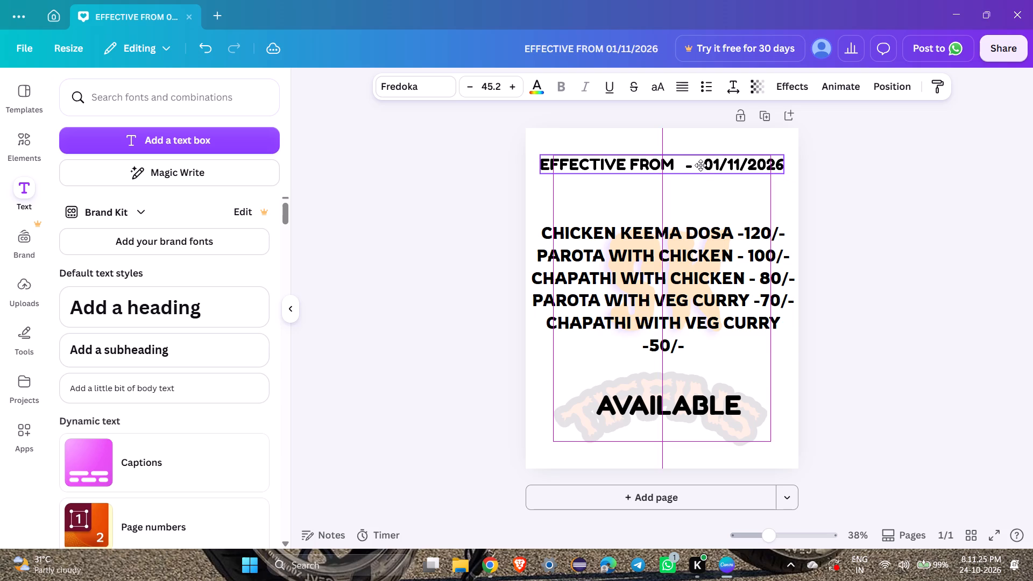
left_click_drag(701, 165, 700, 165)
left_click(930, 205)
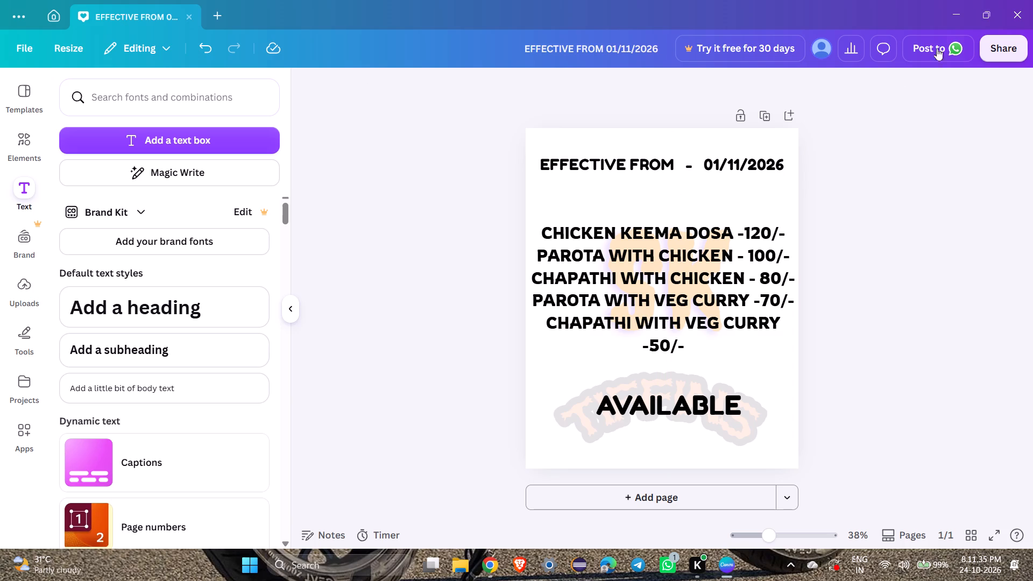
Download the design as a PNG and save it as "EFFECTIVE FROM 01112026.png" in the Downloads folder.
left_click(994, 44)
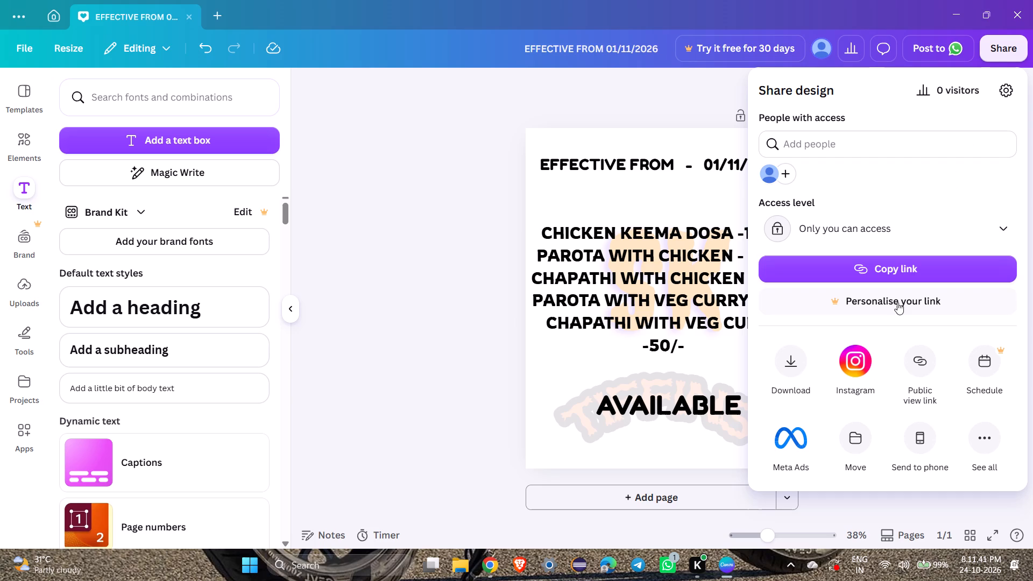
left_click(794, 370)
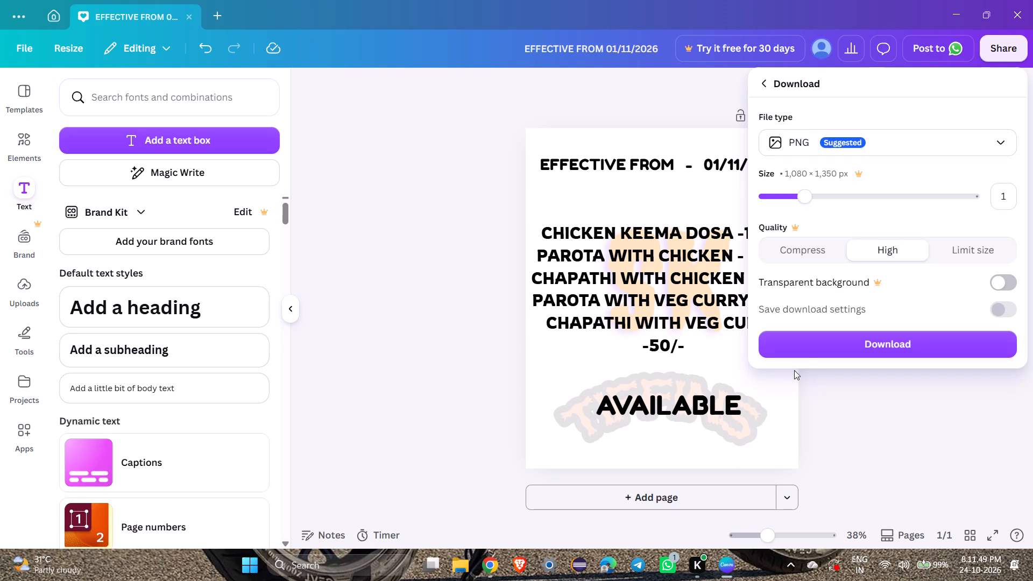
left_click(810, 340)
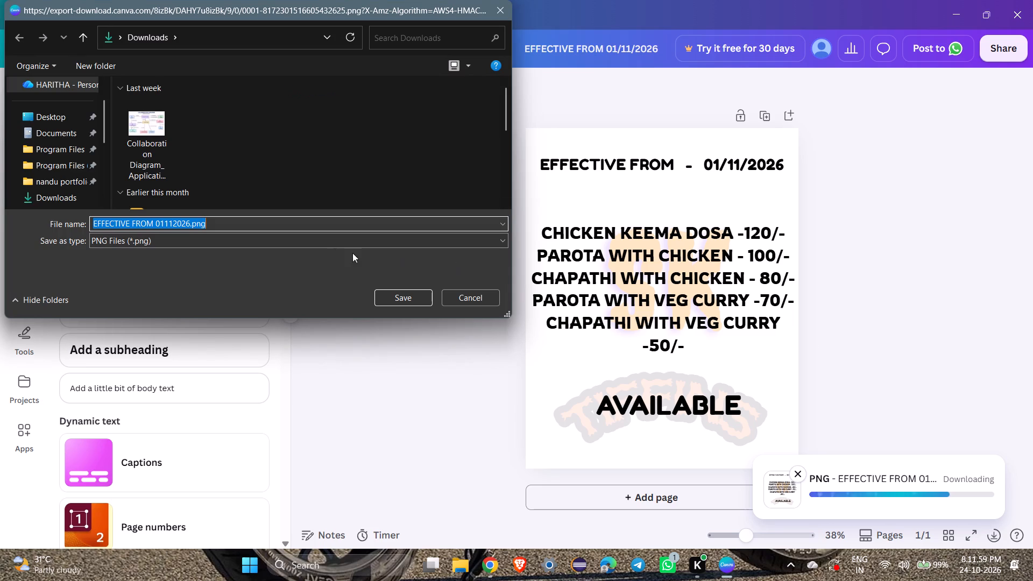
left_click(55, 194)
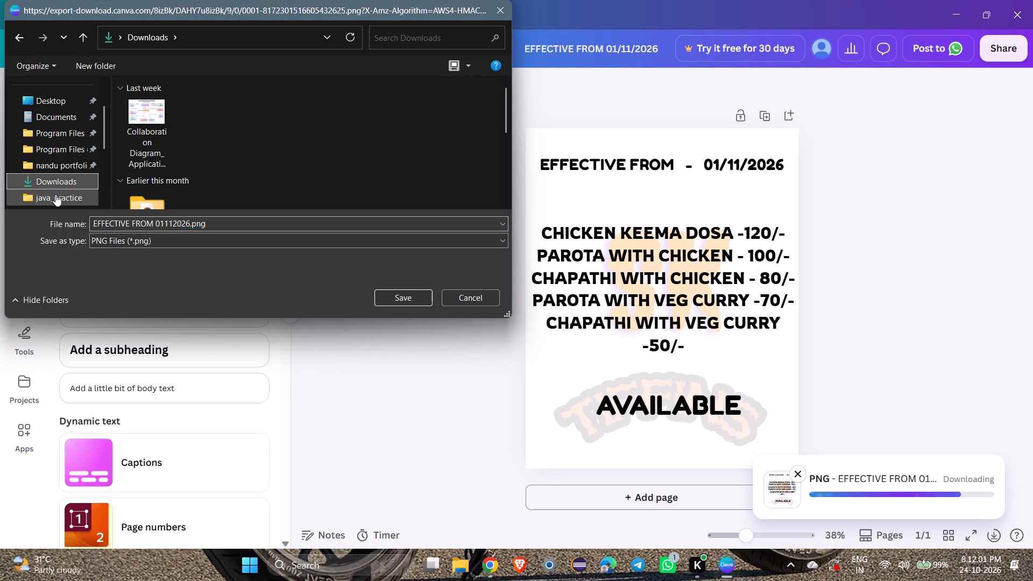
left_click(404, 298)
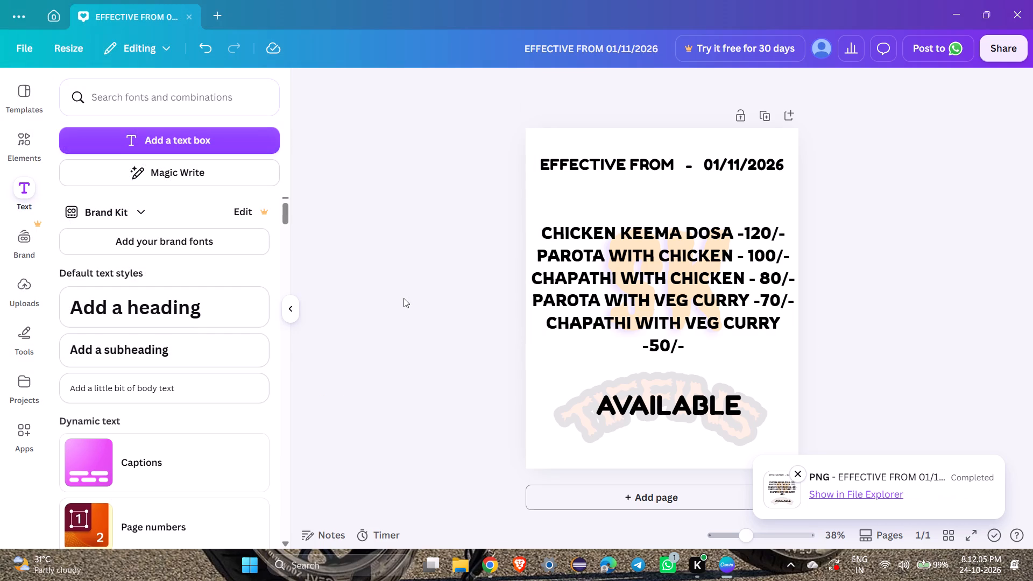
Search the new-design types for "MENU" and create a blank Menu design, 21 × 29.7 cm.
left_click(220, 6)
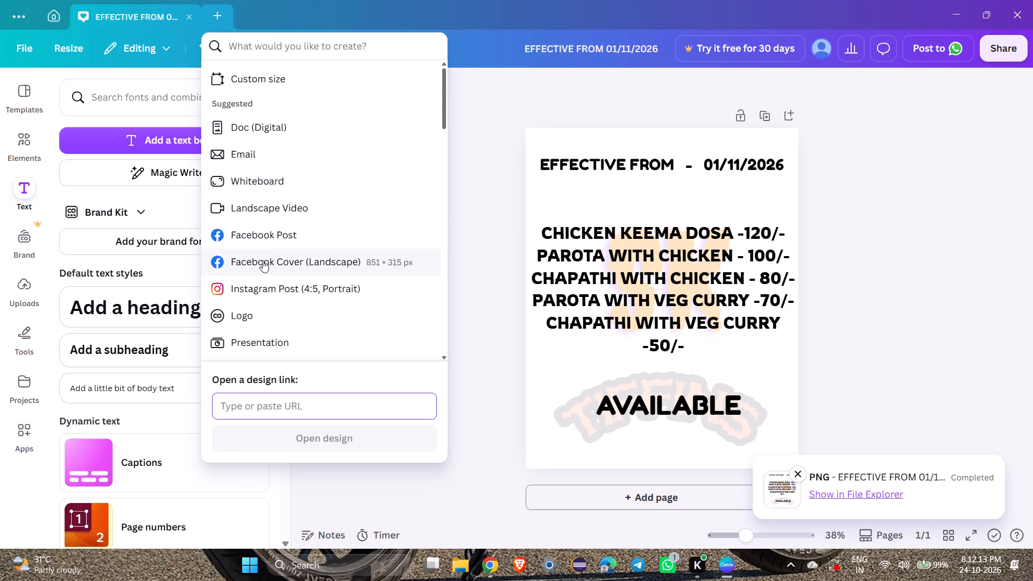
scroll(263, 260, "down", 3)
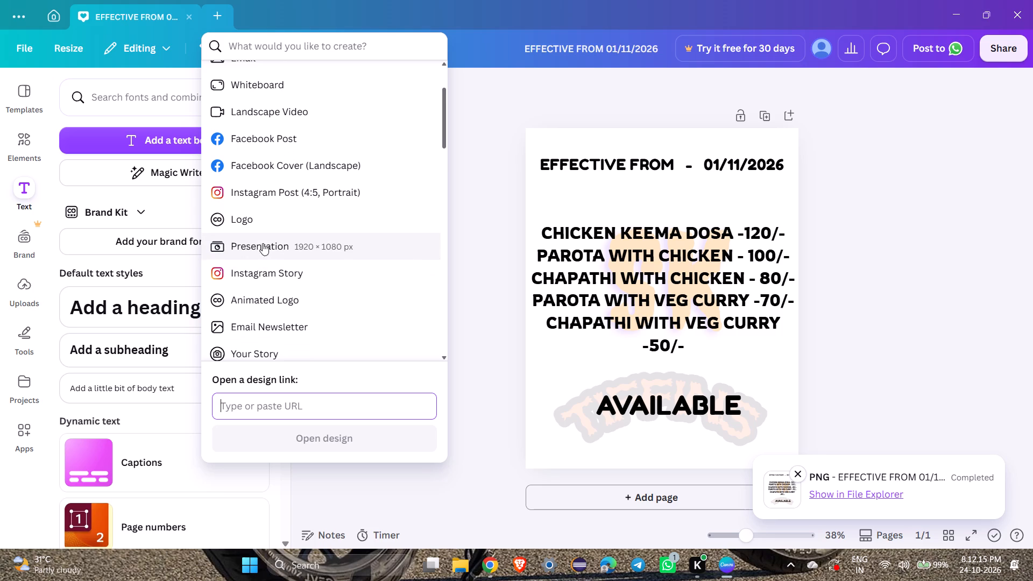
scroll(253, 293, "down", 4)
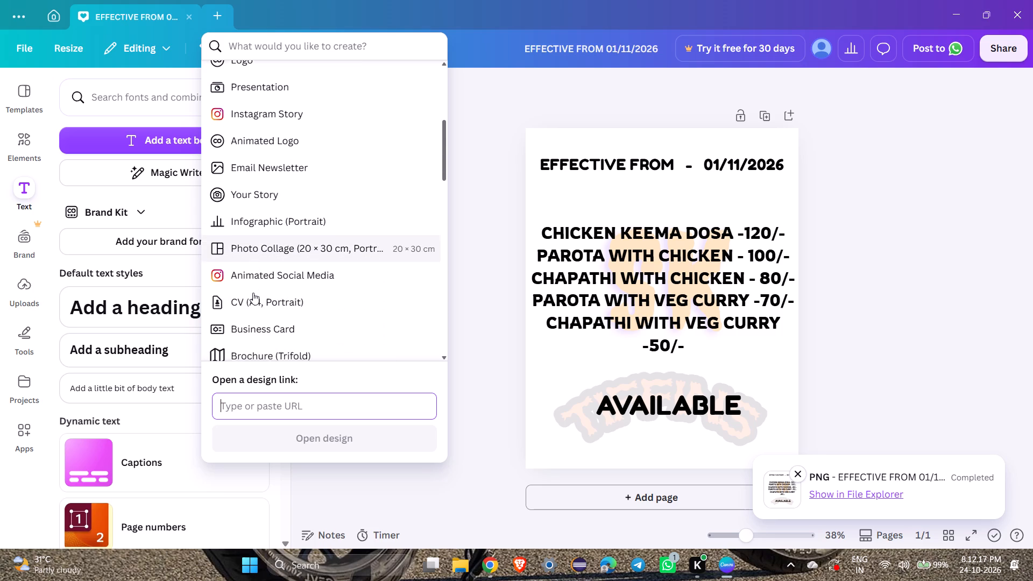
scroll(253, 293, "down", 4)
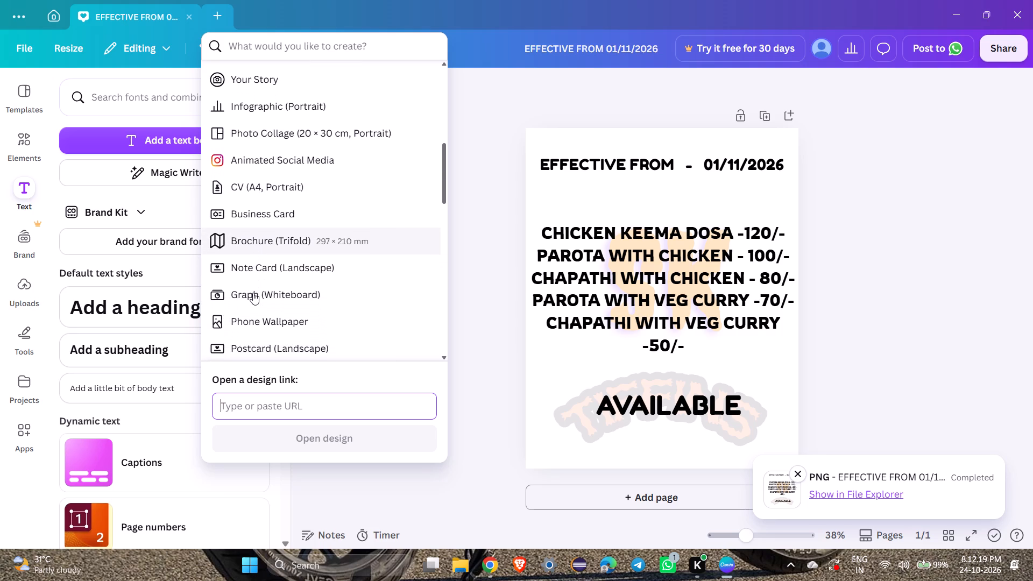
scroll(253, 293, "down", 2)
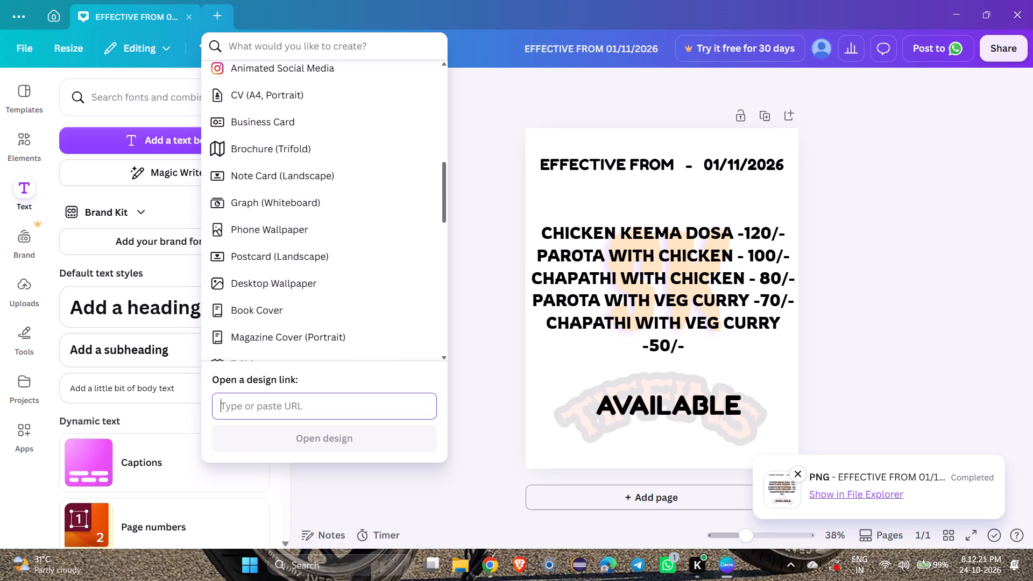
left_click(301, 41)
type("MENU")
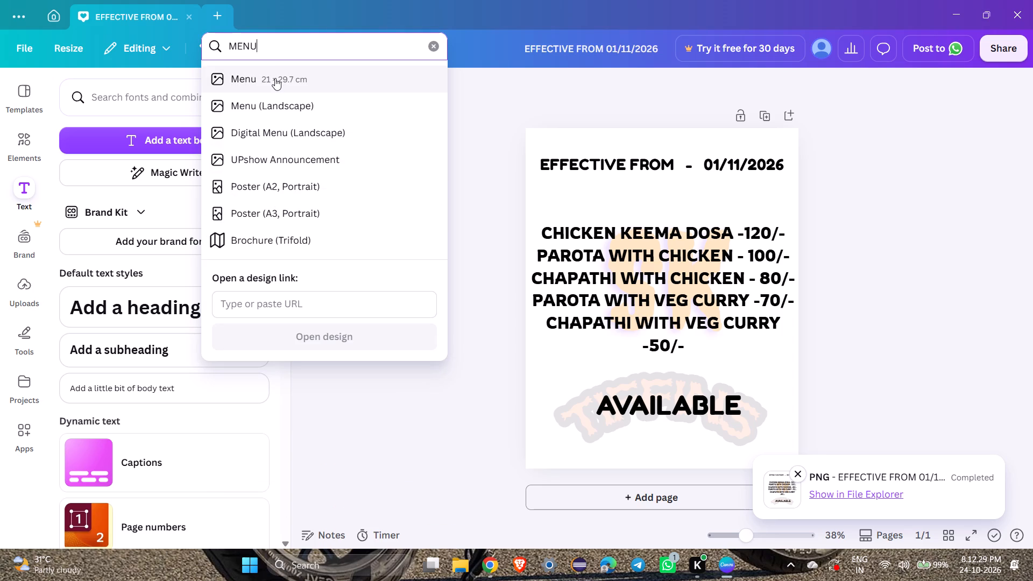
left_click(245, 83)
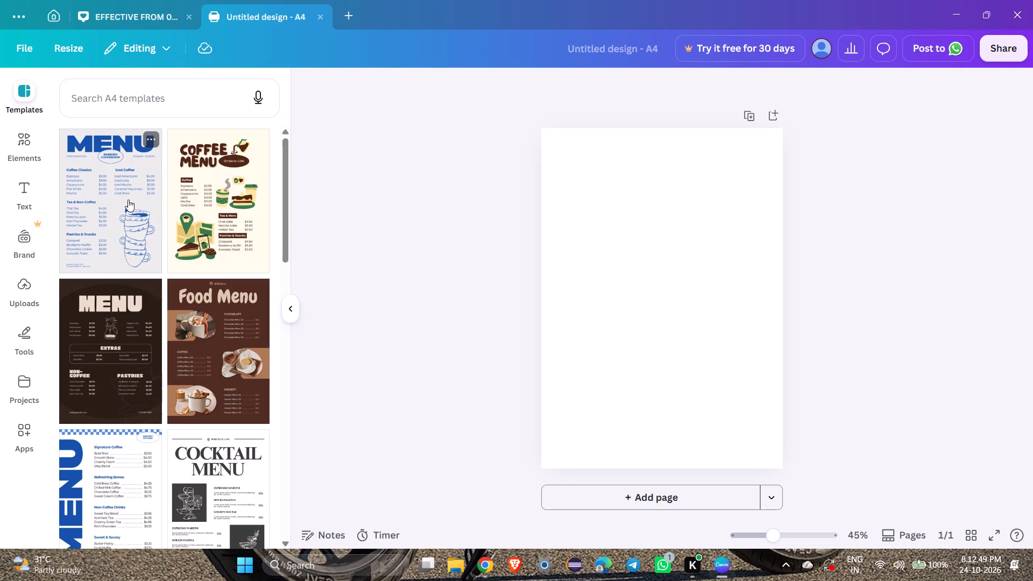
Browse the suggested A4 menu templates for a suitable layout for the new blank design.
scroll(165, 366, "down", 2)
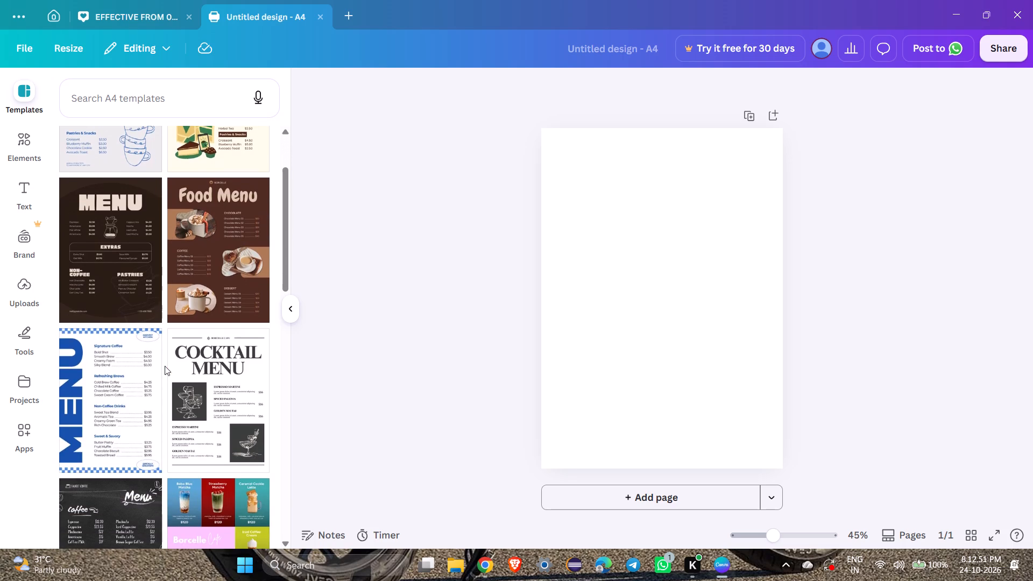
scroll(165, 366, "down", 2)
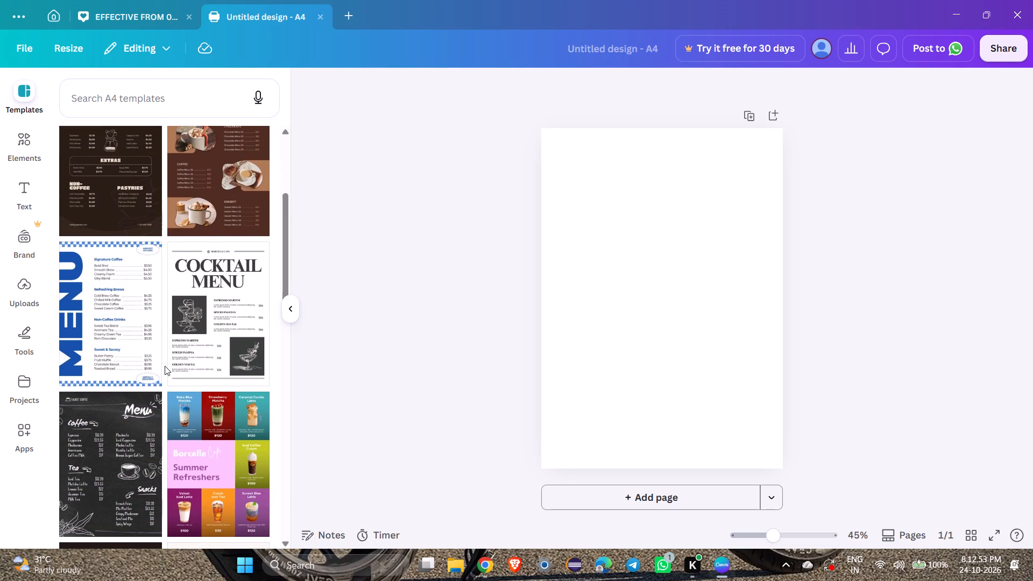
scroll(165, 366, "down", 4)
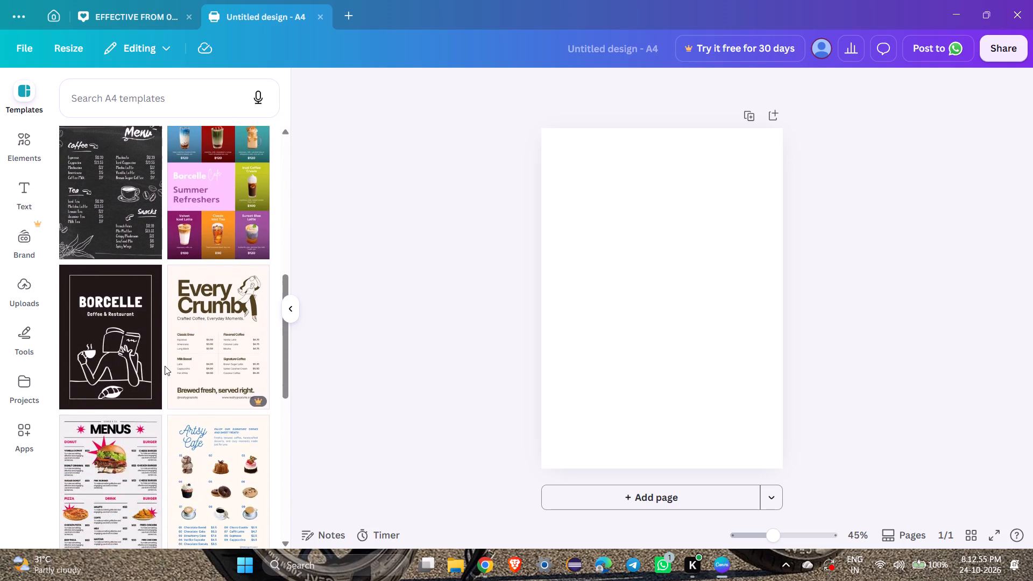
scroll(165, 366, "down", 3)
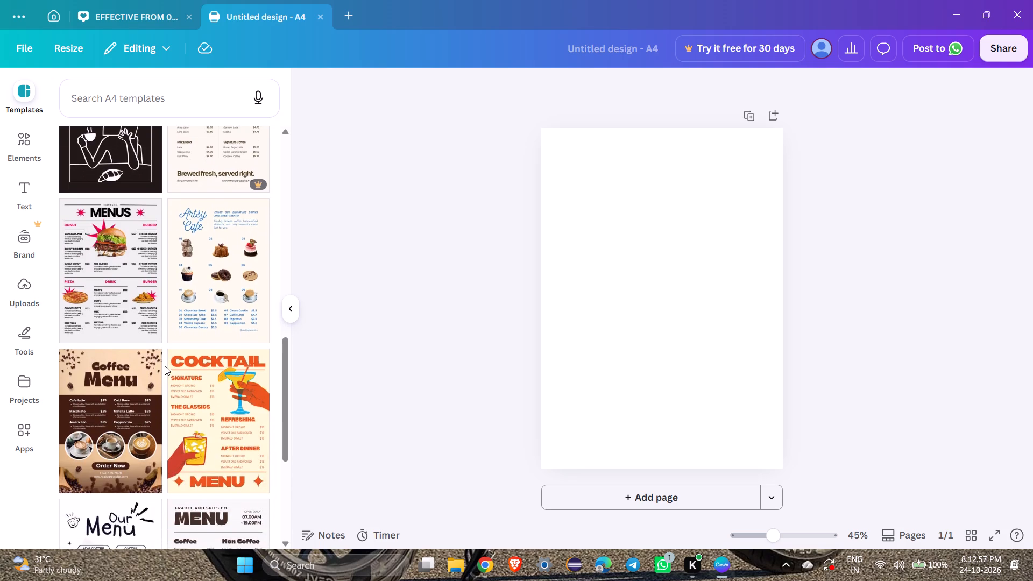
scroll(165, 366, "down", 2)
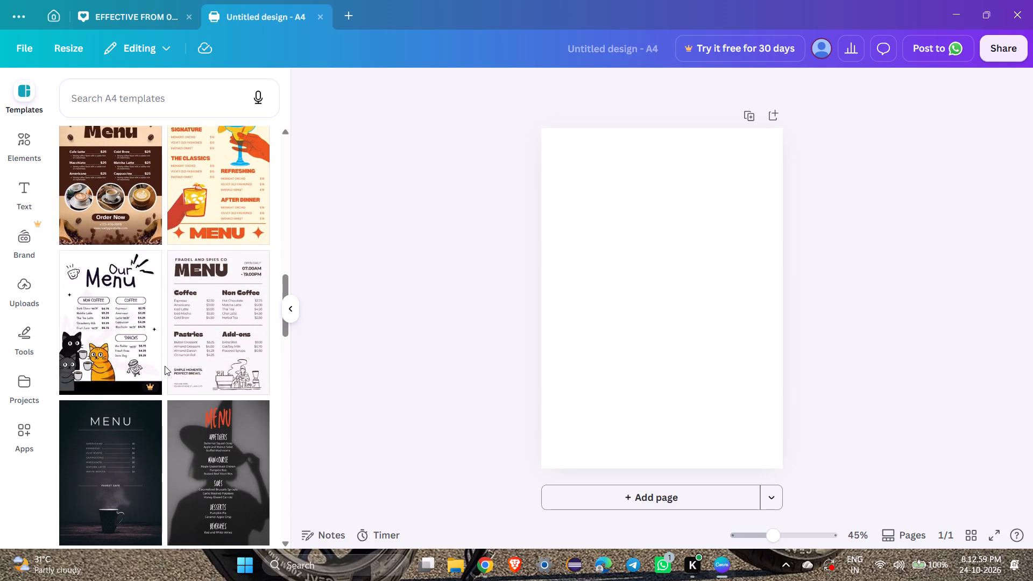
scroll(165, 366, "down", 1)
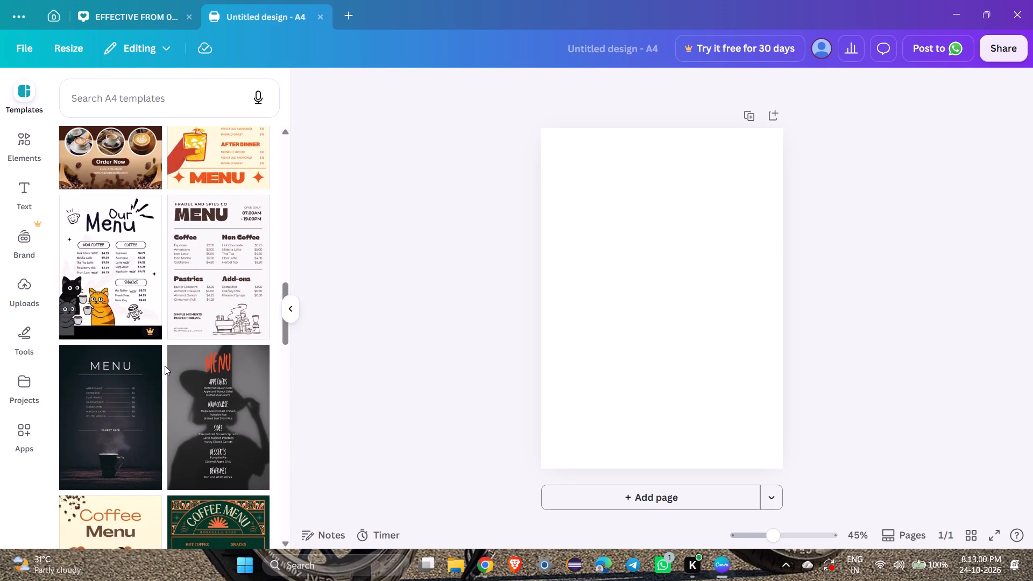
scroll(165, 366, "down", 4)
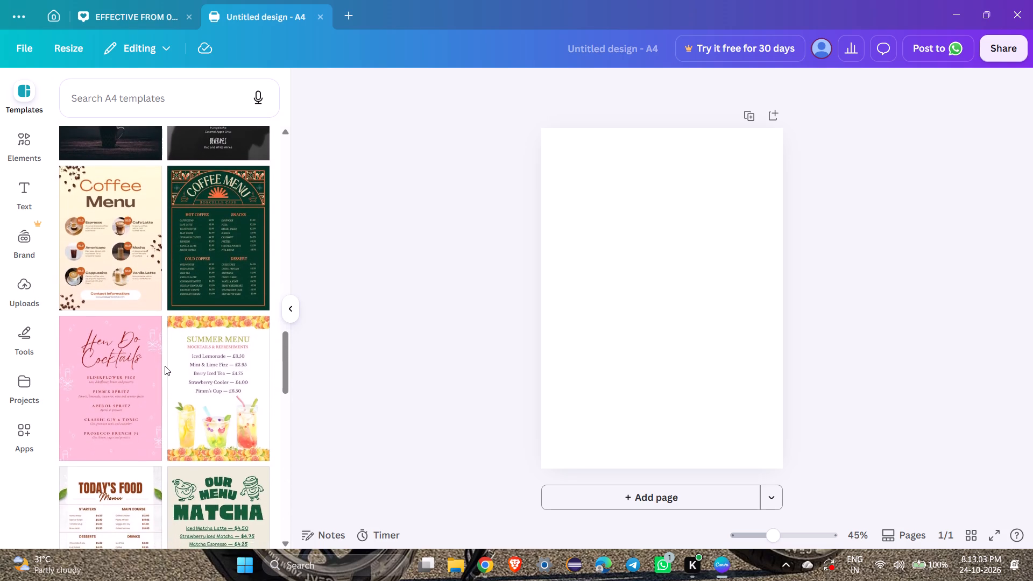
scroll(165, 366, "down", 4)
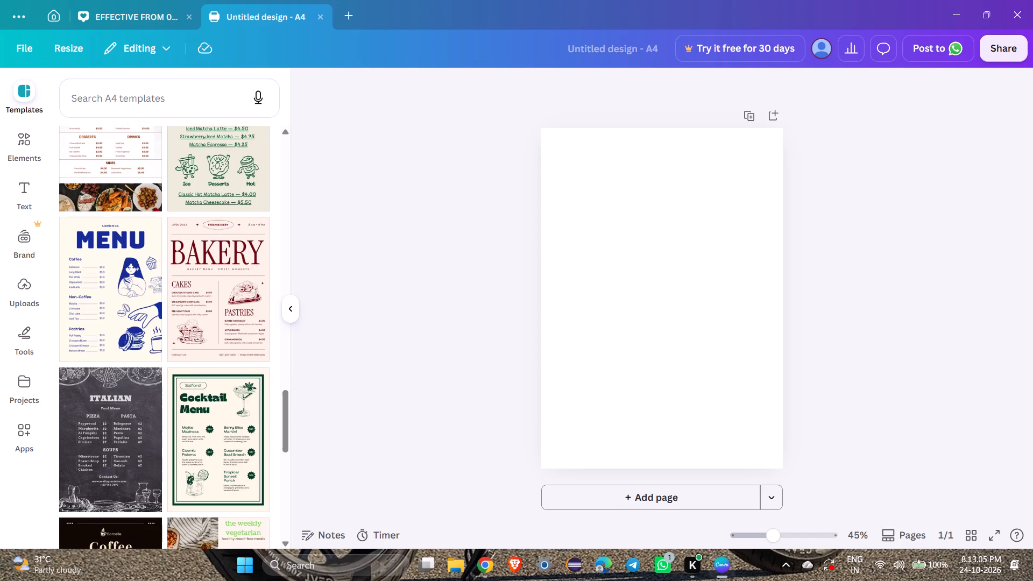
Search the A4 templates for "tiffins menu card".
left_click(141, 98)
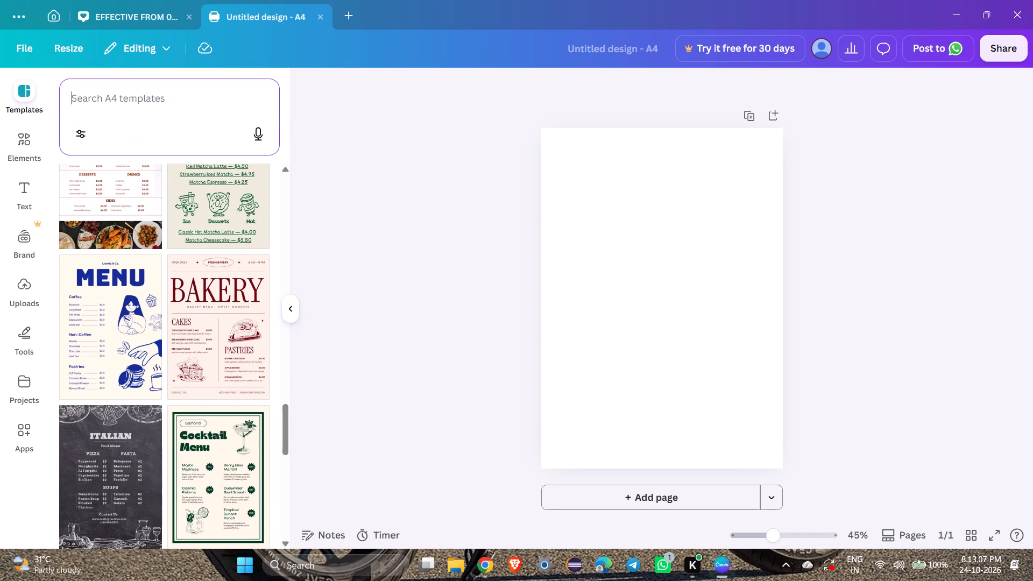
type("TI")
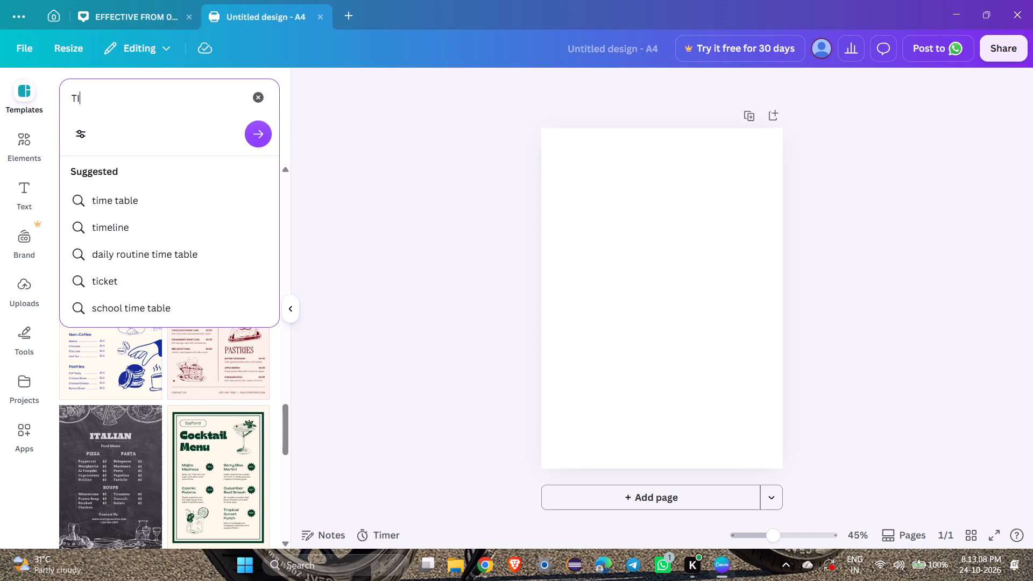
type("FFINS")
key("space")
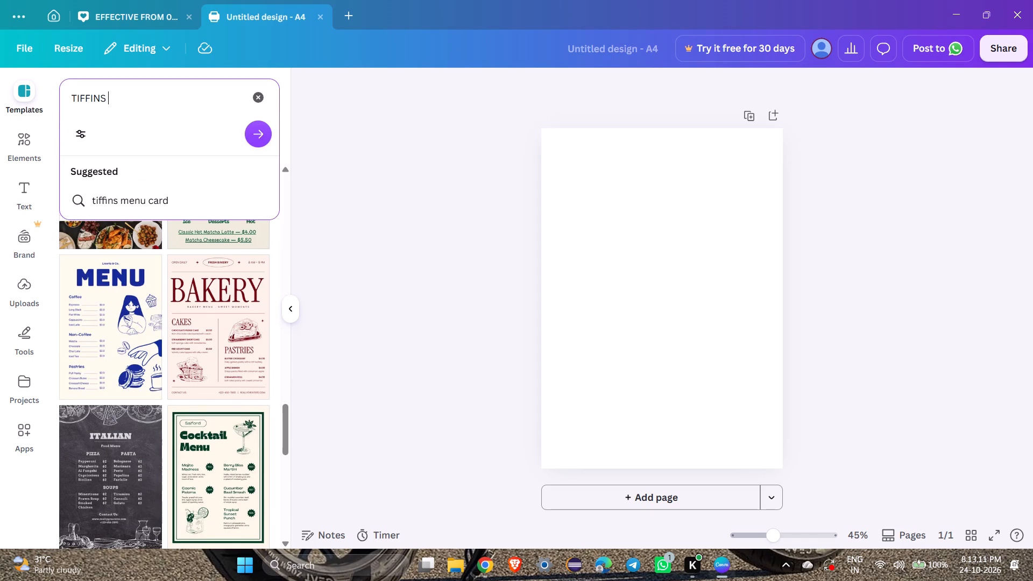
left_click(121, 199)
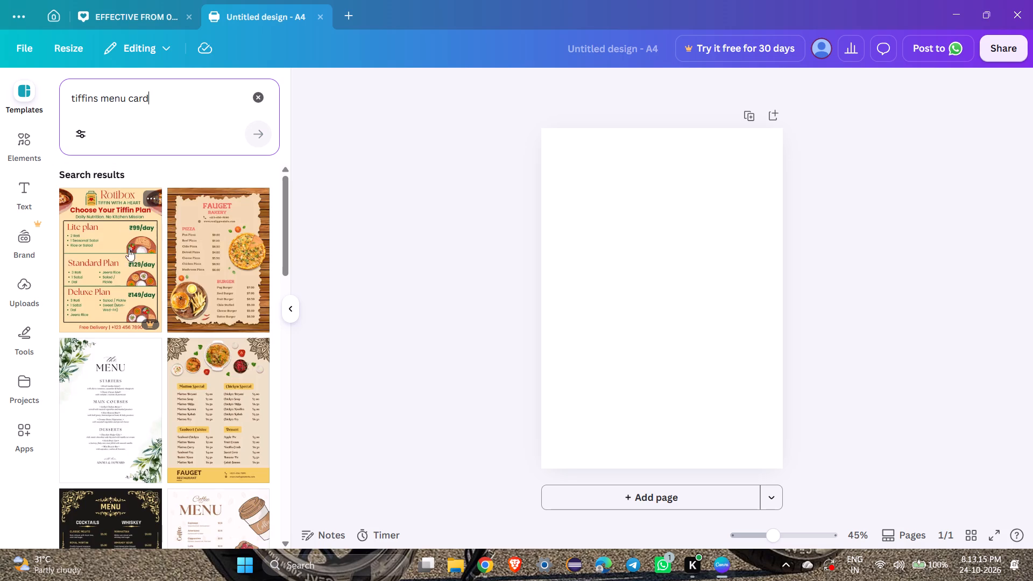
Find the brown "Food Menu" café template with three drink photos among the results and apply it to the blank A4 page.
scroll(136, 301, "down", 2)
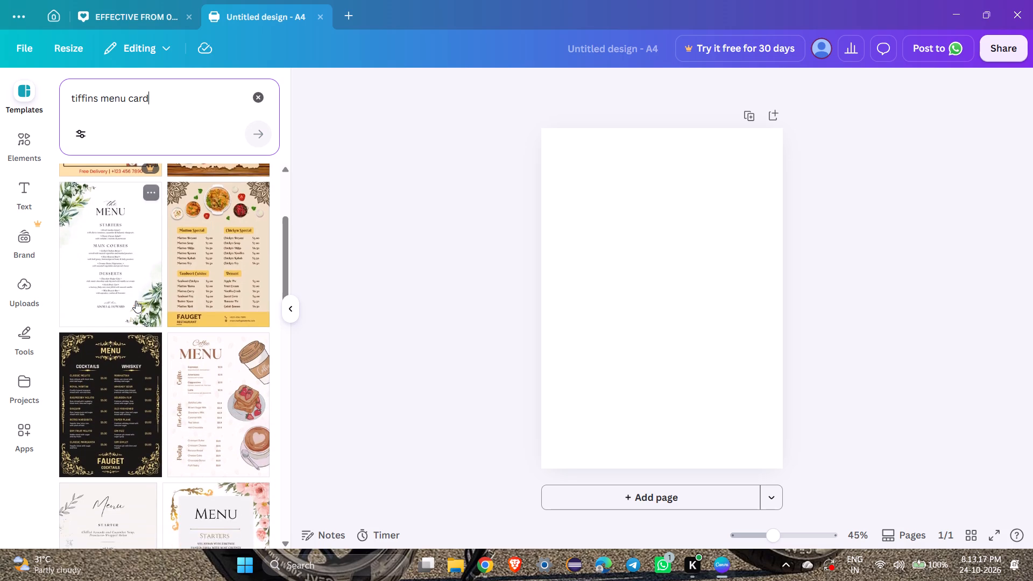
scroll(136, 301, "down", 4)
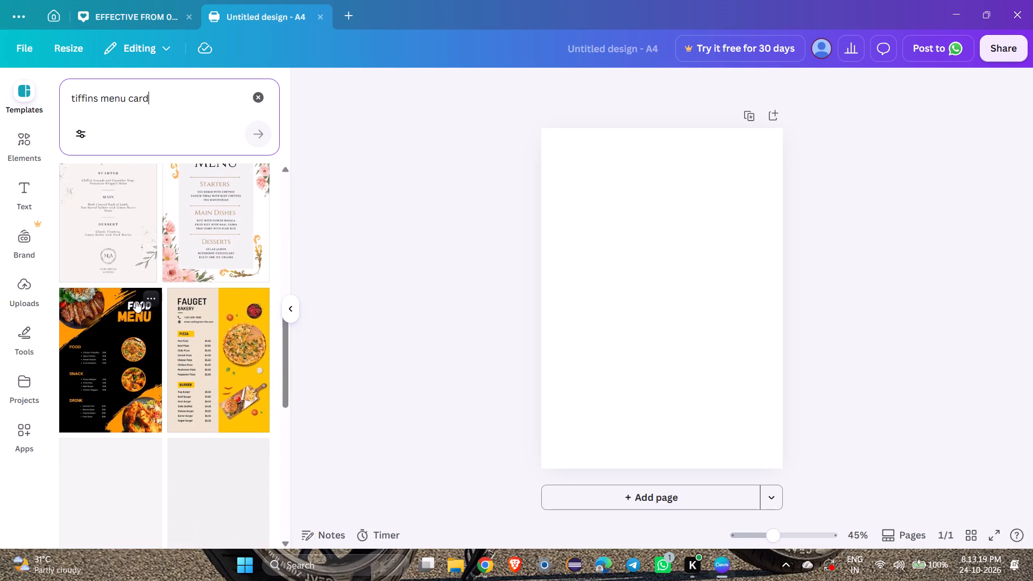
scroll(136, 301, "down", 1)
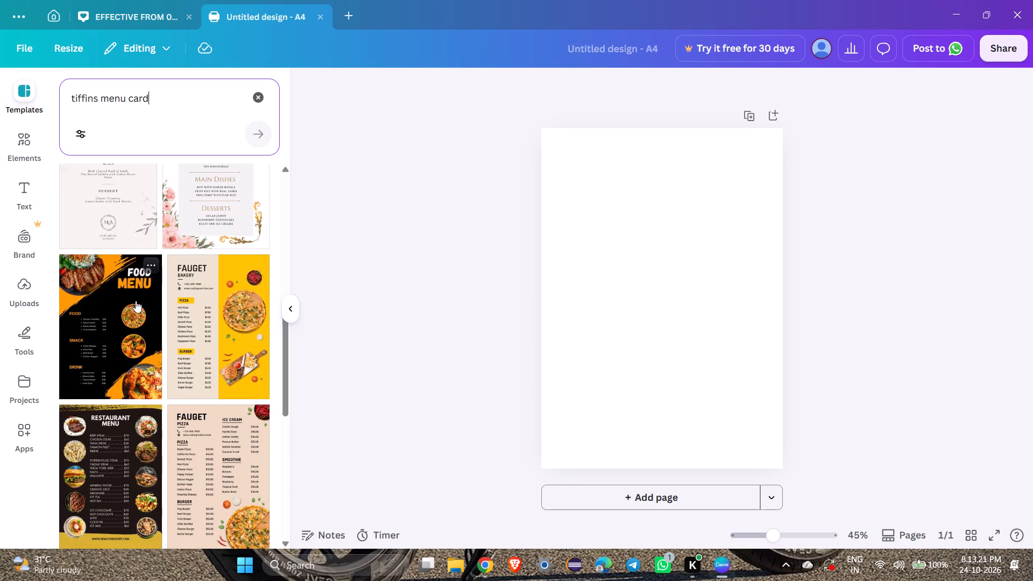
scroll(136, 301, "down", 3)
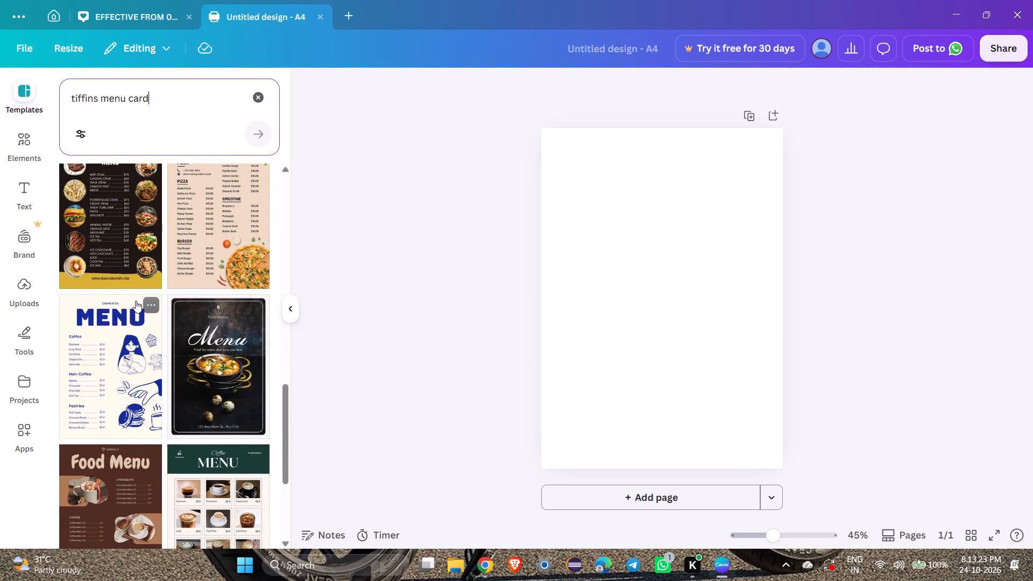
scroll(136, 301, "down", 2)
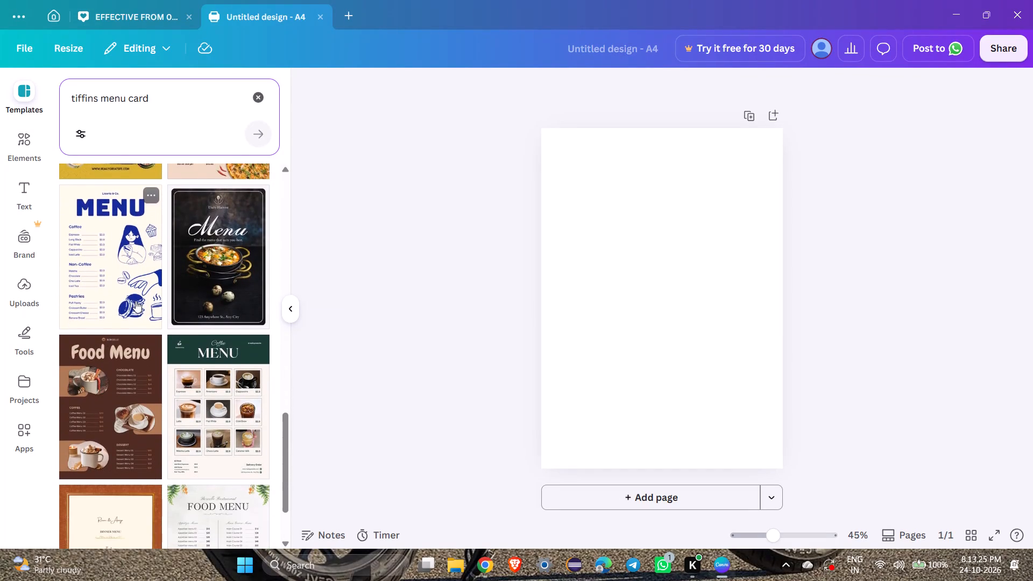
scroll(136, 301, "down", 3)
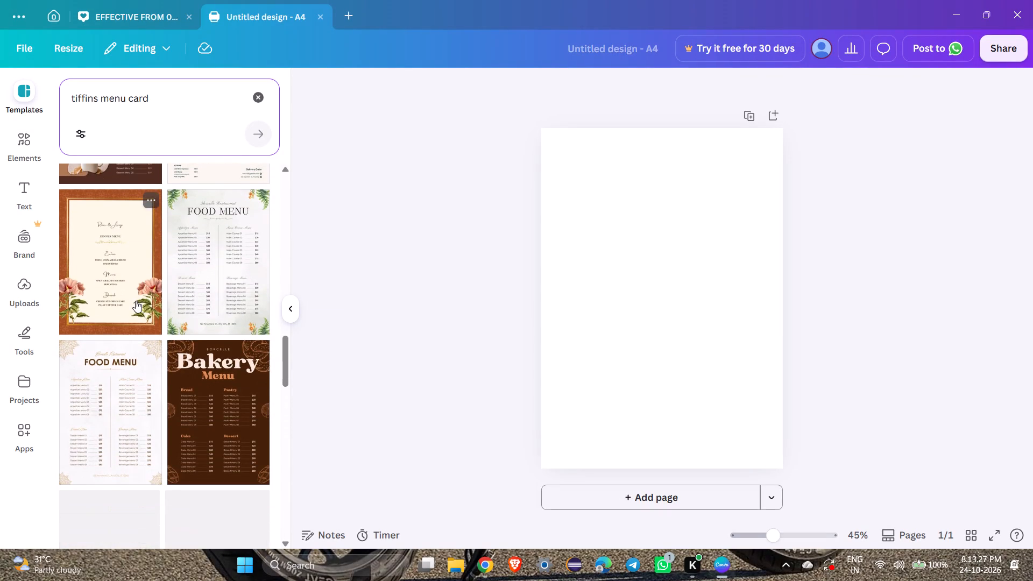
scroll(136, 301, "up", 2)
scroll(136, 301, "down", 1)
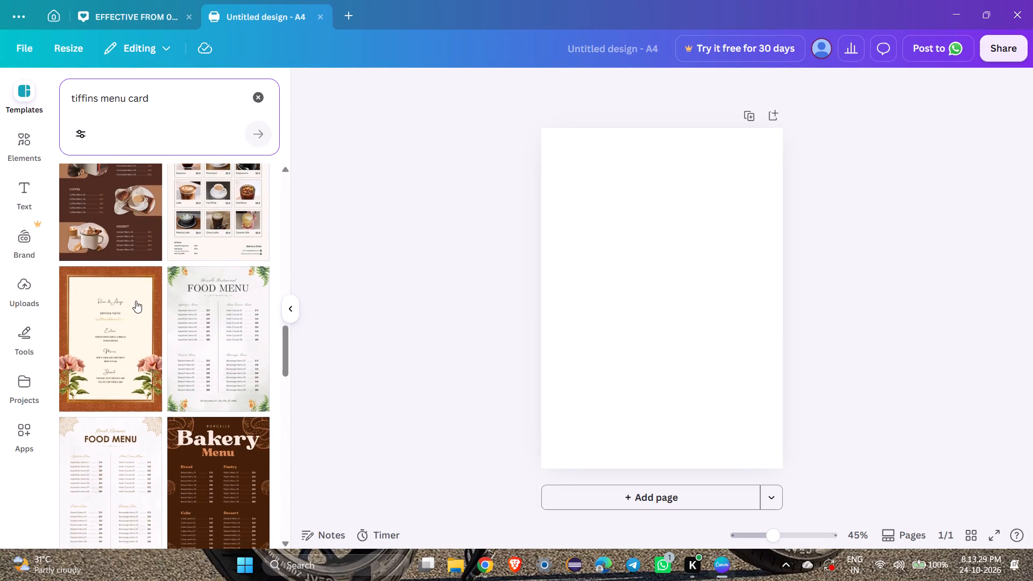
scroll(136, 301, "down", 3)
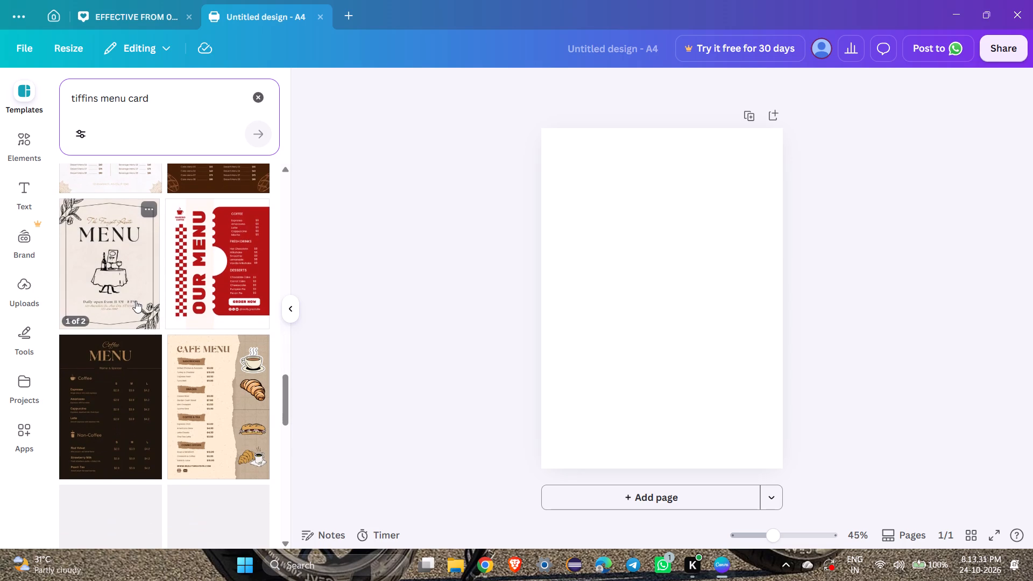
scroll(136, 301, "down", 1)
scroll(136, 301, "up", 3)
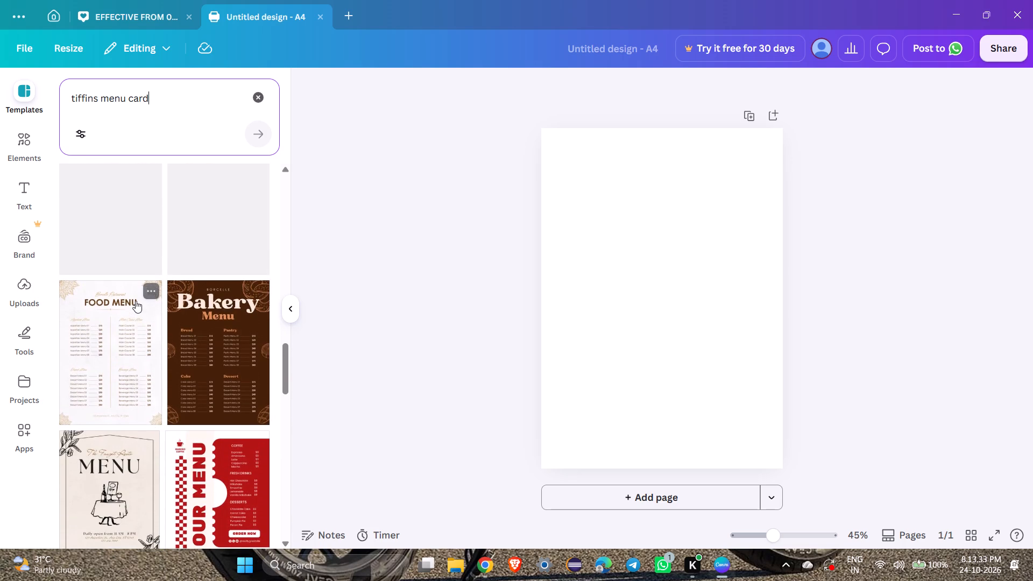
scroll(136, 301, "up", 2)
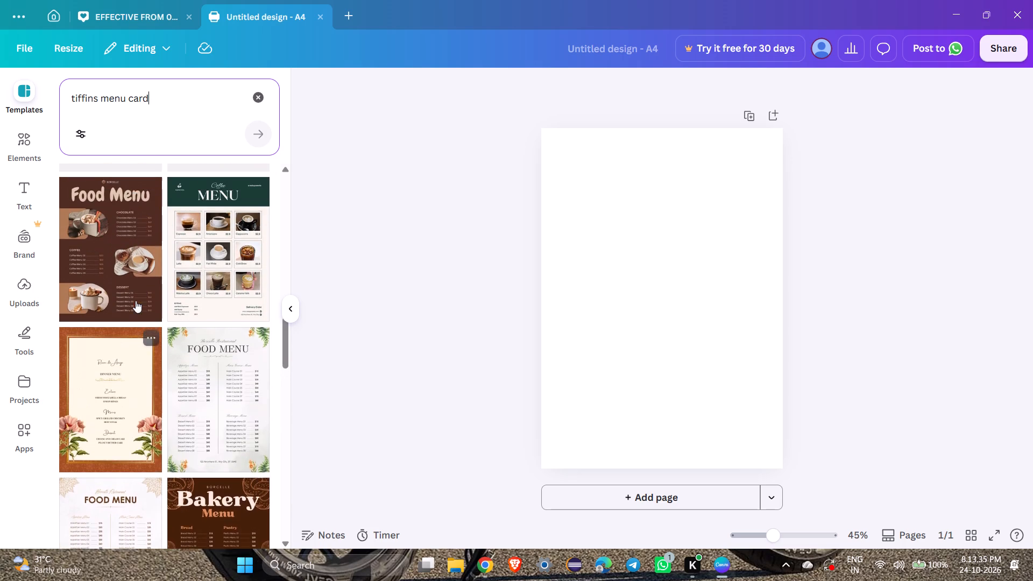
scroll(136, 301, "up", 1)
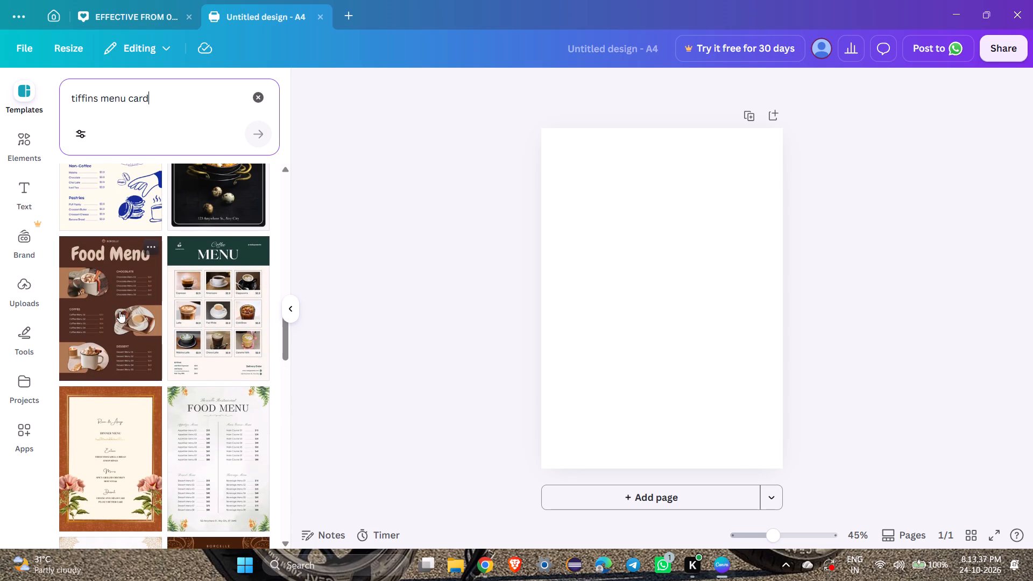
left_click(118, 311)
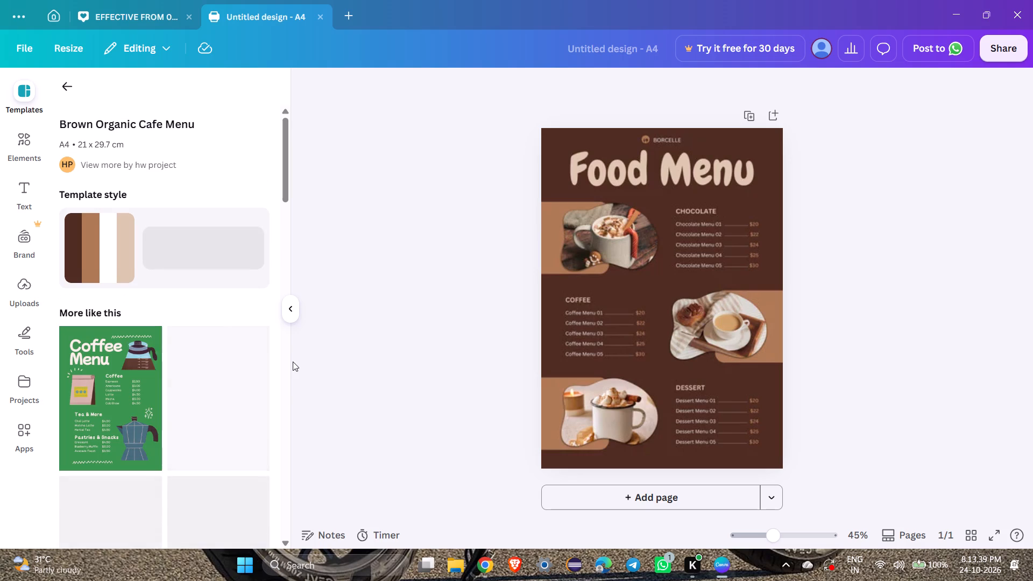
Delete the mug photos beside the Chocolate and Dessert sections, keeping their frames.
left_click(602, 239)
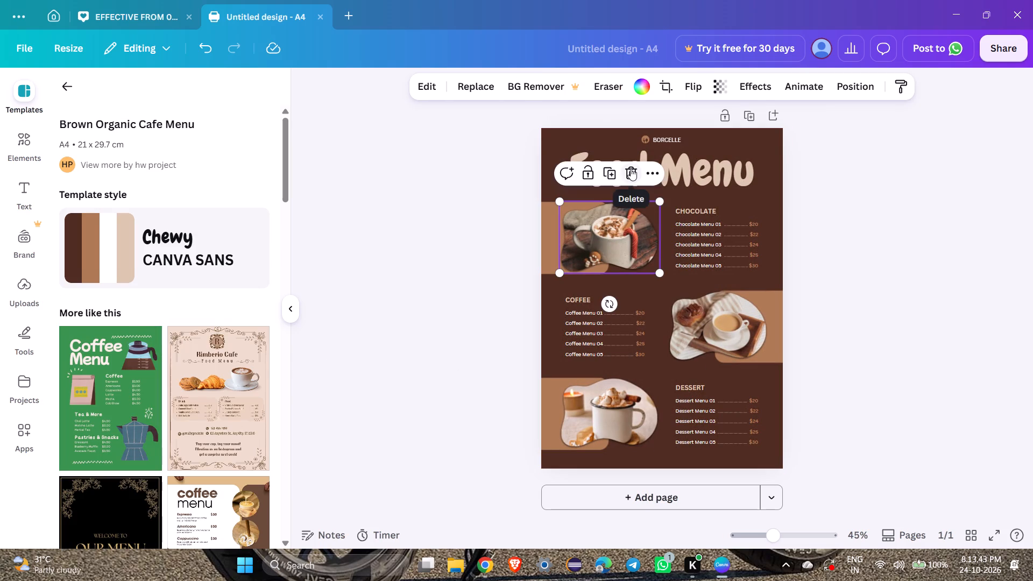
left_click(631, 168)
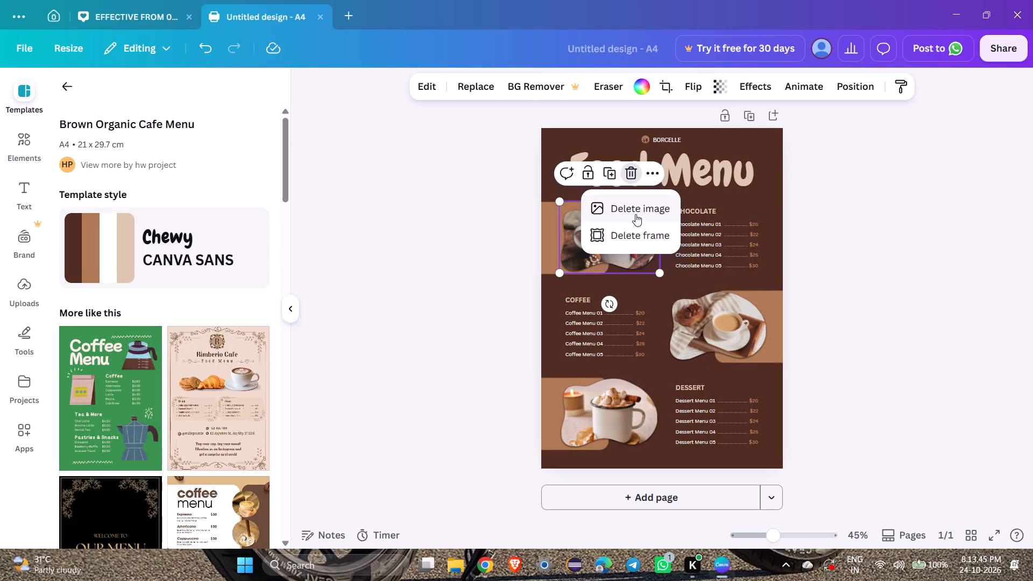
left_click(635, 214)
left_click(727, 330)
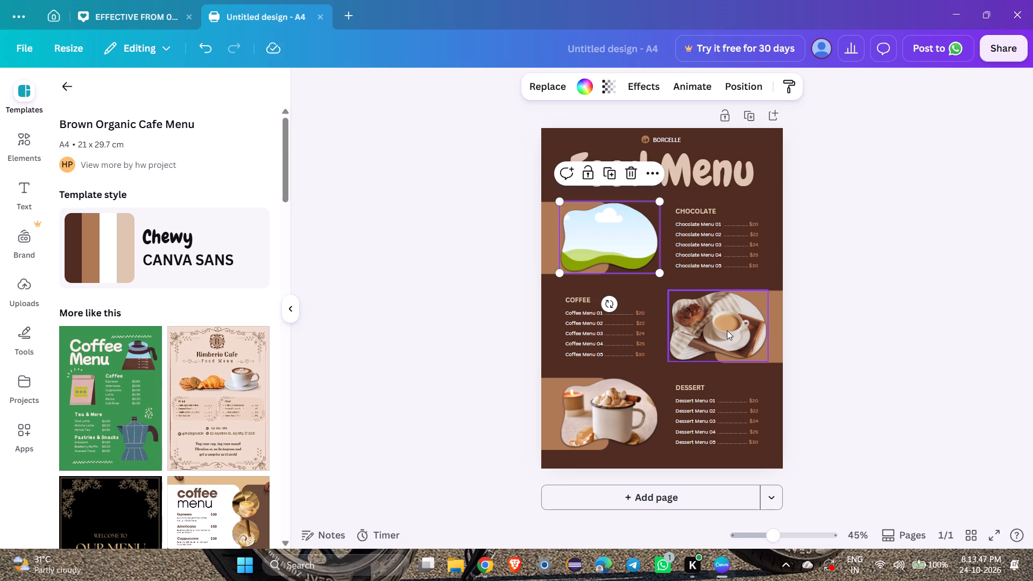
left_click(740, 268)
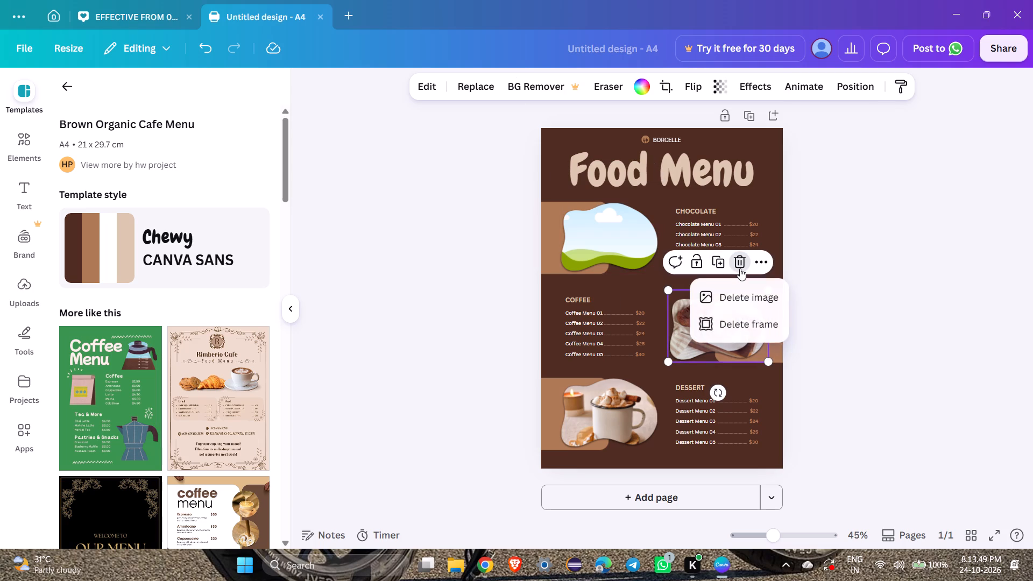
left_click(608, 421)
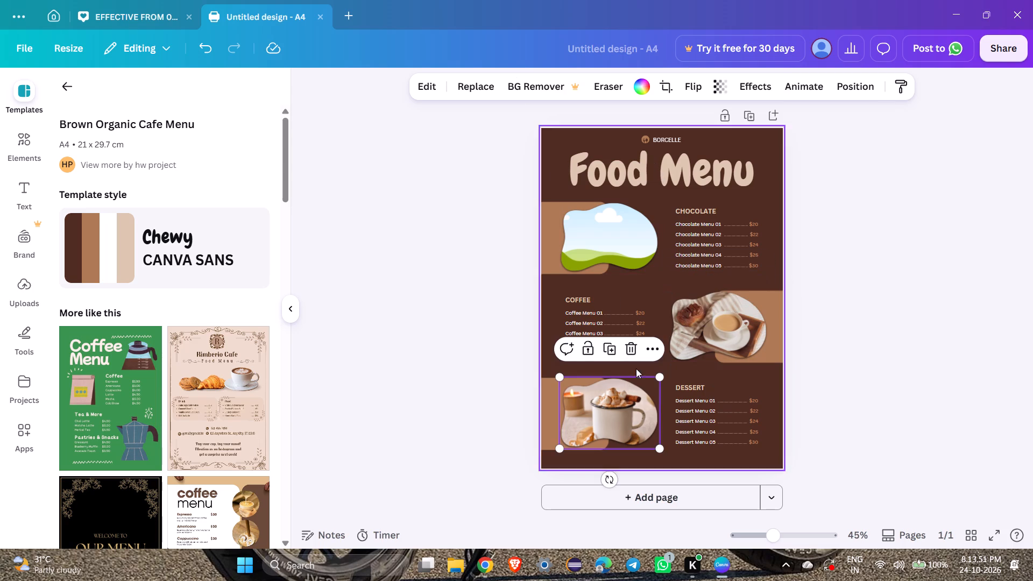
left_click(631, 353)
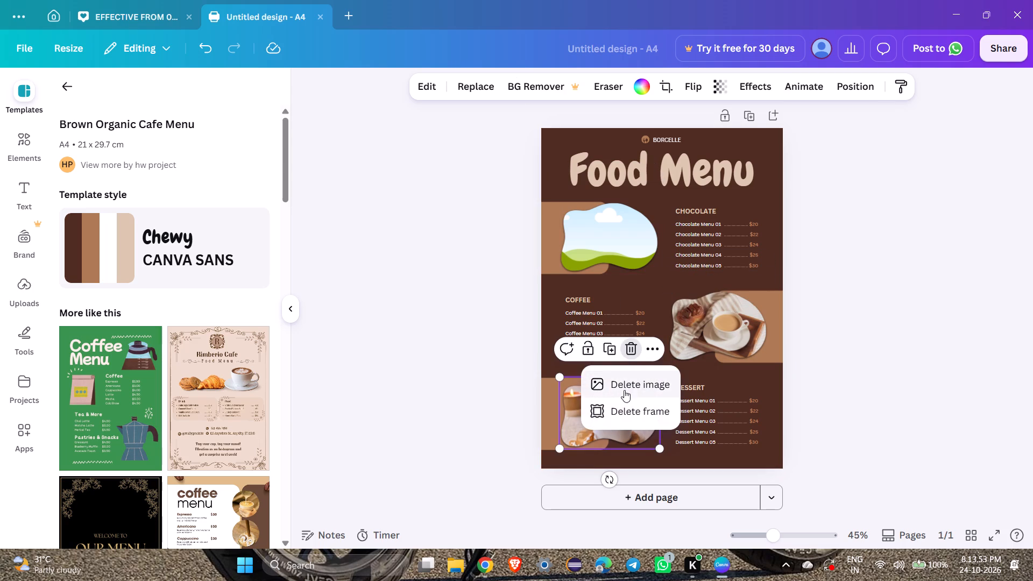
left_click(628, 386)
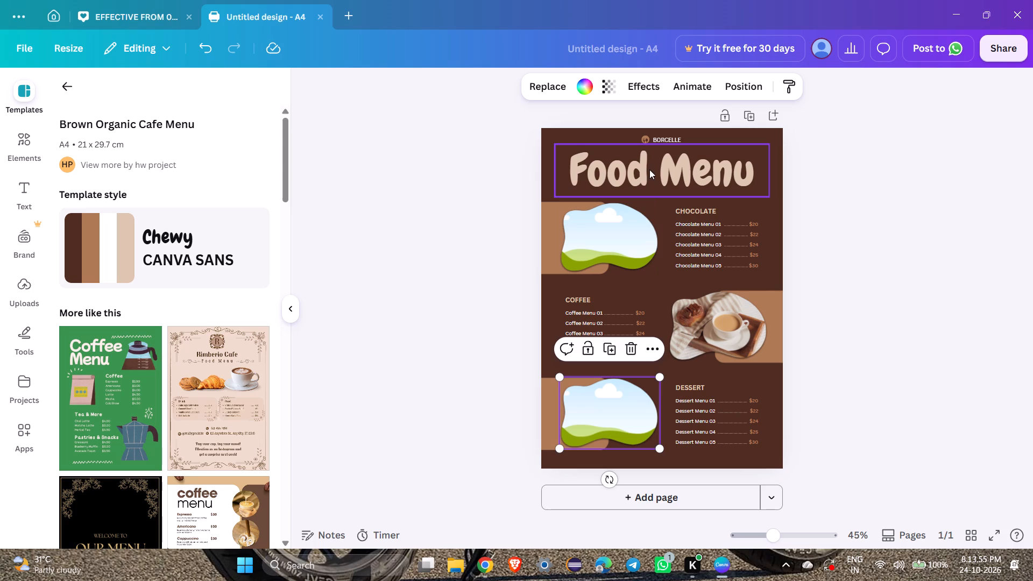
Replace the "Food Menu" title with "SK TIFFINS".
double_click(649, 169)
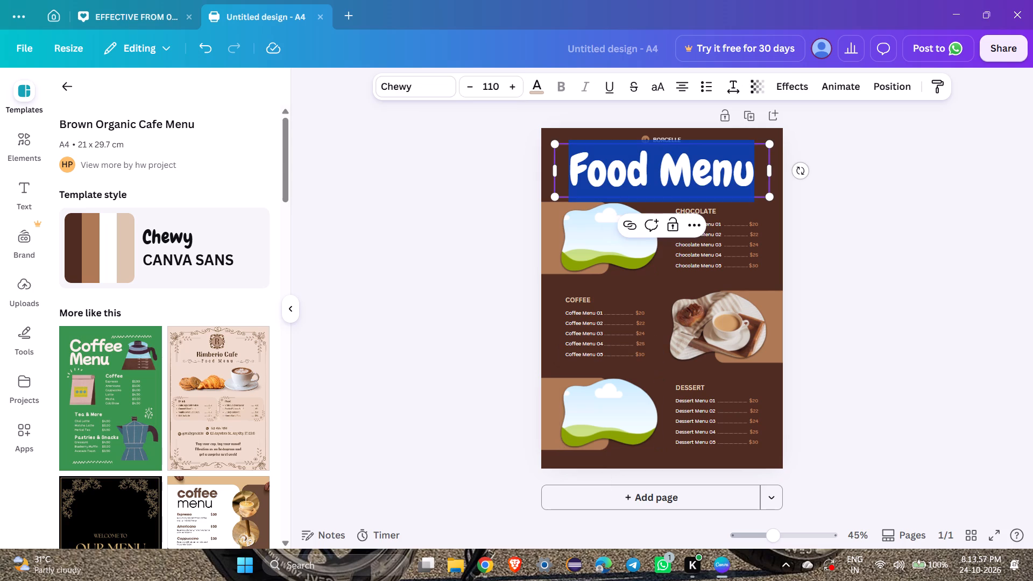
type("SK TIFFINS")
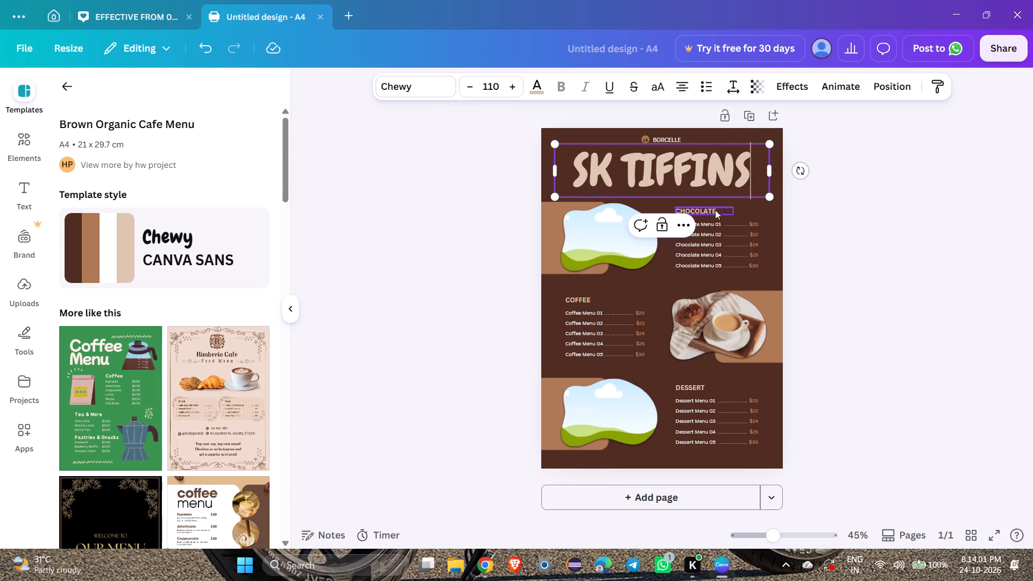
left_click(711, 210)
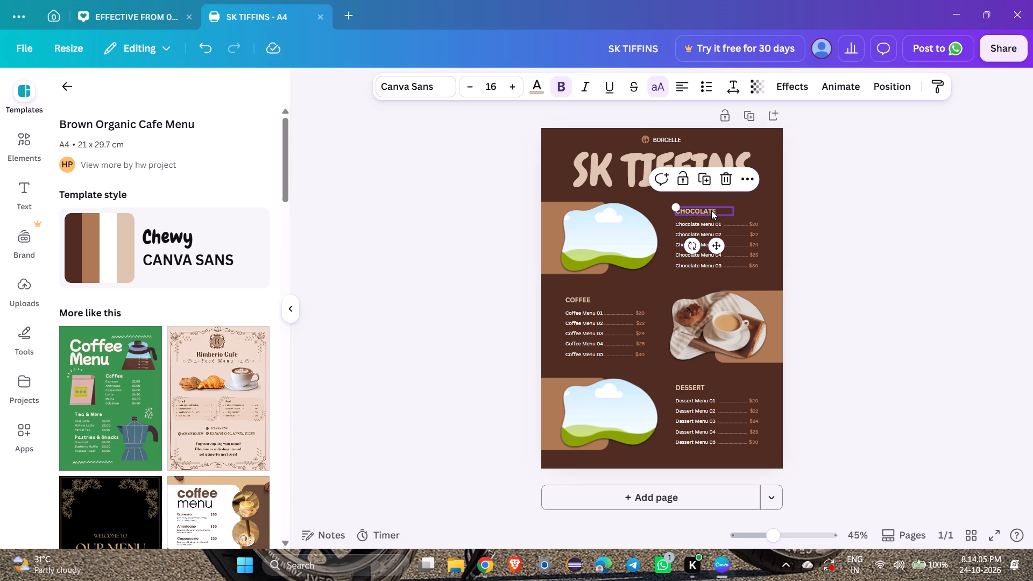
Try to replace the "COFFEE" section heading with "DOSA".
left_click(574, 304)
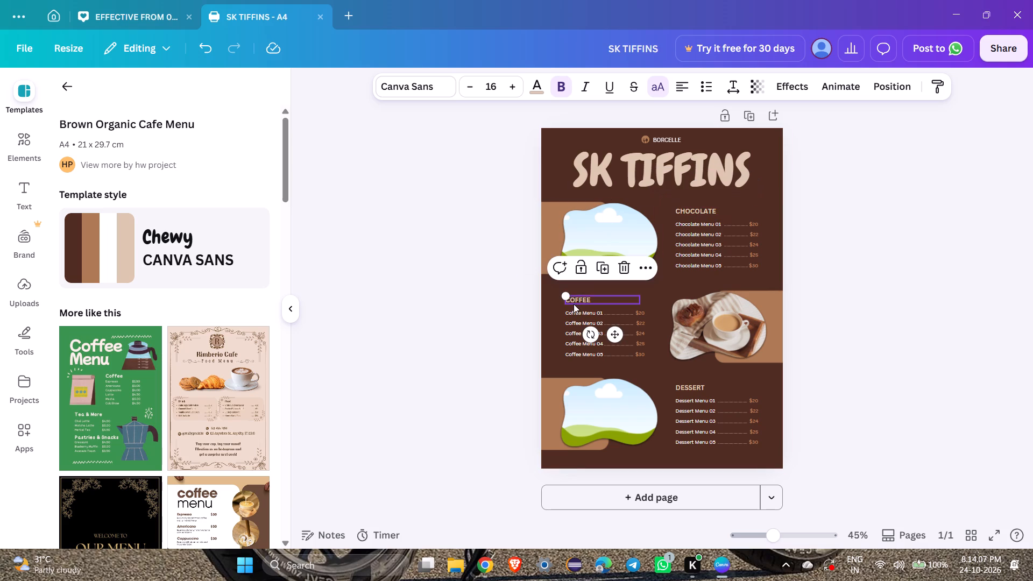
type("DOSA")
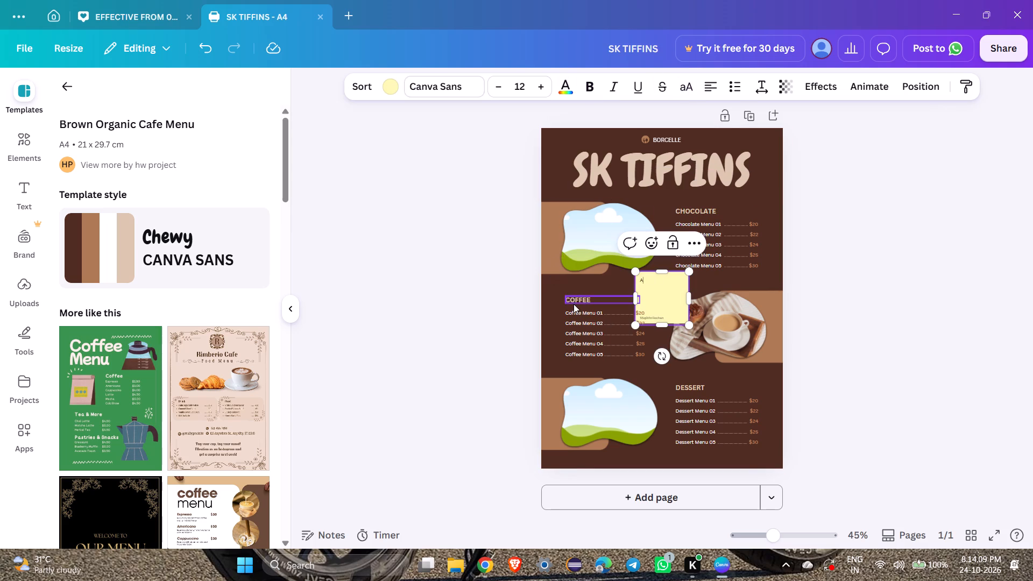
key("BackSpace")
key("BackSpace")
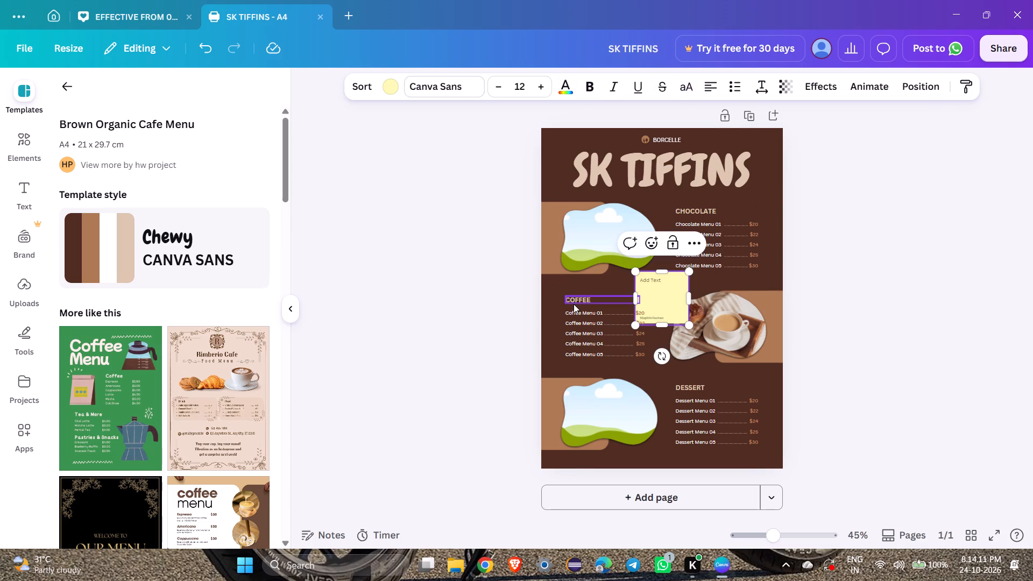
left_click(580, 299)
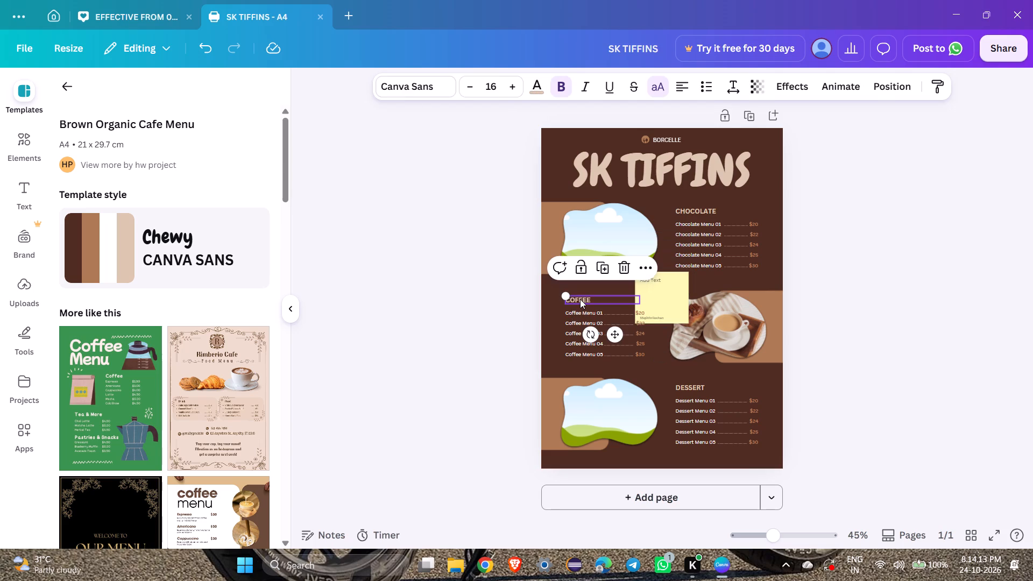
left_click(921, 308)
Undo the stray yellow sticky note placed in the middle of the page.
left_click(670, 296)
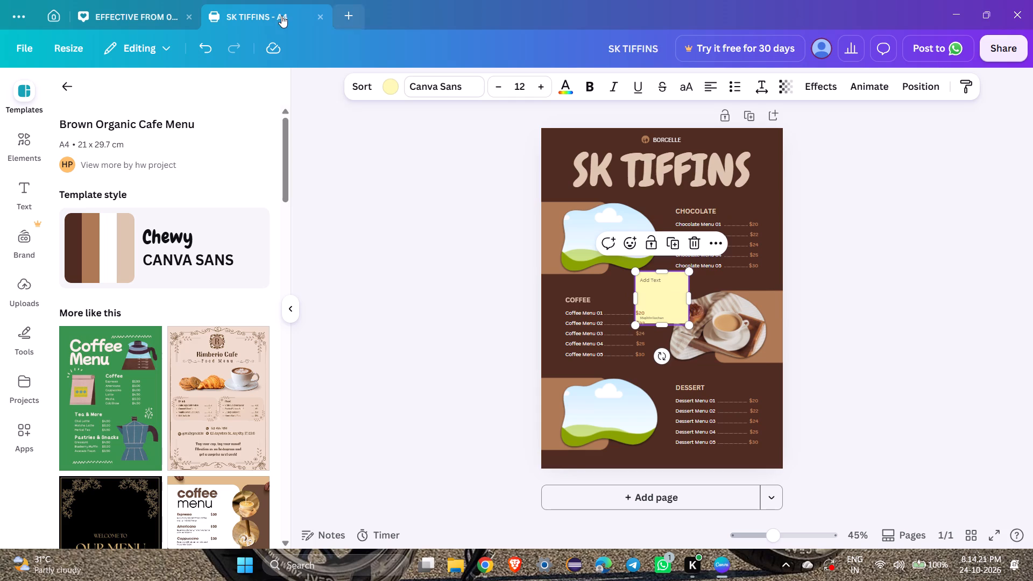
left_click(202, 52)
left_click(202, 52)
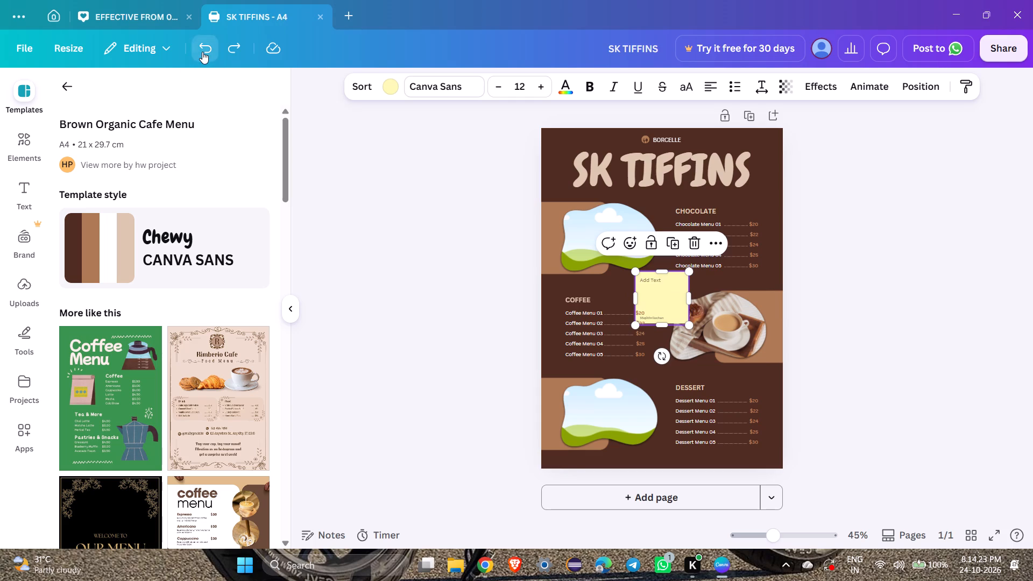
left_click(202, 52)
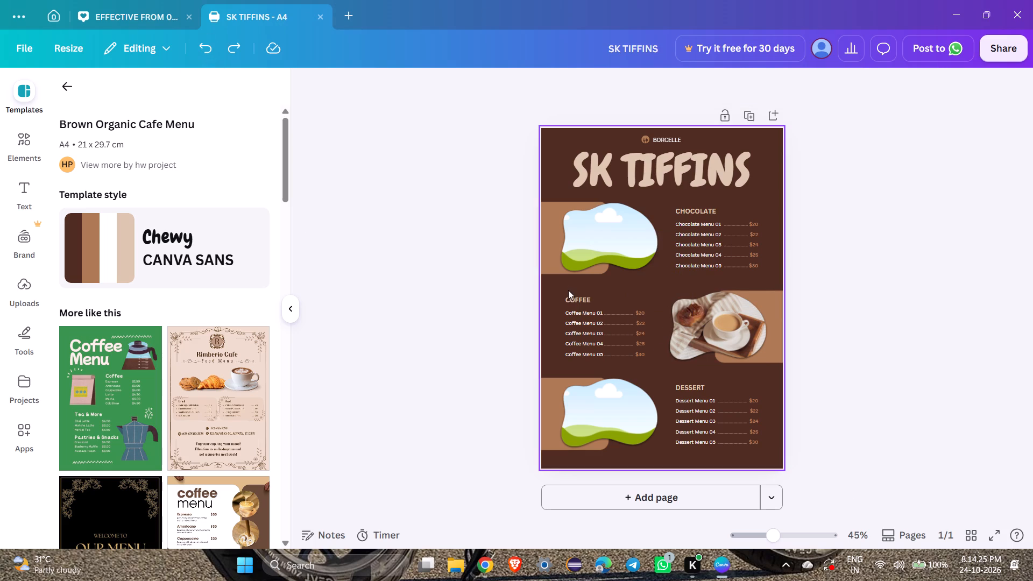
Replace the "COFFEE" section heading with "DOSAS".
left_click(570, 297)
double_click(583, 301)
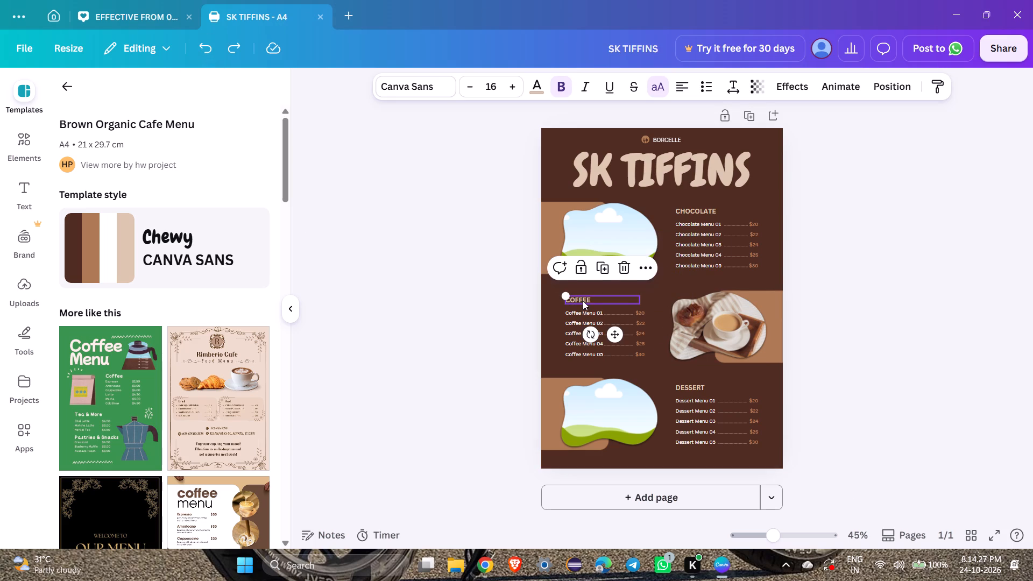
type("DO")
type("SA")
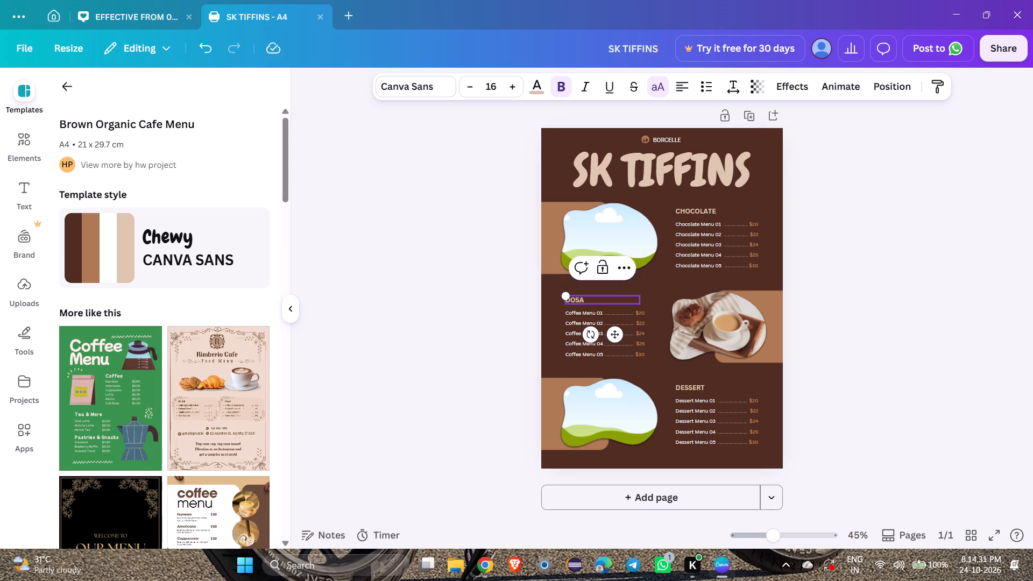
key("s")
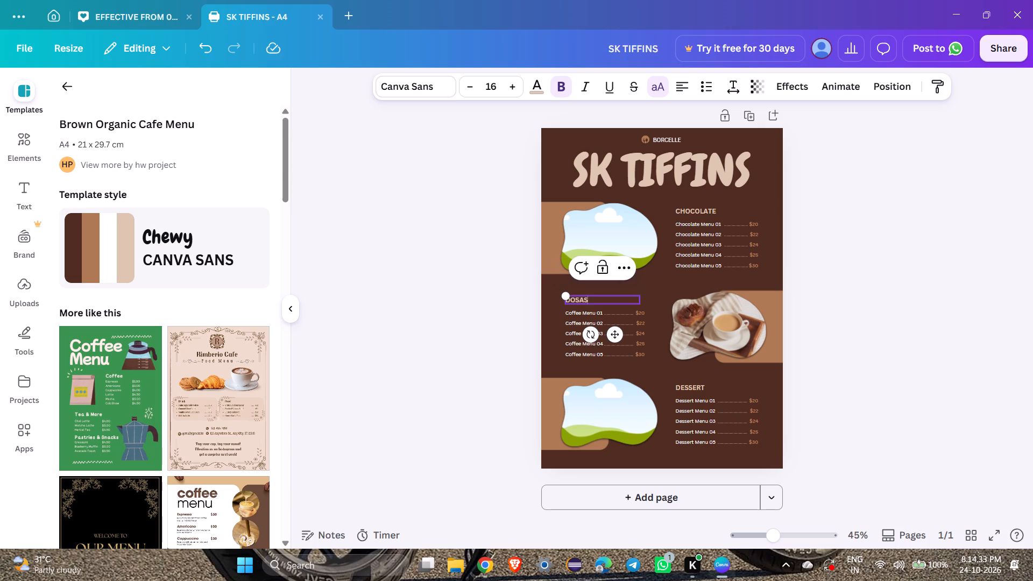
Change the first item under DOSAS to "PLAIN DOSA" with the price 45.
left_click(581, 308)
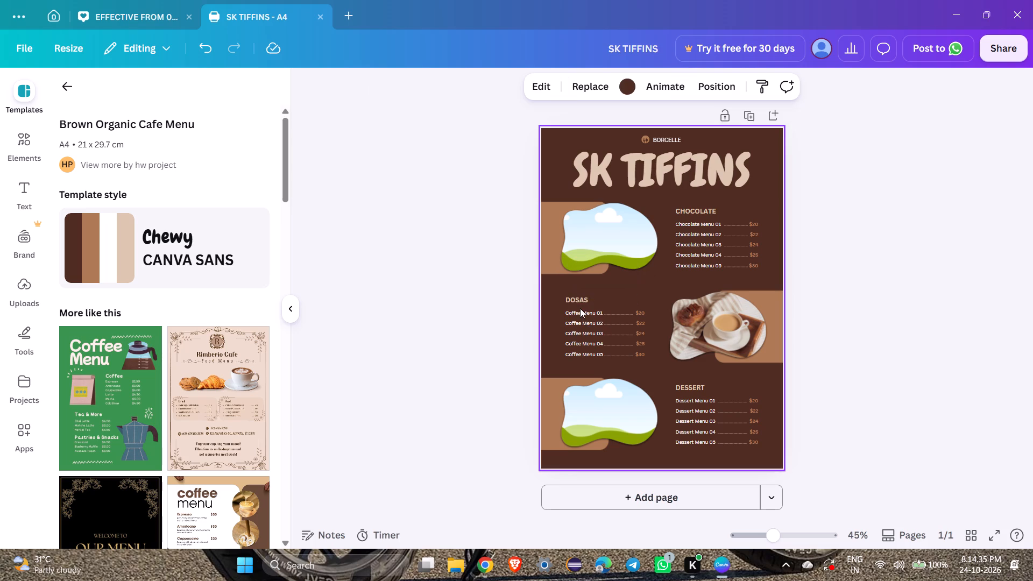
double_click(579, 312)
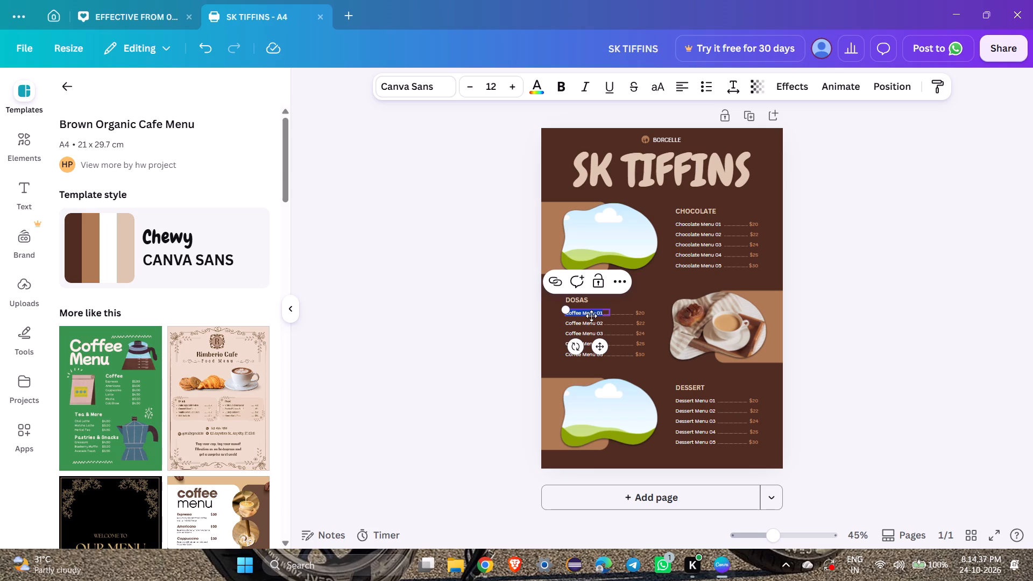
type("PLA")
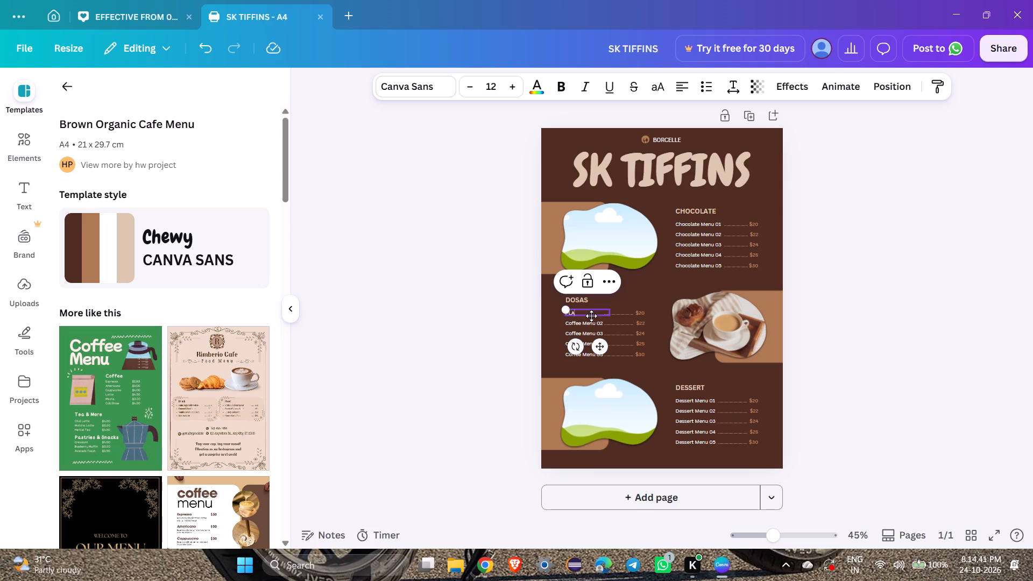
type("IN DOSA")
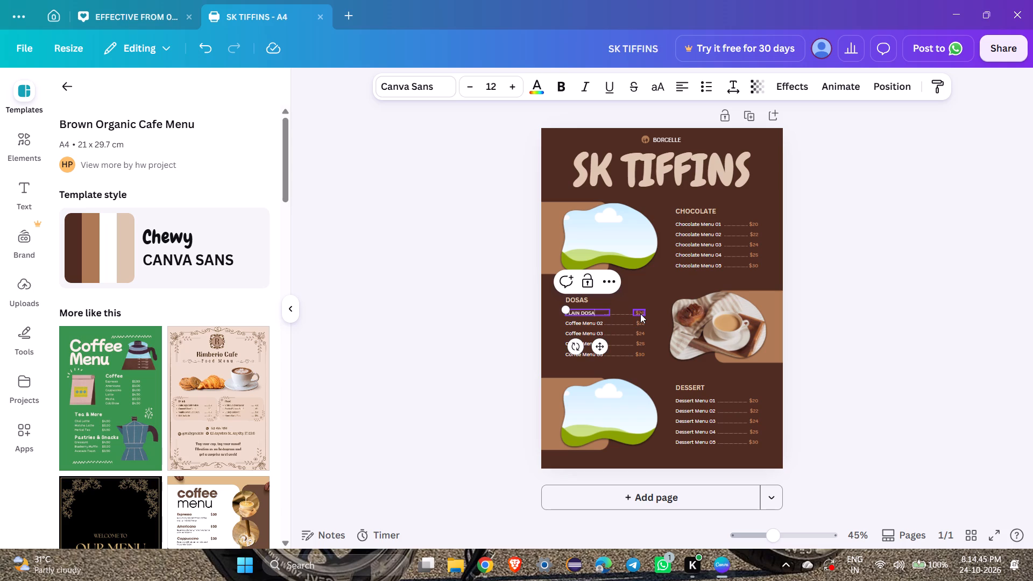
double_click(640, 314)
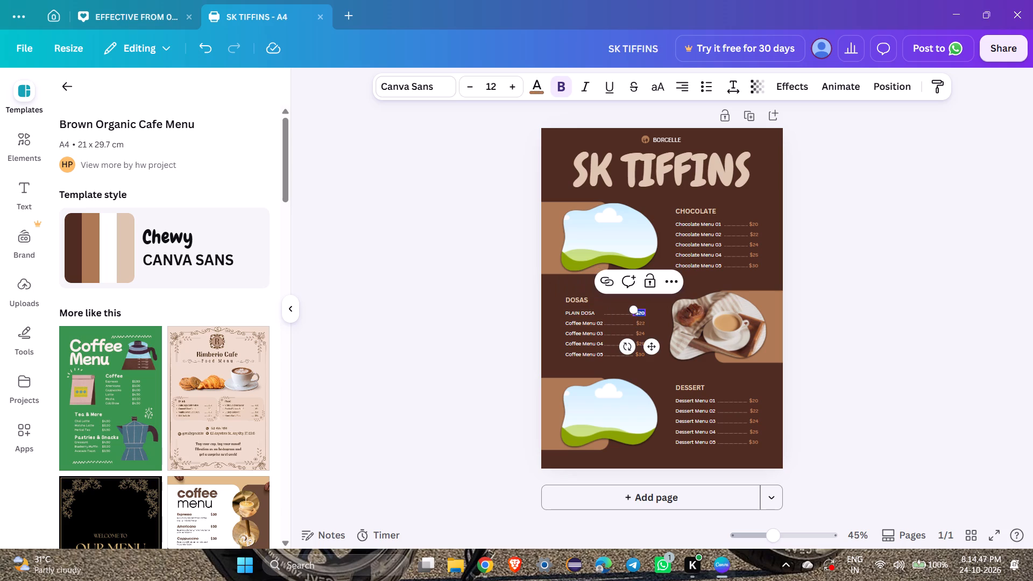
type("45")
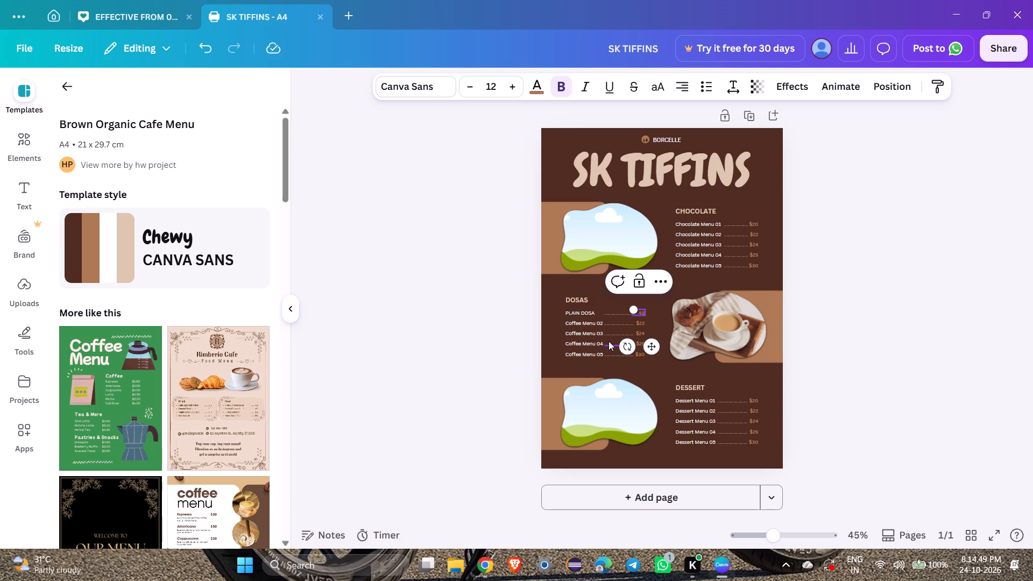
Change the second item under DOSAS to "MASALA DOSA" with the price 50.
double_click(585, 325)
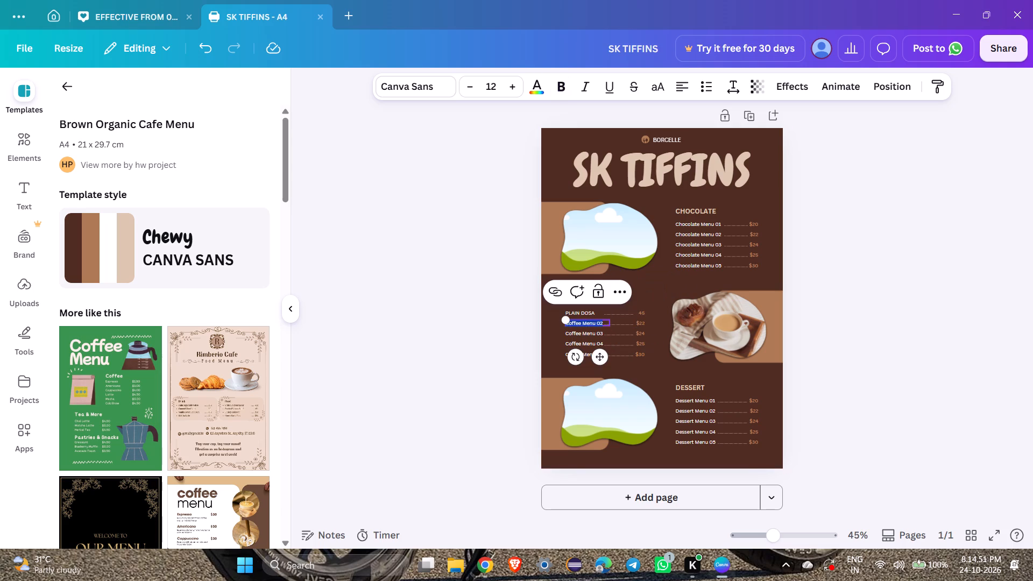
key("m")
type("ASALA")
key("space")
type("DOSA")
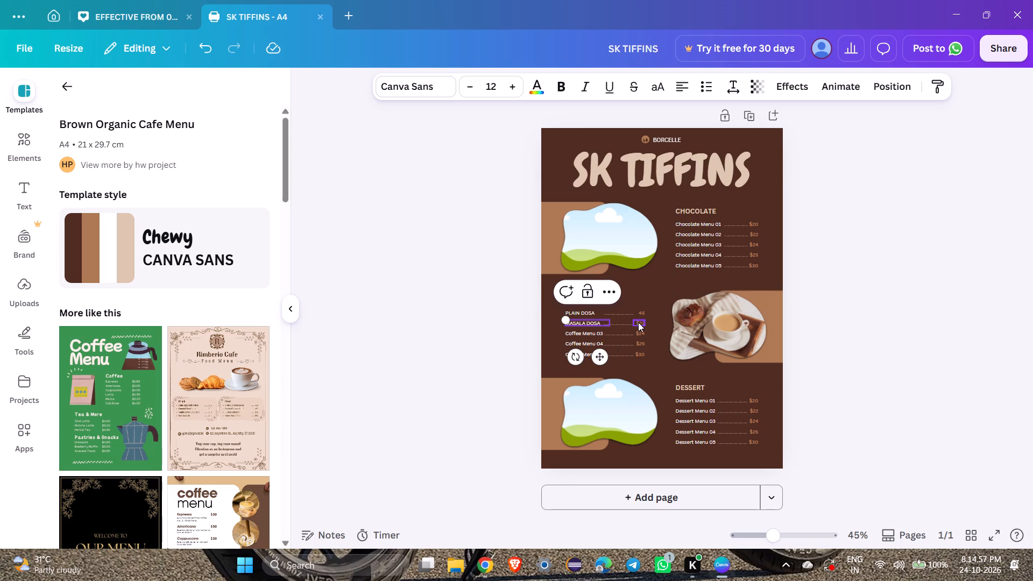
double_click(638, 322)
type("50")
left_click(836, 364)
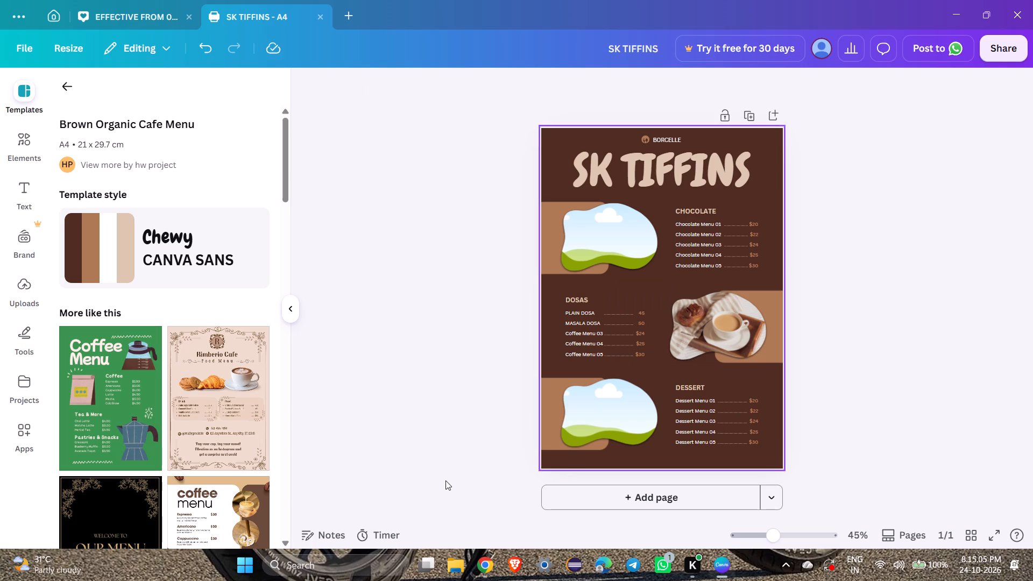
Browse the templates similar to the Brown Organic Cafe Menu for an alternative menu design.
scroll(198, 433, "down", 4)
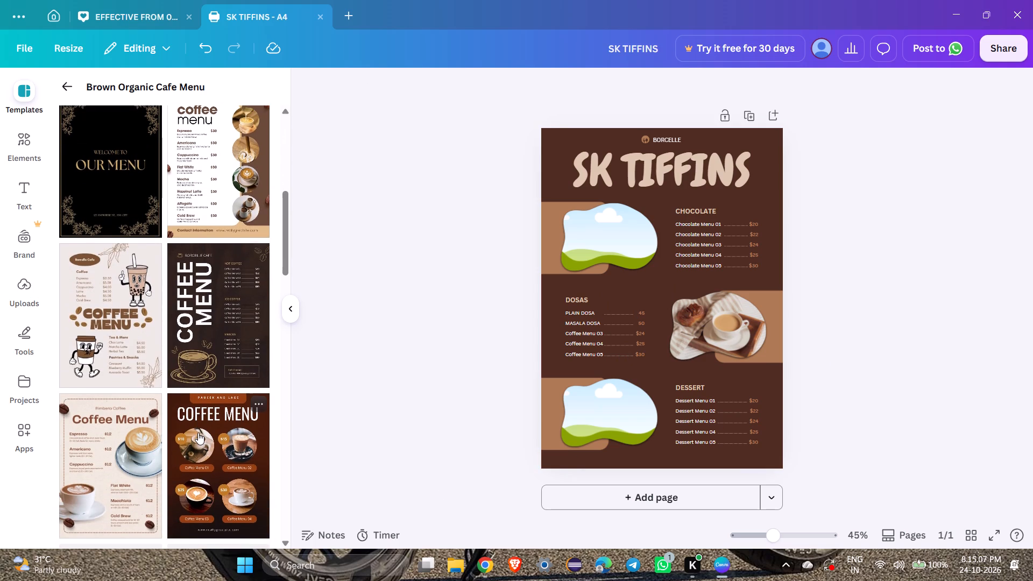
scroll(198, 433, "down", 2)
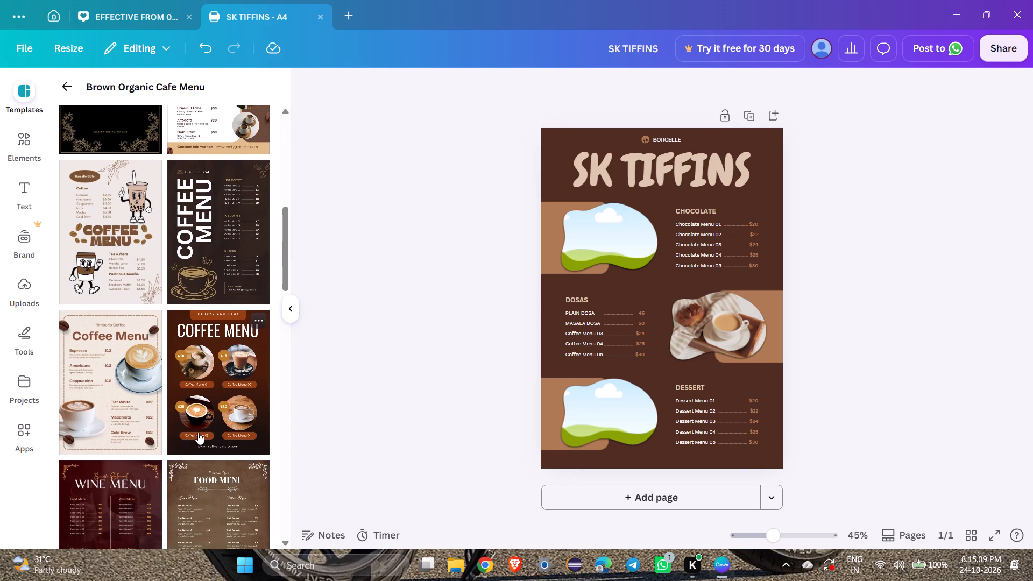
scroll(198, 433, "down", 6)
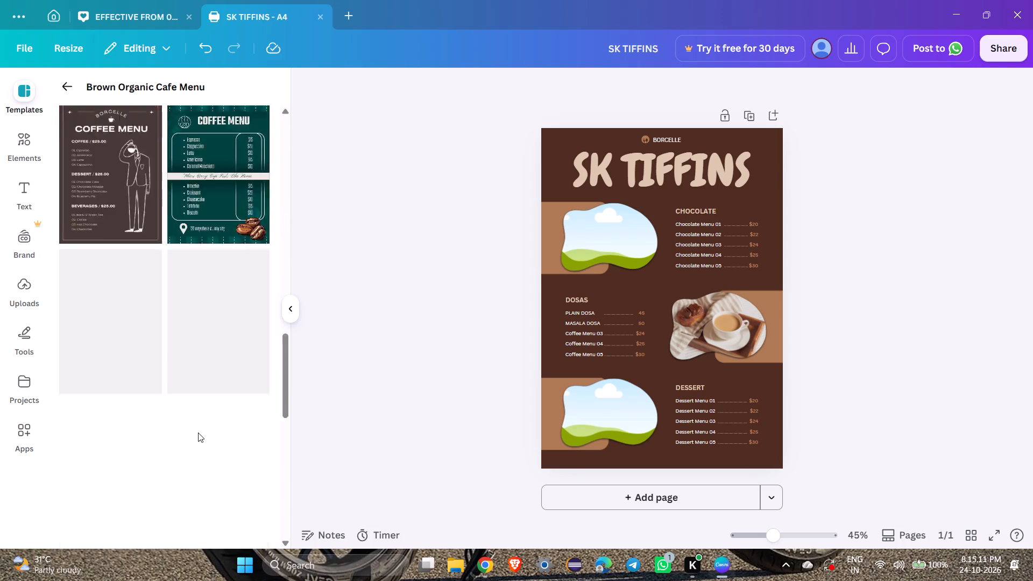
scroll(198, 433, "down", 1)
scroll(198, 433, "up", 1)
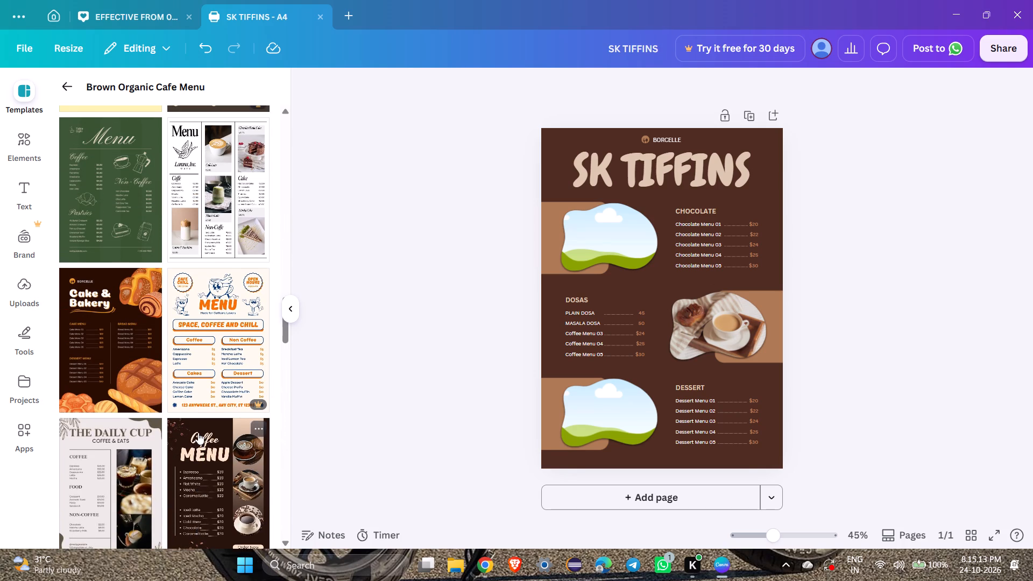
scroll(198, 433, "up", 20)
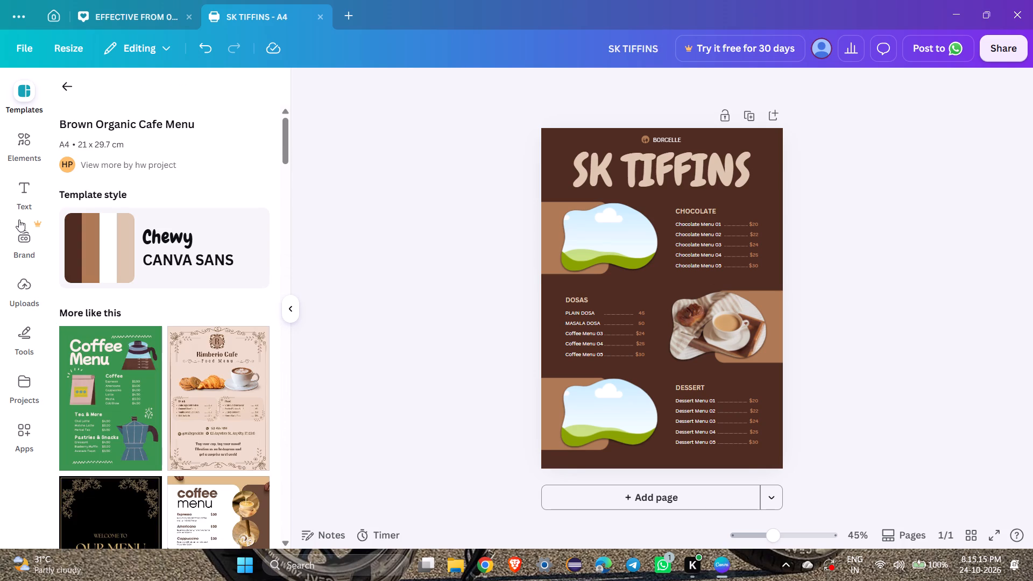
Return to the template search results and clear the "tiffins menu card" search.
left_click(70, 90)
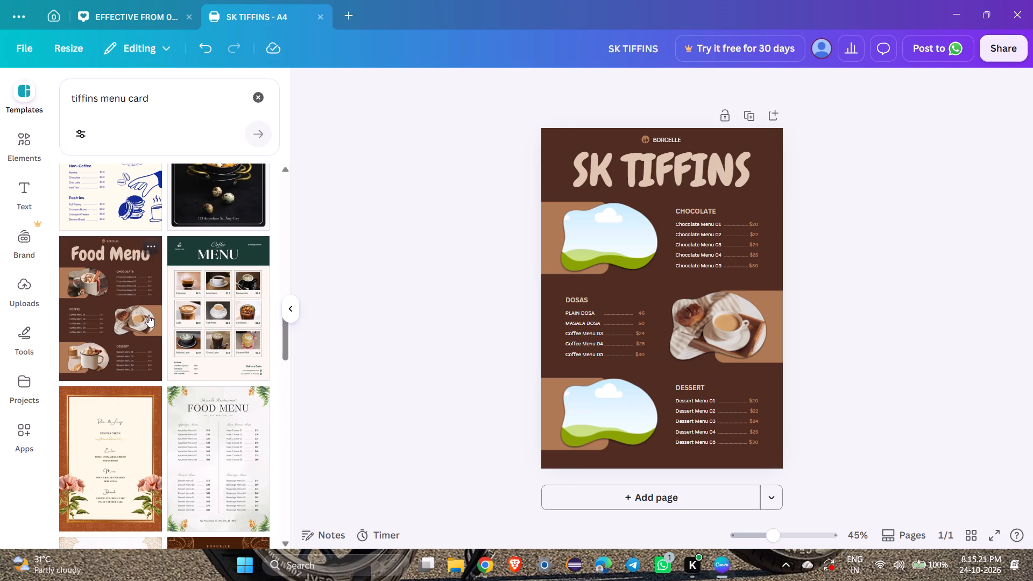
scroll(148, 315, "up", 20)
scroll(148, 315, "up", 4)
scroll(148, 315, "right", 7)
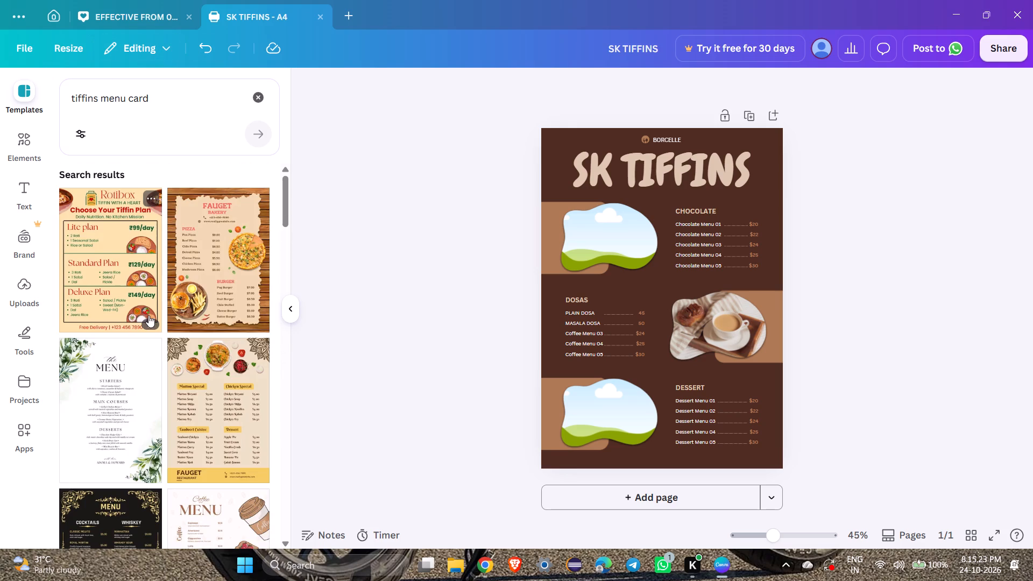
scroll(148, 315, "right", 12)
scroll(148, 315, "right", 14)
scroll(148, 315, "right", 10)
left_click(258, 103)
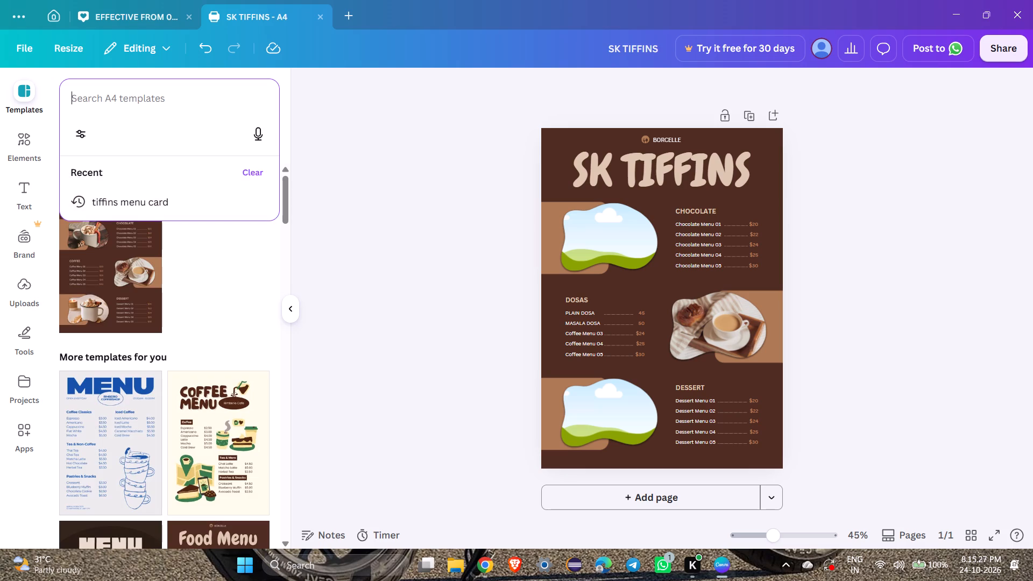
left_click(417, 197)
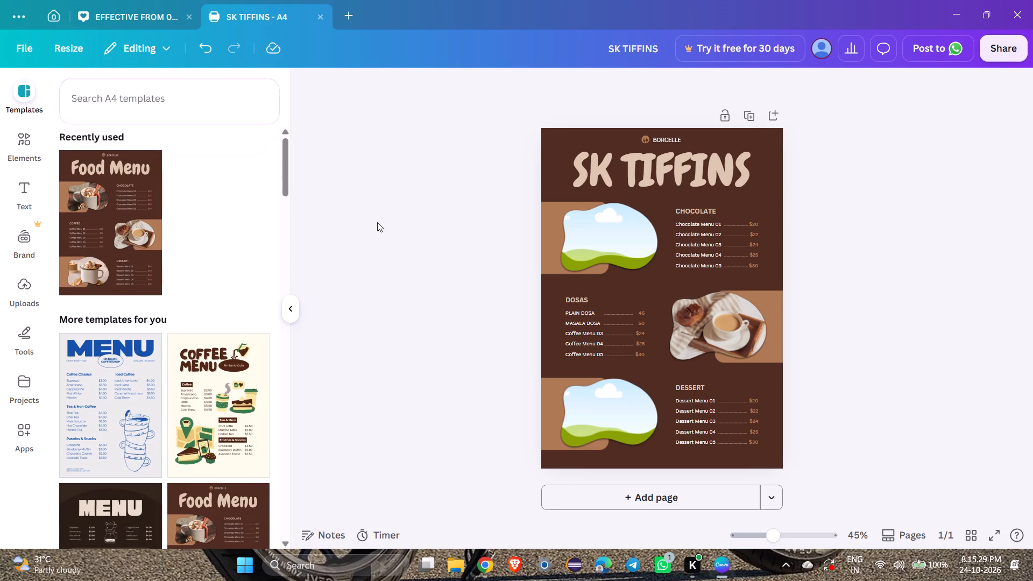
Browse the suggested A4 menu templates for an alternative design for the SK Tiffins menu card.
scroll(231, 326, "down", 2)
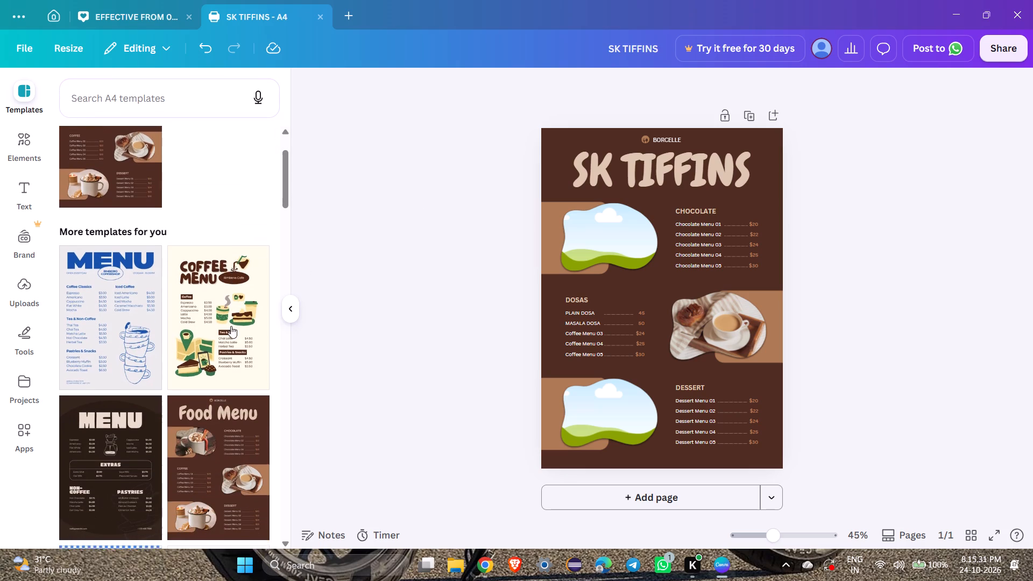
scroll(231, 326, "down", 1)
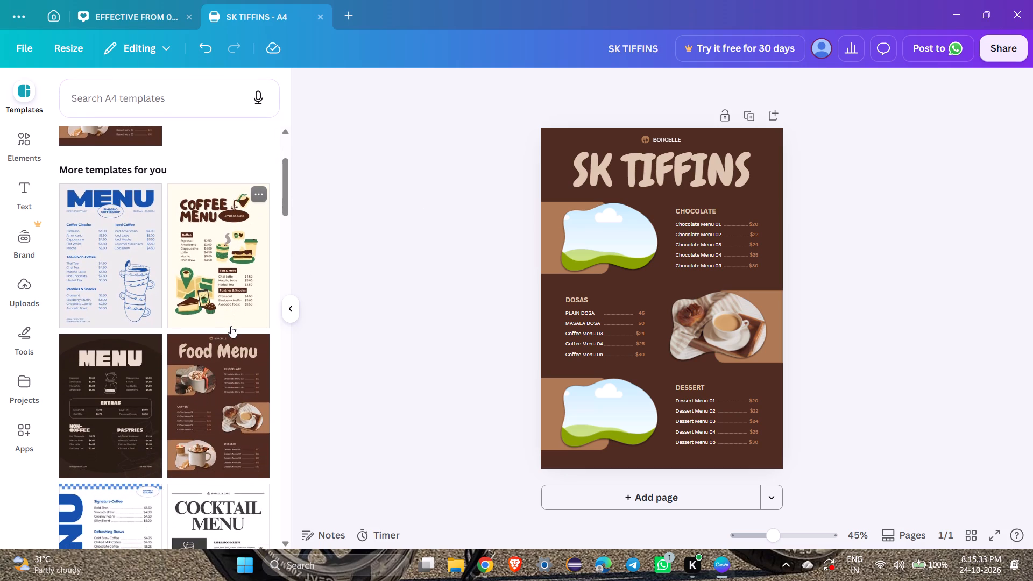
scroll(231, 326, "down", 4)
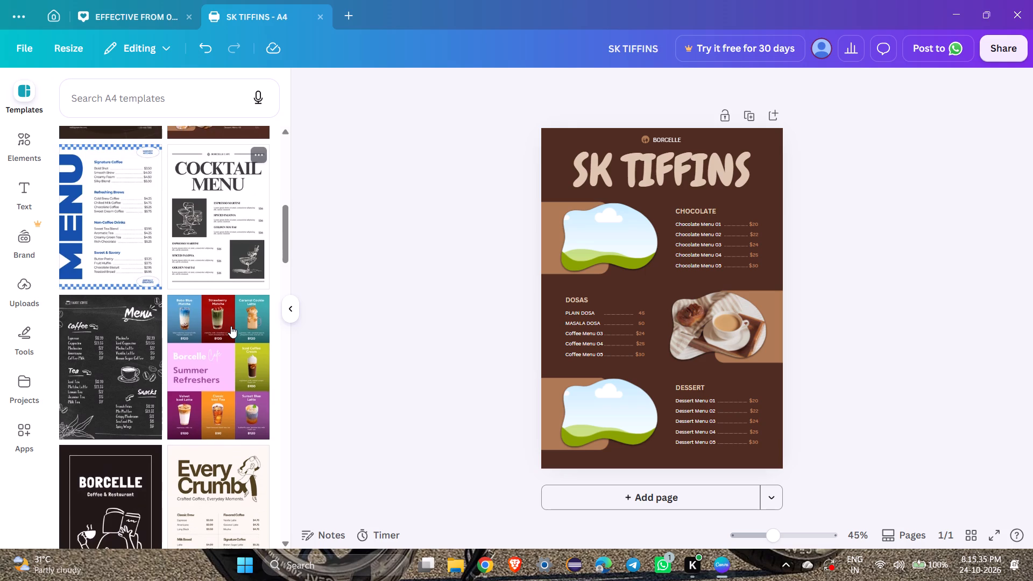
scroll(231, 326, "down", 2)
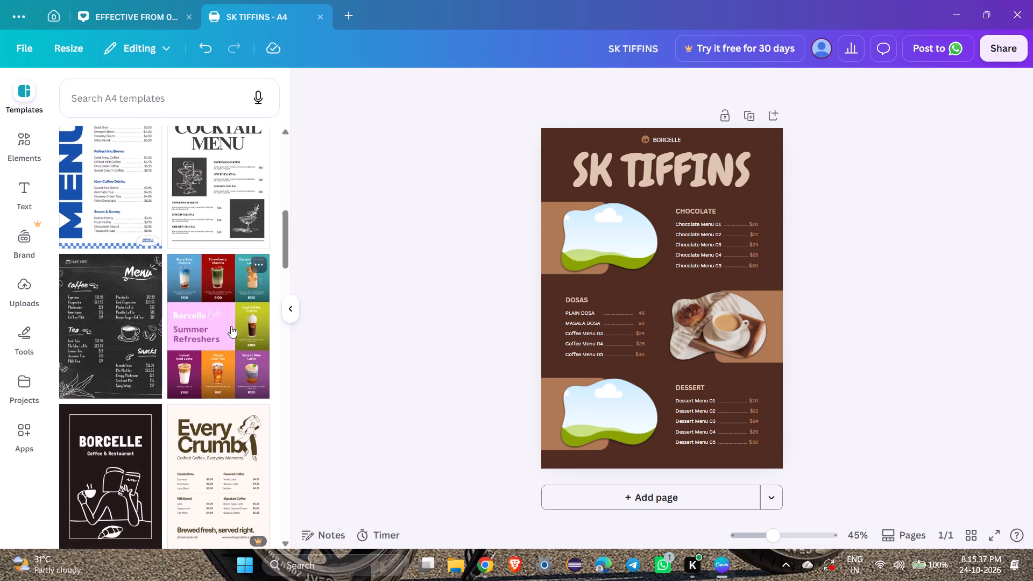
scroll(231, 326, "down", 3)
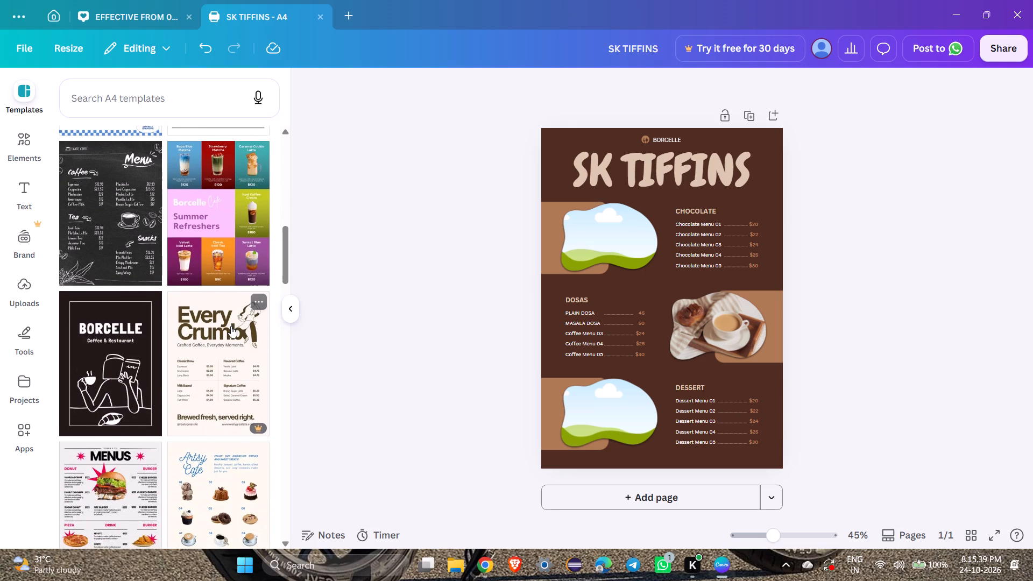
scroll(231, 326, "down", 3)
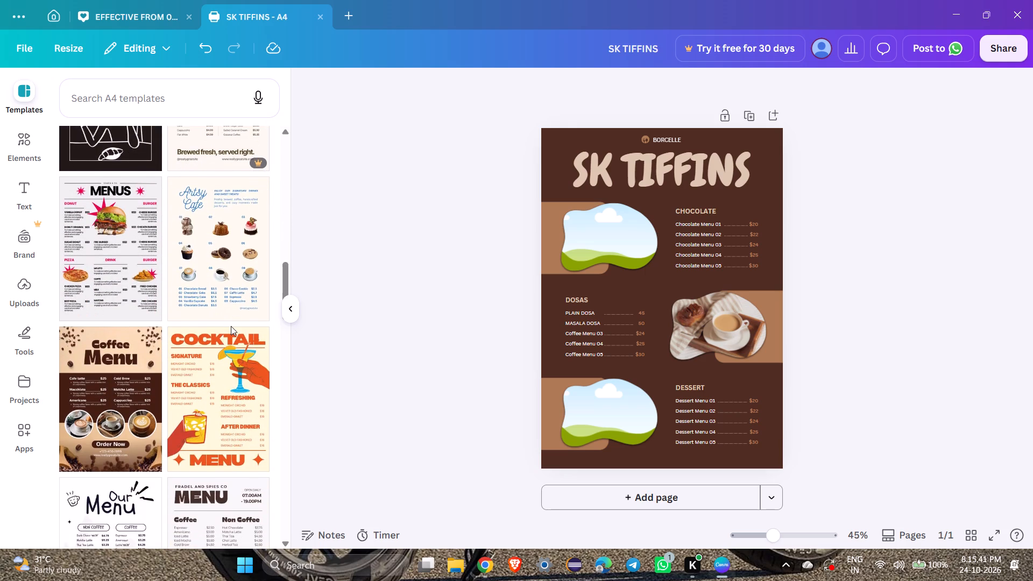
scroll(231, 326, "down", 1)
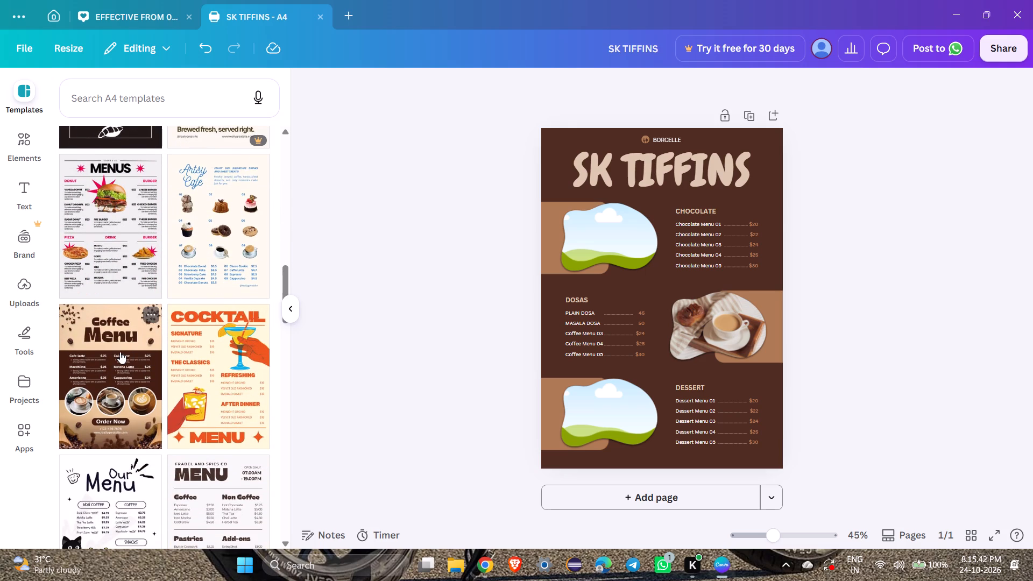
scroll(258, 417, "down", 1)
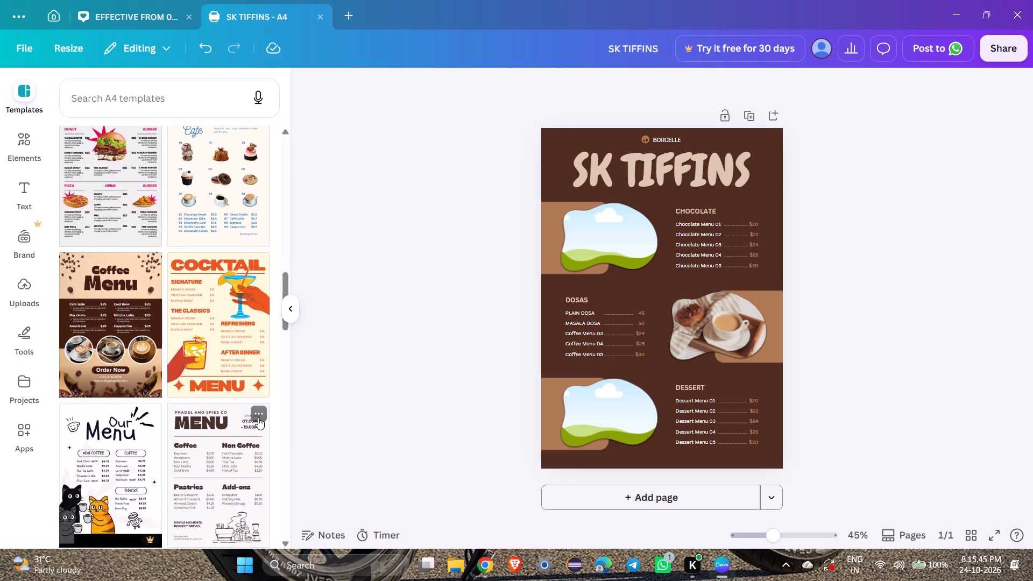
scroll(258, 417, "down", 4)
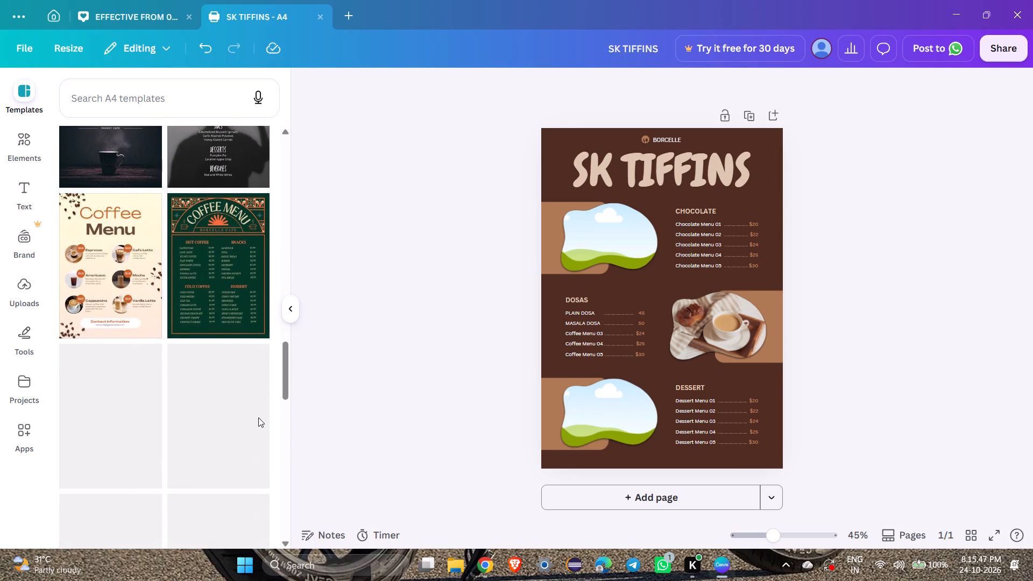
scroll(258, 417, "down", 2)
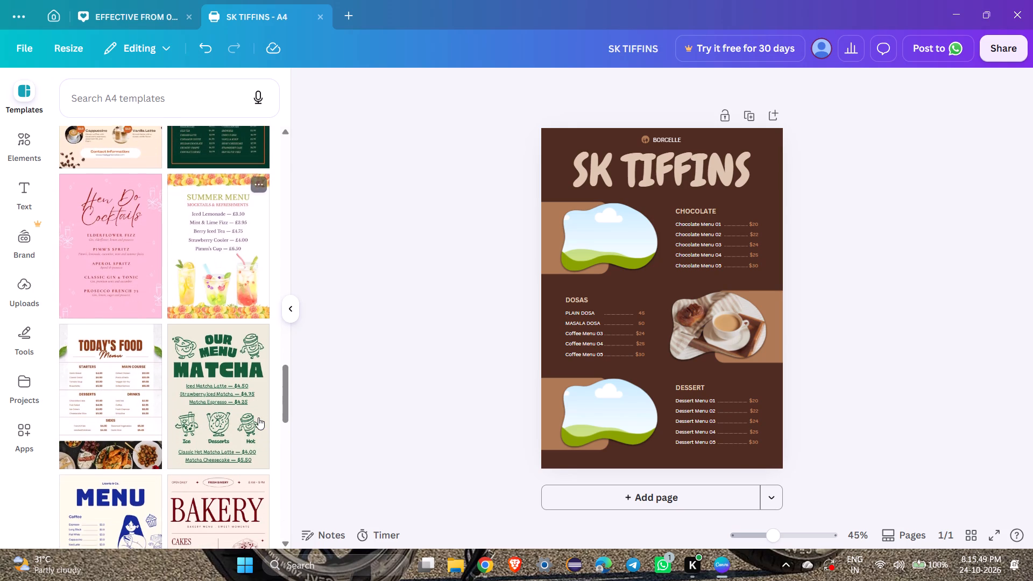
scroll(258, 417, "down", 1)
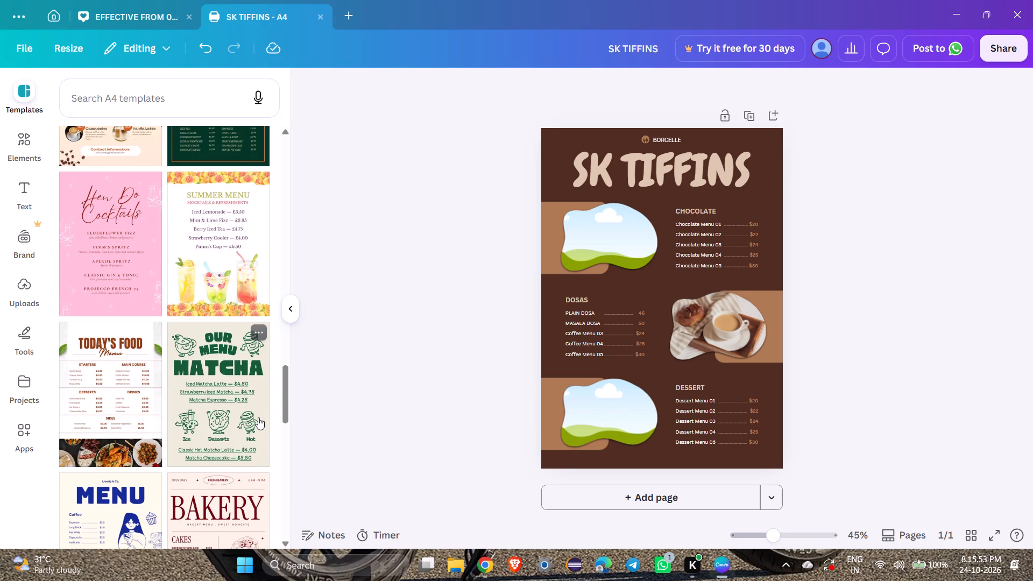
scroll(258, 417, "down", 3)
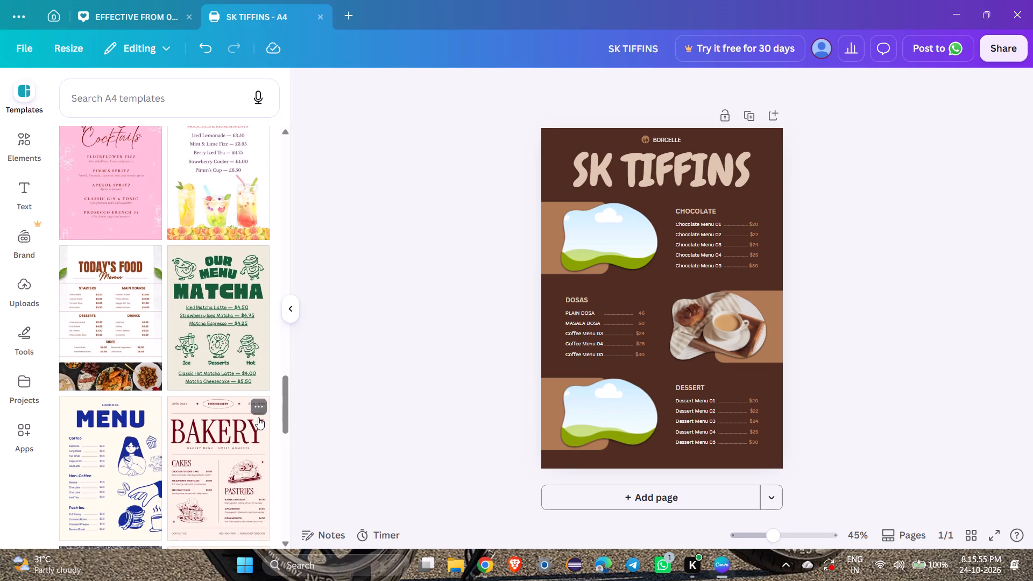
scroll(258, 417, "down", 3)
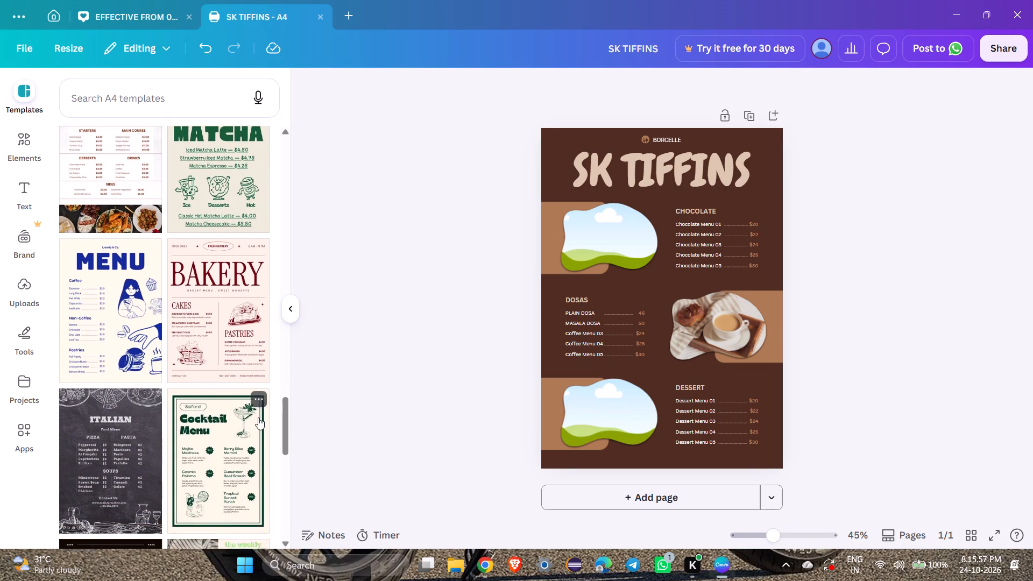
scroll(258, 417, "down", 4)
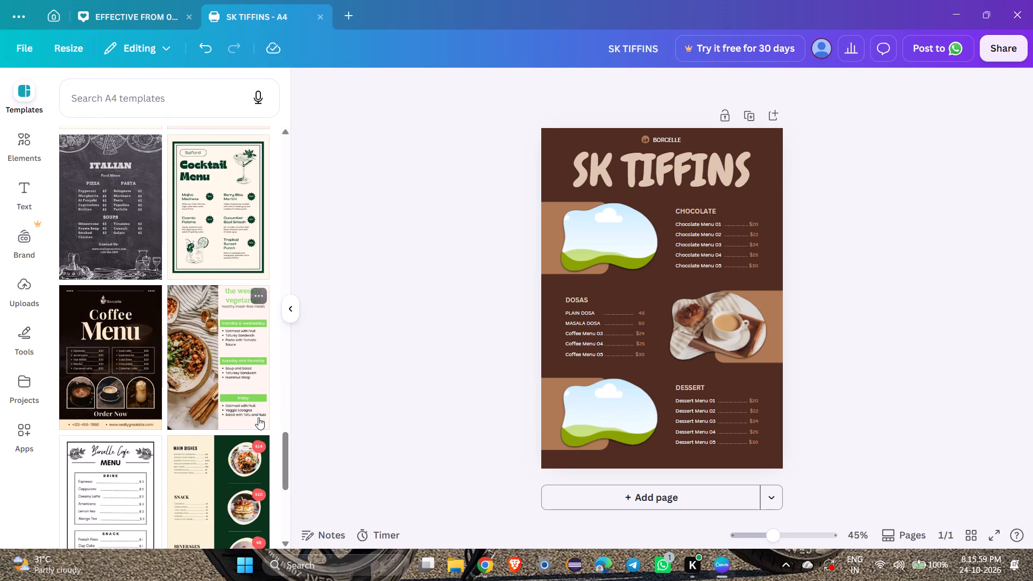
scroll(258, 417, "down", 2)
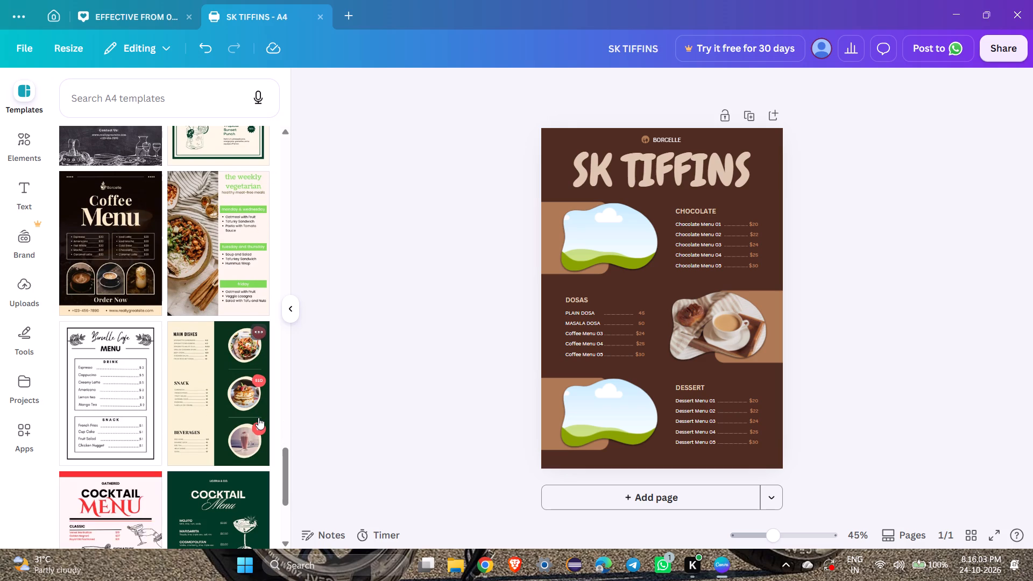
scroll(258, 417, "down", 1)
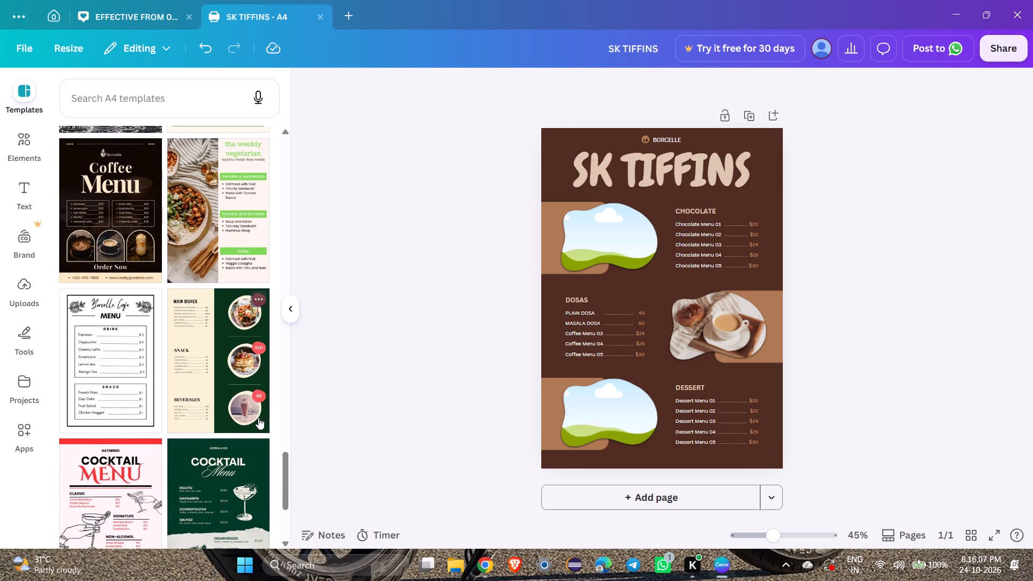
scroll(258, 417, "down", 3)
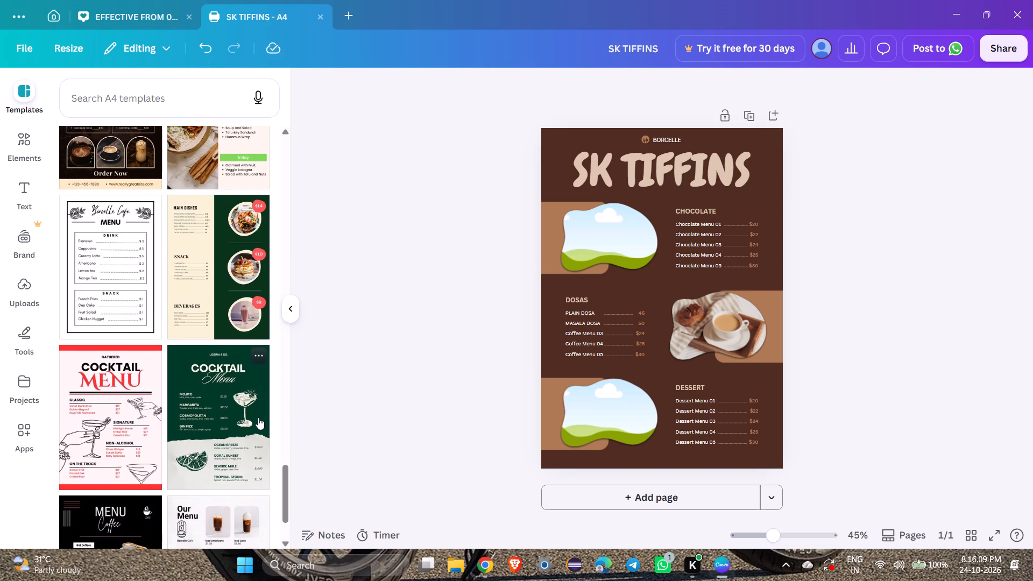
scroll(258, 417, "down", 2)
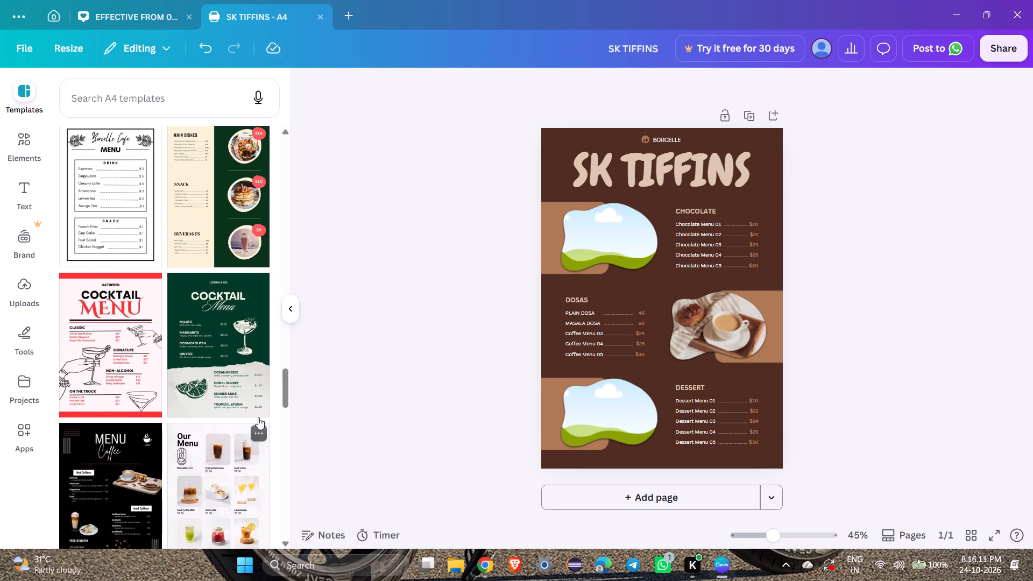
scroll(258, 417, "down", 3)
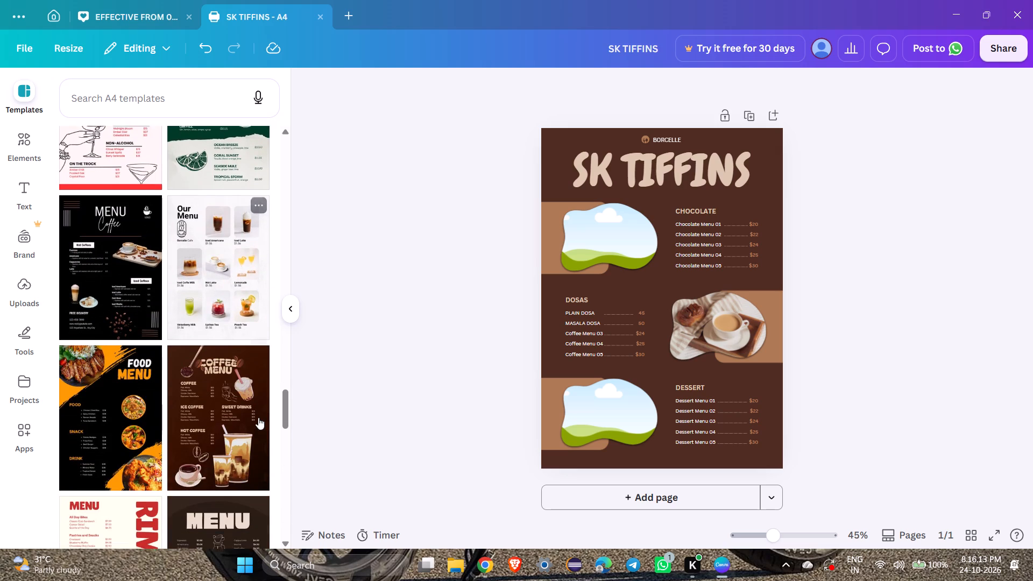
scroll(258, 417, "down", 4)
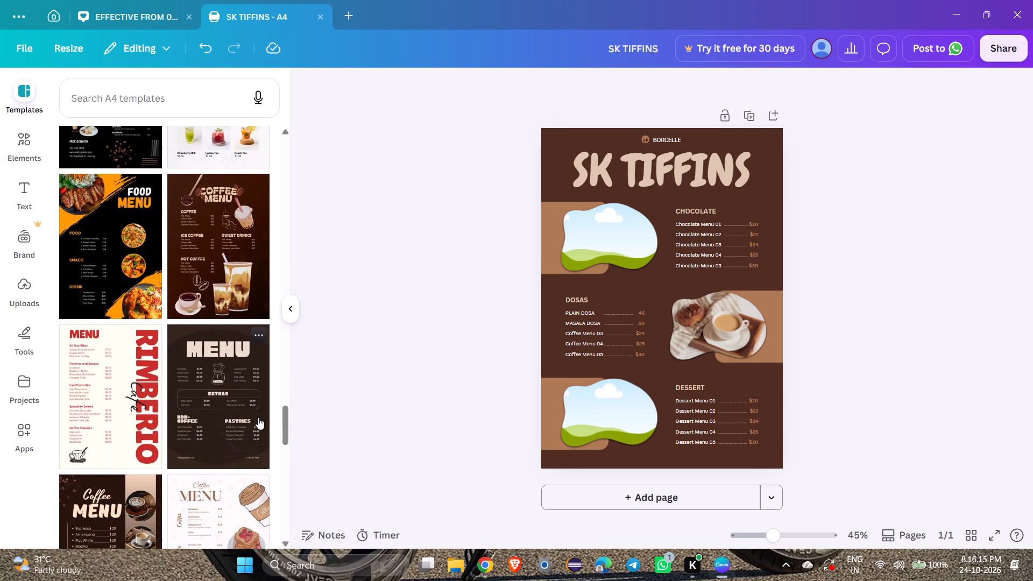
scroll(258, 417, "down", 3)
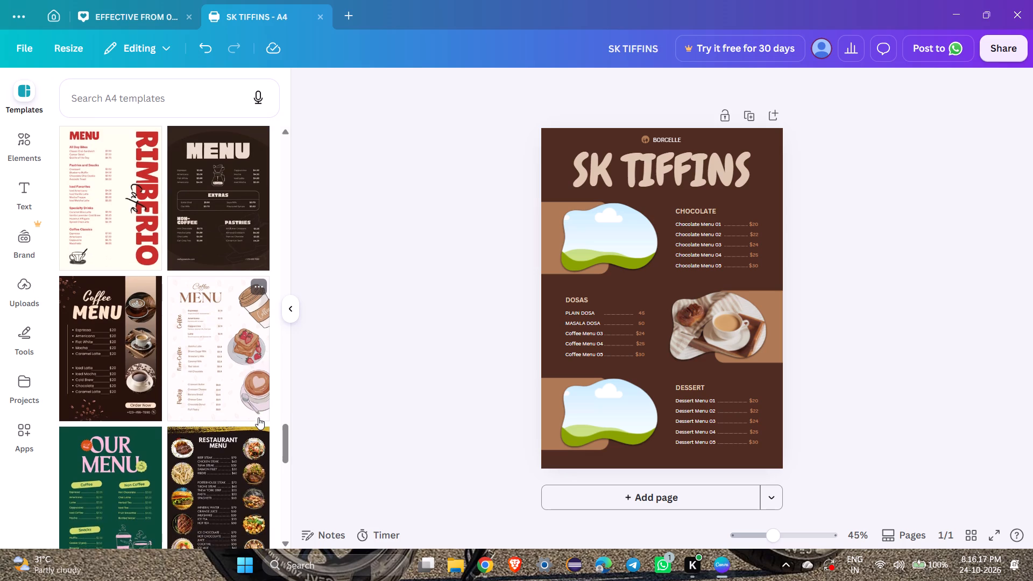
scroll(258, 417, "down", 4)
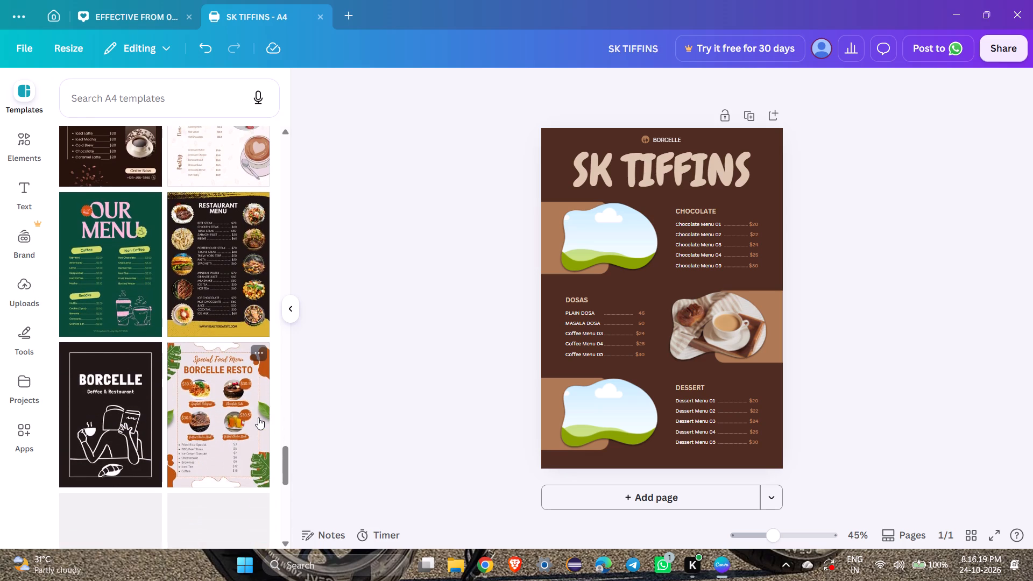
scroll(258, 417, "down", 4)
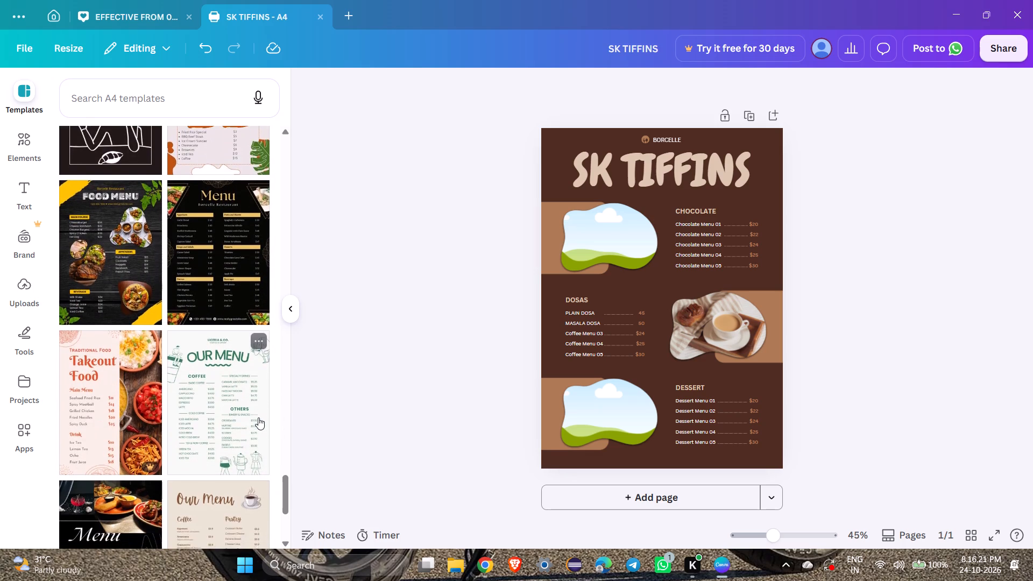
scroll(258, 417, "down", 3)
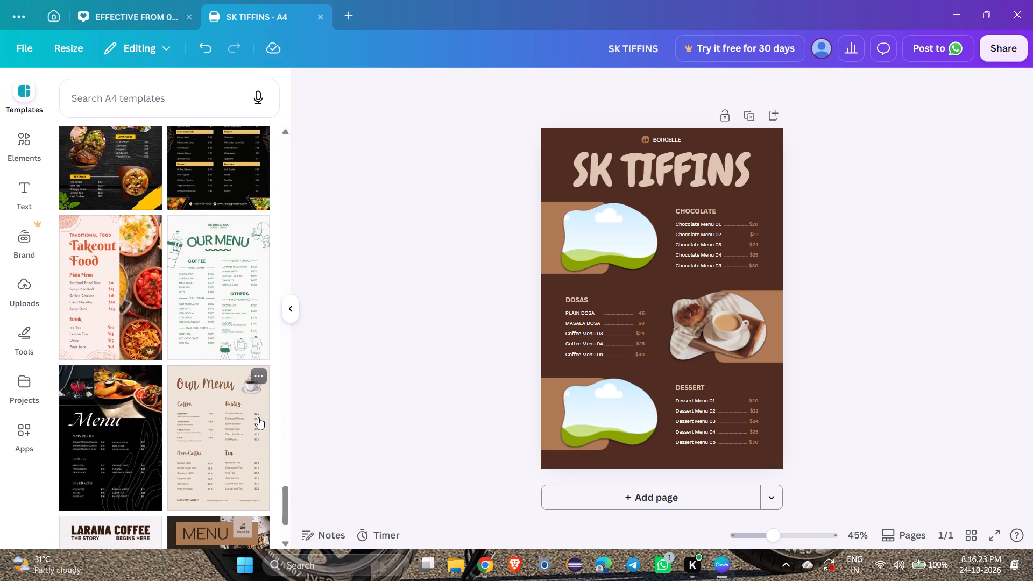
scroll(258, 417, "down", 2)
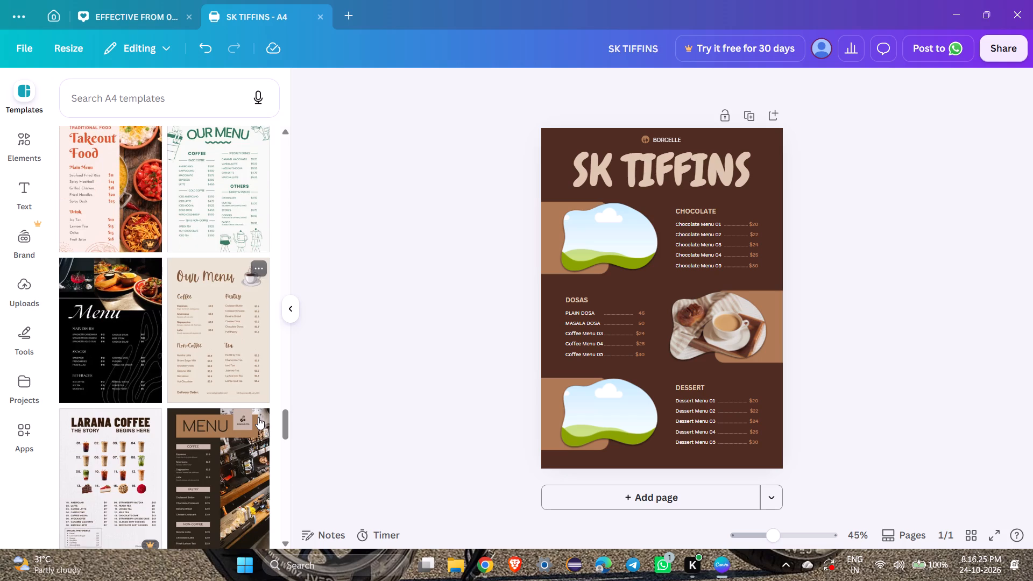
scroll(258, 417, "down", 3)
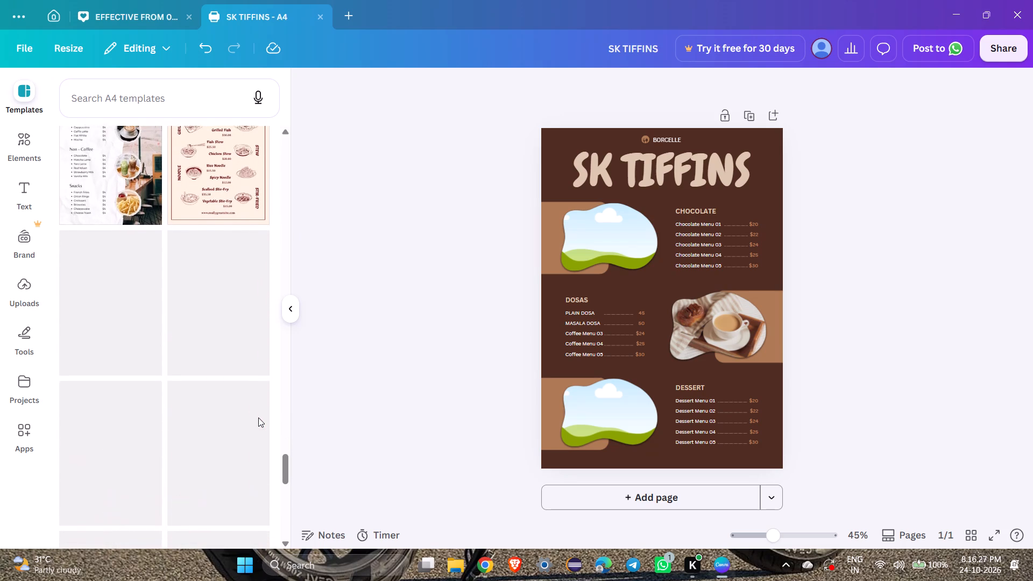
scroll(258, 417, "down", 1)
scroll(258, 417, "up", 1)
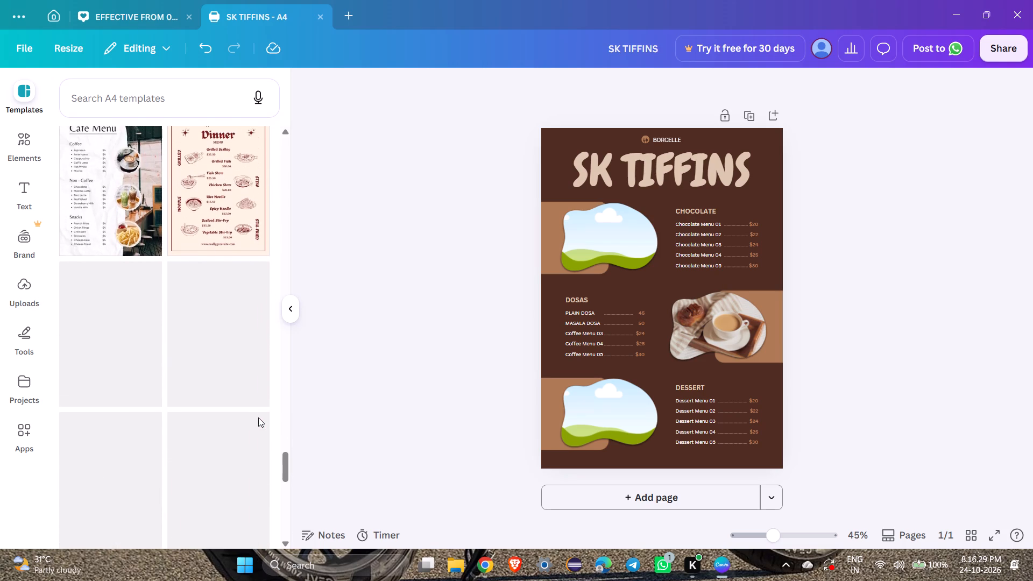
scroll(258, 417, "down", 3)
scroll(258, 417, "up", 2)
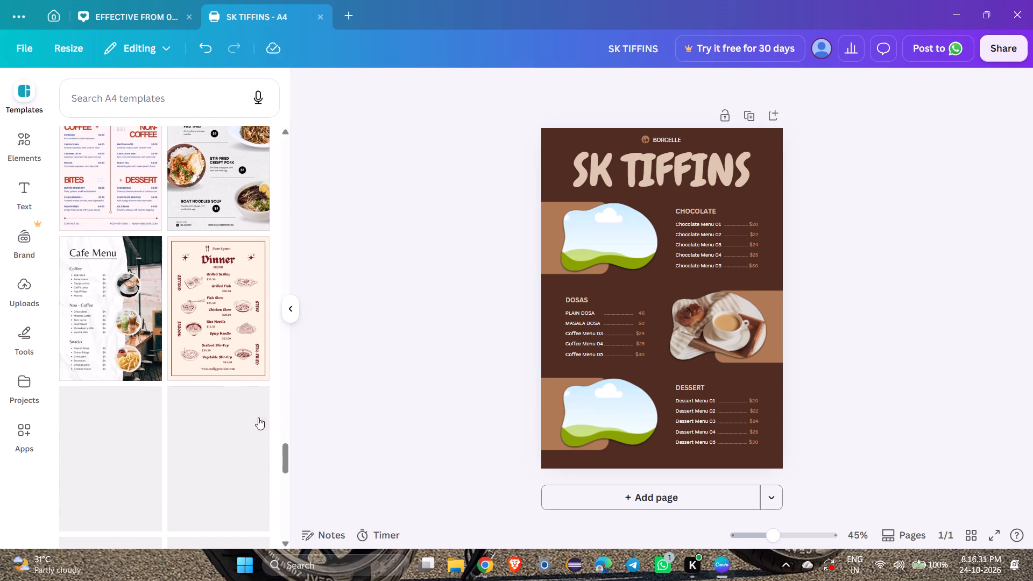
scroll(258, 417, "down", 4)
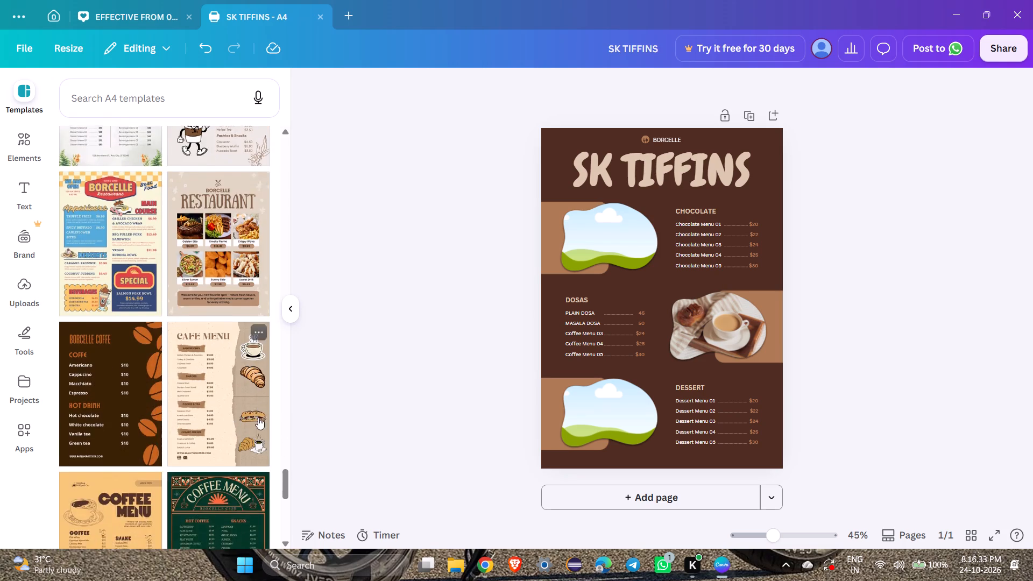
scroll(258, 417, "down", 1)
scroll(258, 417, "up", 1)
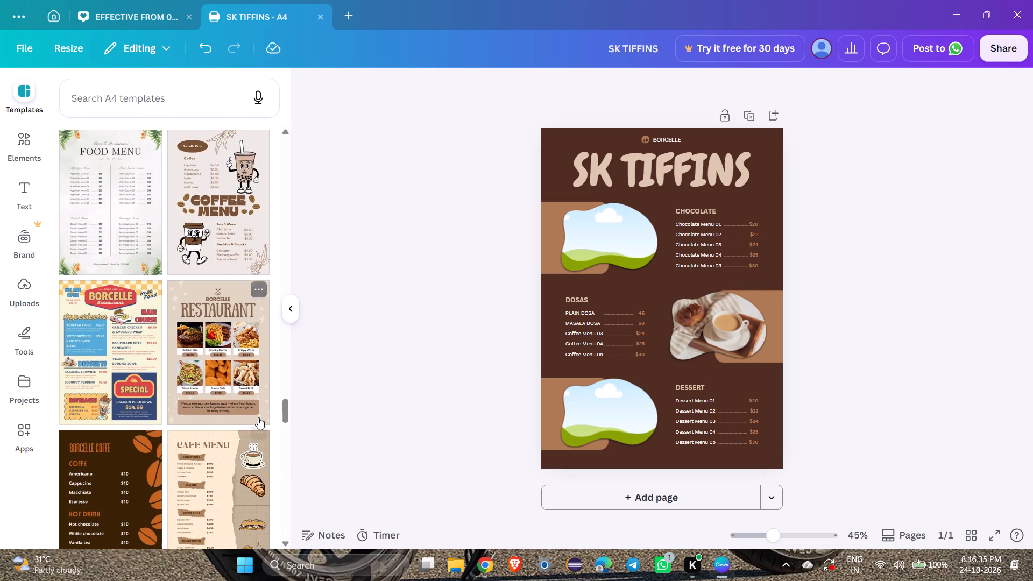
scroll(258, 417, "down", 1)
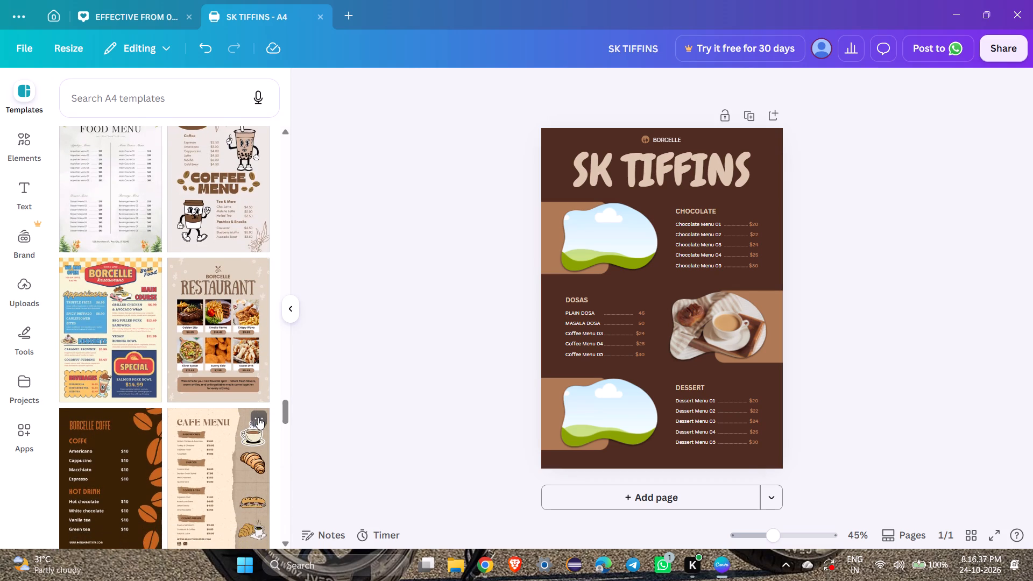
scroll(258, 417, "down", 2)
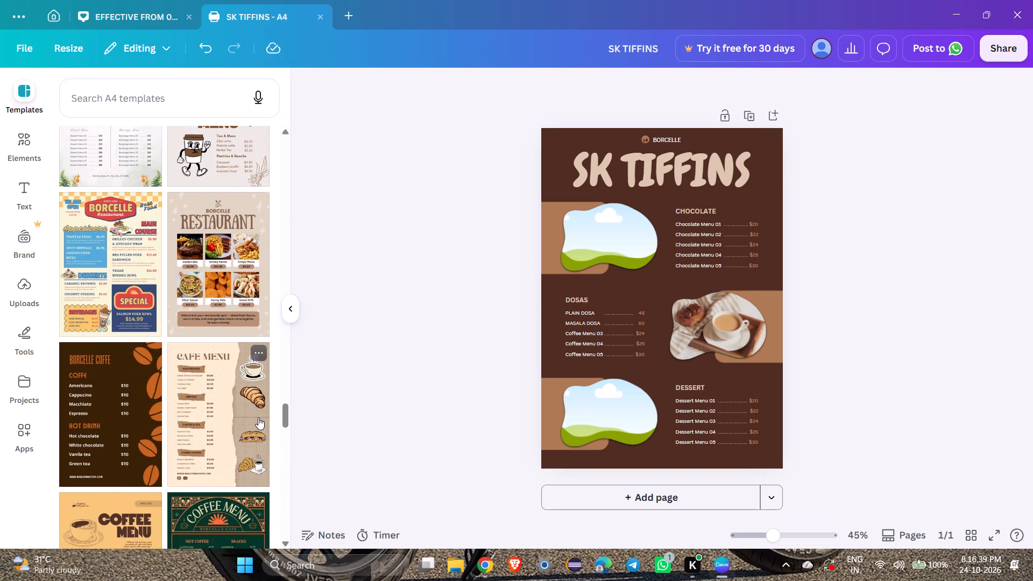
scroll(258, 417, "down", 2)
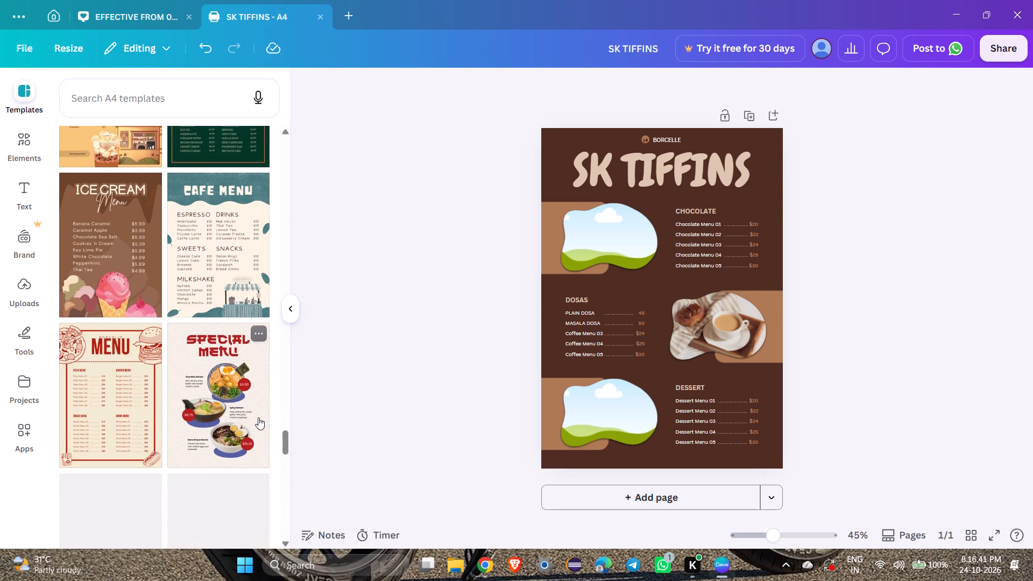
scroll(258, 417, "down", 3)
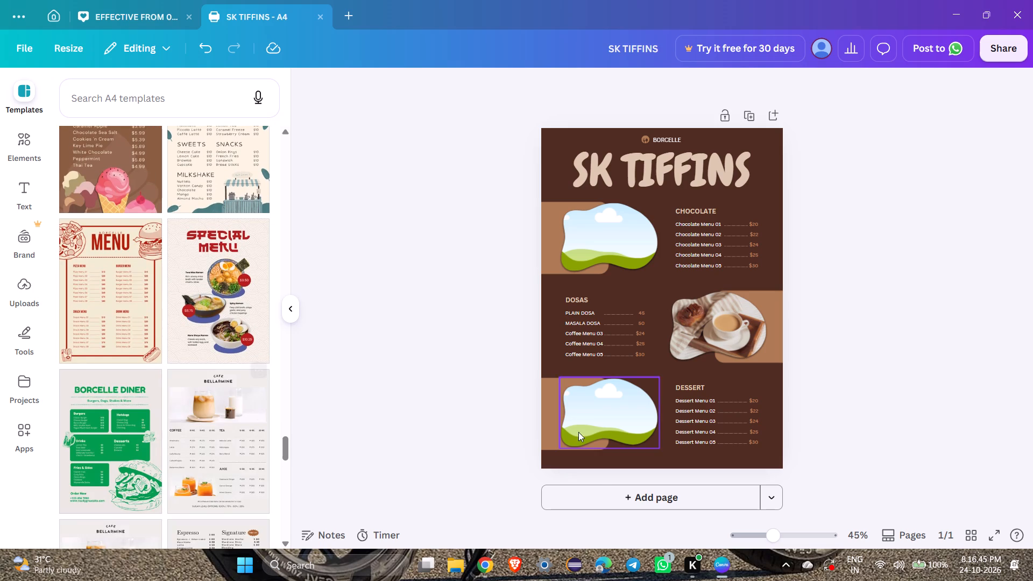
Add a second page to the SK TIFFINS A4 menu design.
left_click(598, 492)
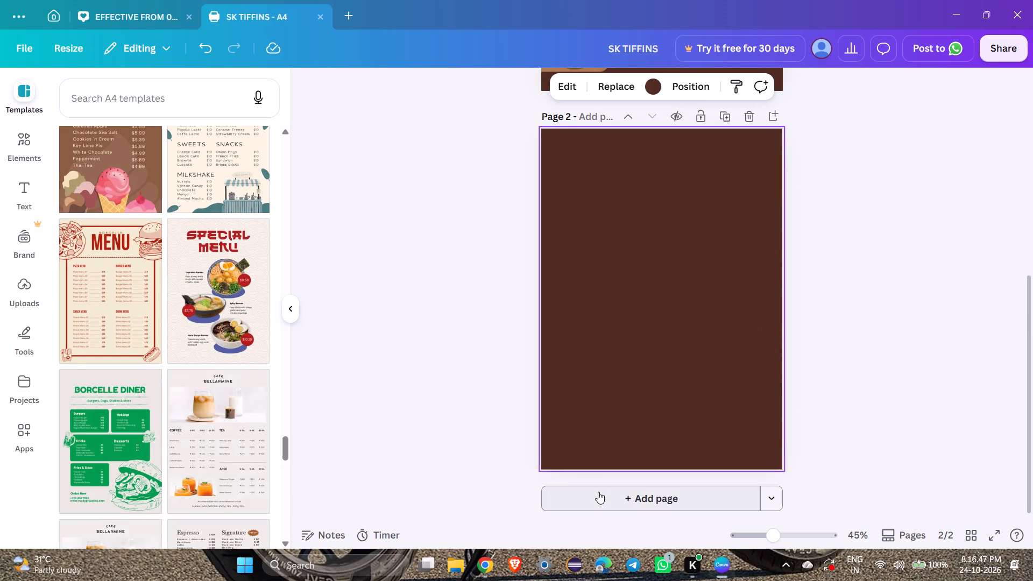
Delete the blank second page from the SK TIFFINS menu design.
scroll(640, 281, "up", 4)
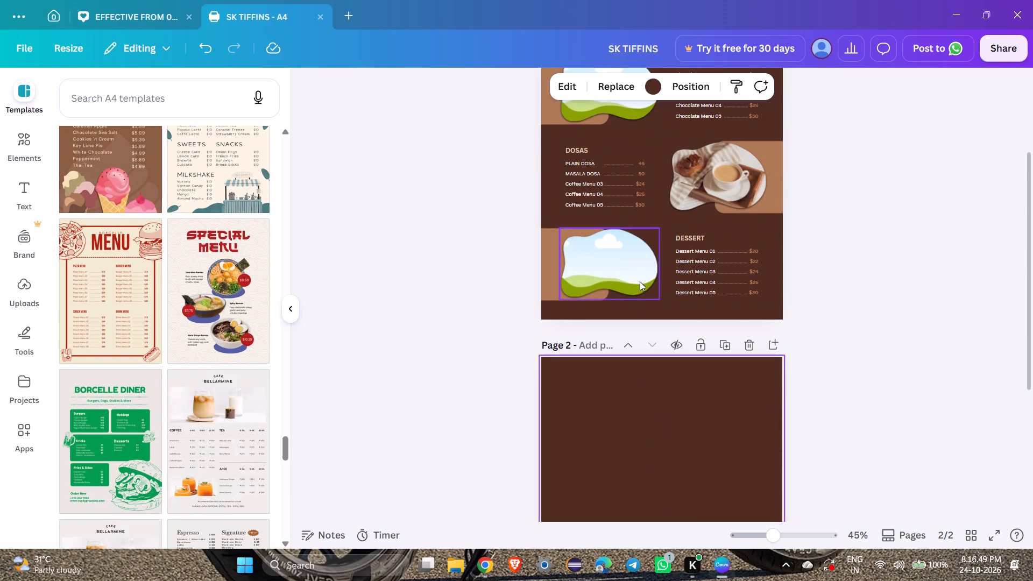
scroll(640, 281, "down", 4)
scroll(703, 296, "up", 3)
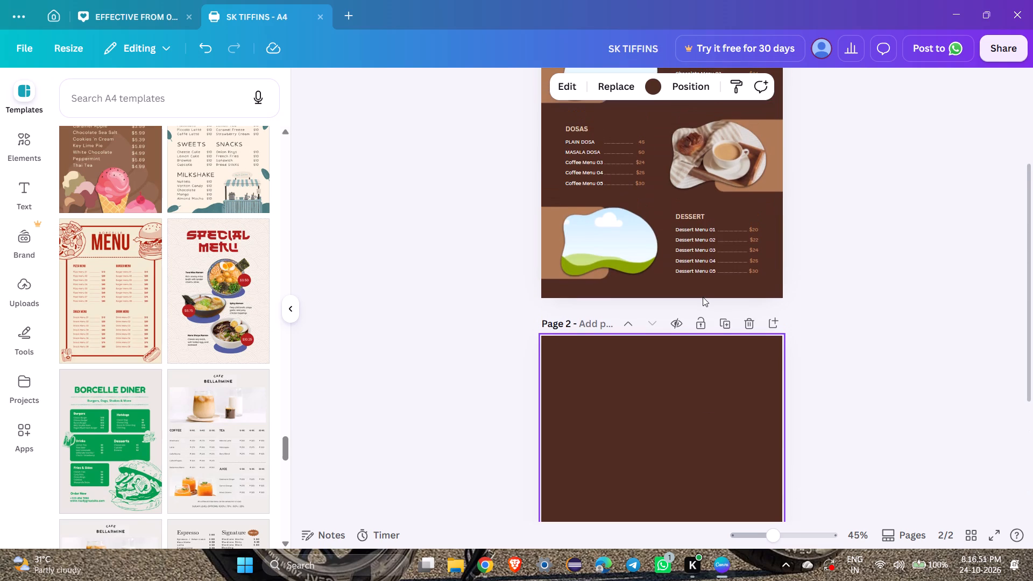
left_click(756, 325)
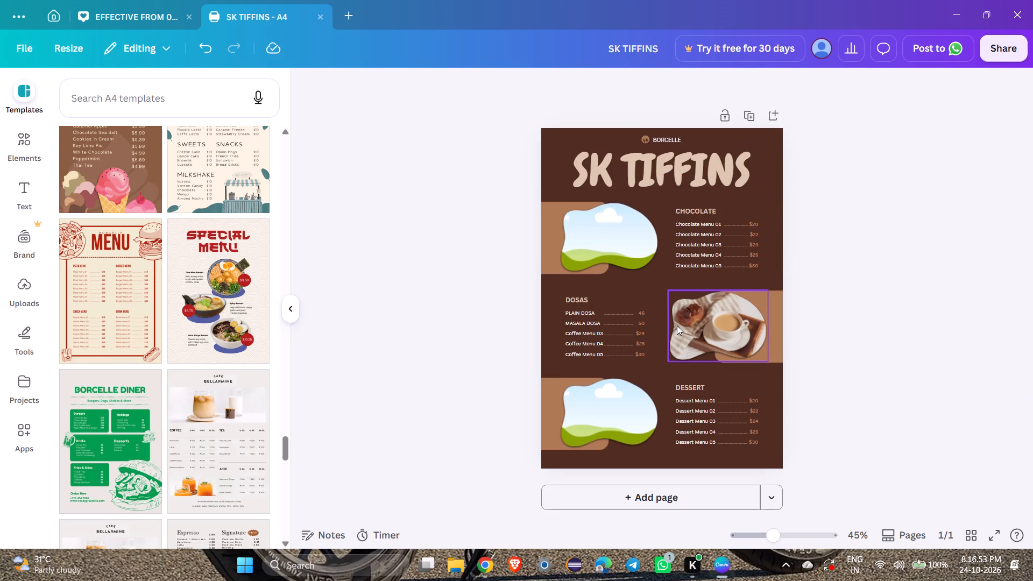
Delete the coffee photo beside the DOSAS section, keeping its empty frame.
left_click(713, 329)
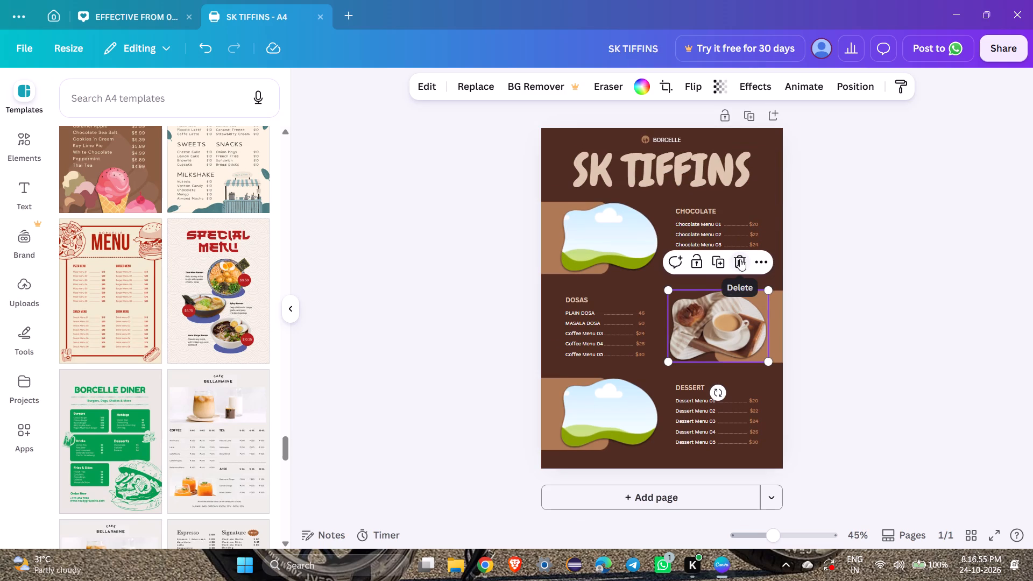
left_click(740, 259)
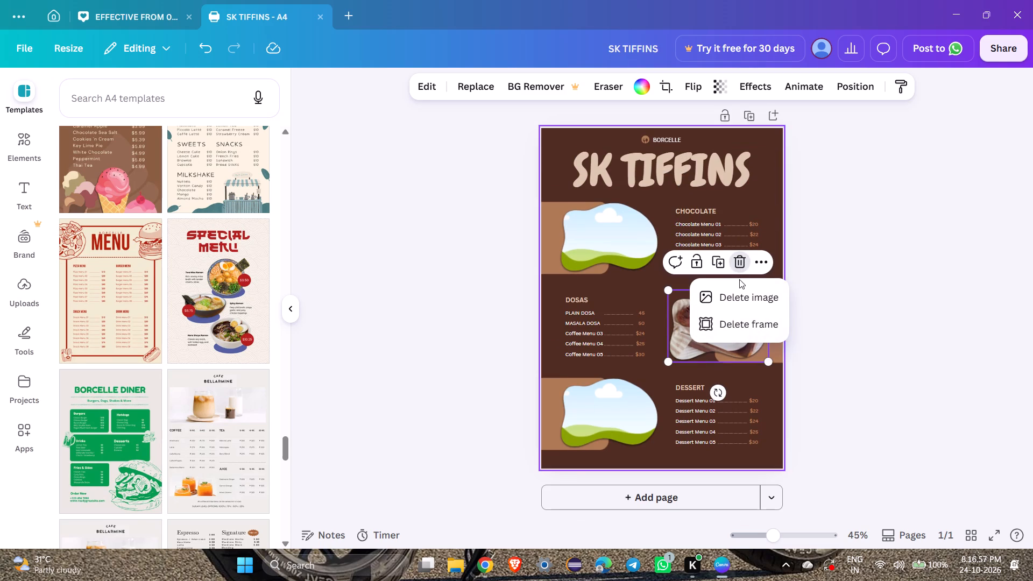
left_click(732, 295)
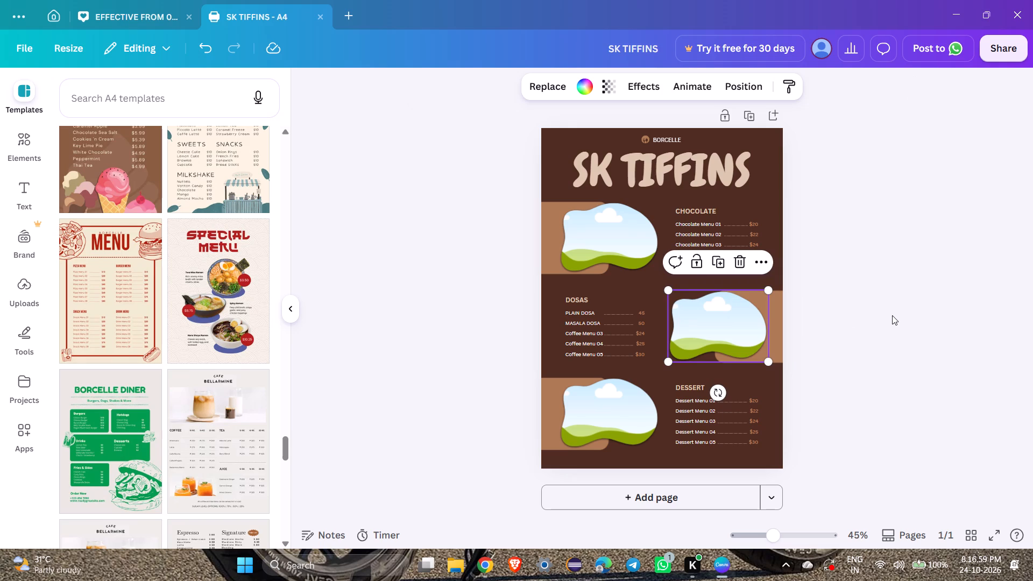
left_click(896, 315)
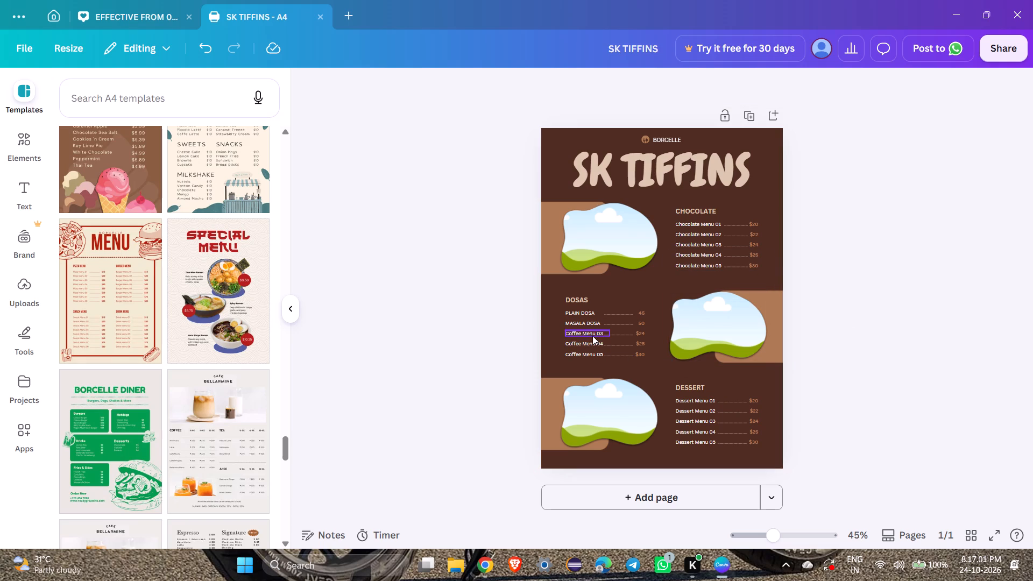
Rename the last three items in the DOSAS section as KARAM DOSA, EGG DOSA and DOUBLE EGG DOSA.
double_click(587, 334)
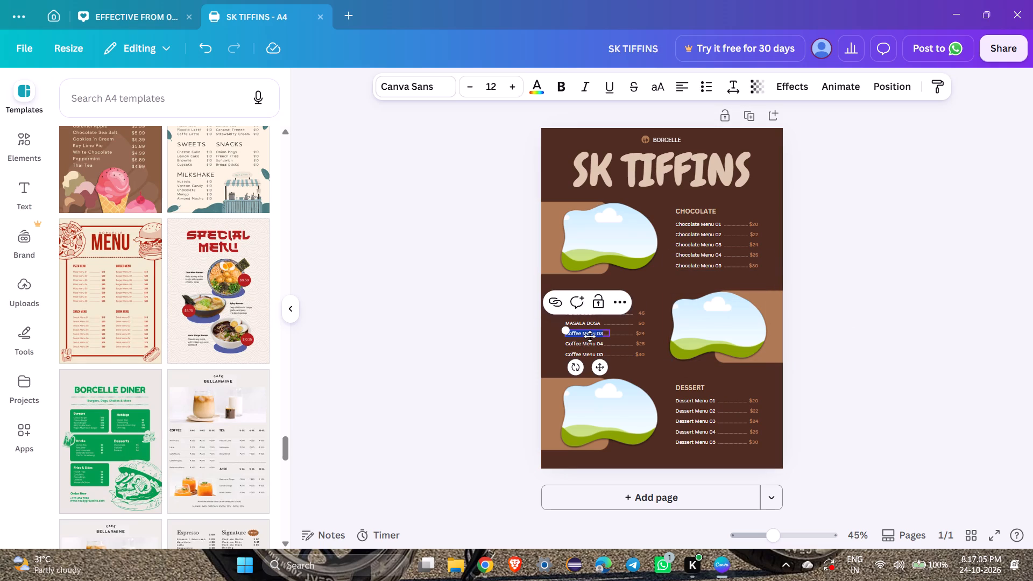
type("KARAM")
key("space")
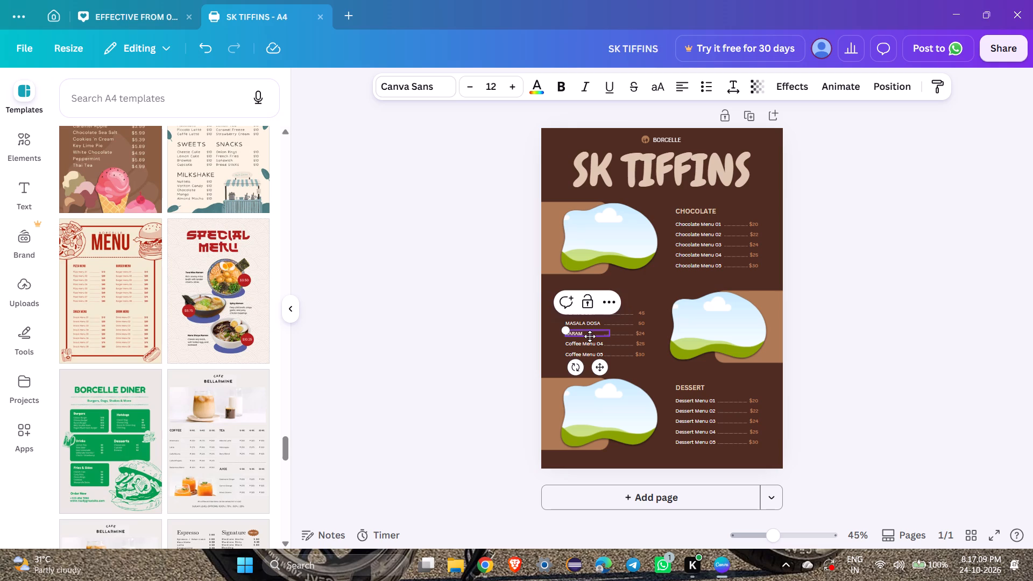
type("DOSA")
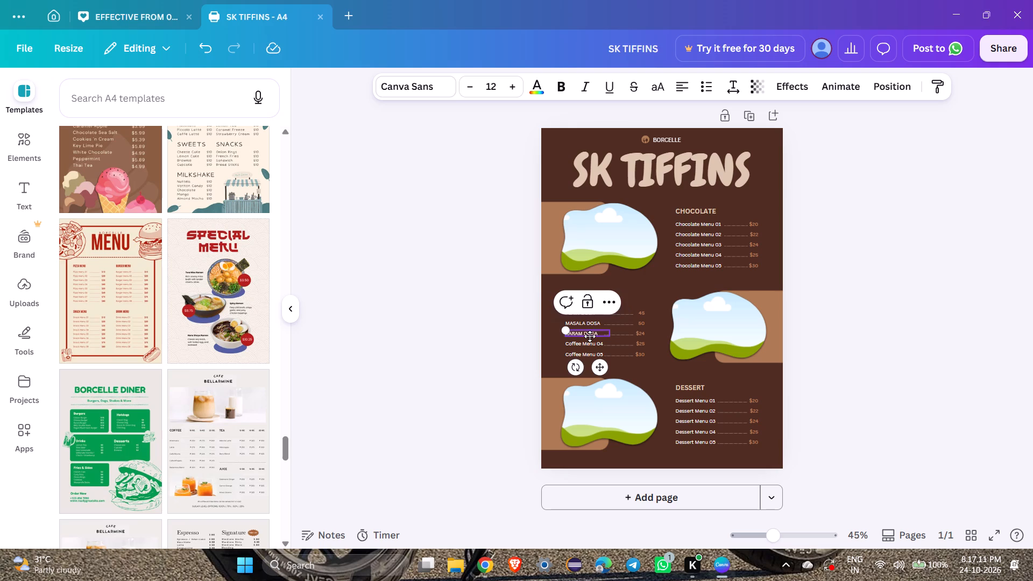
double_click(597, 344)
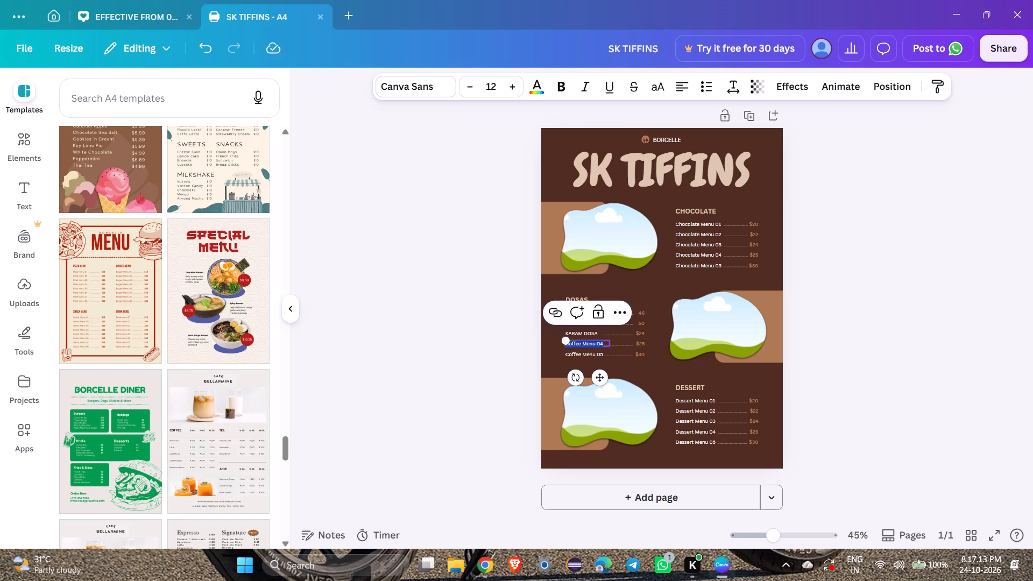
type("EGG")
key("space")
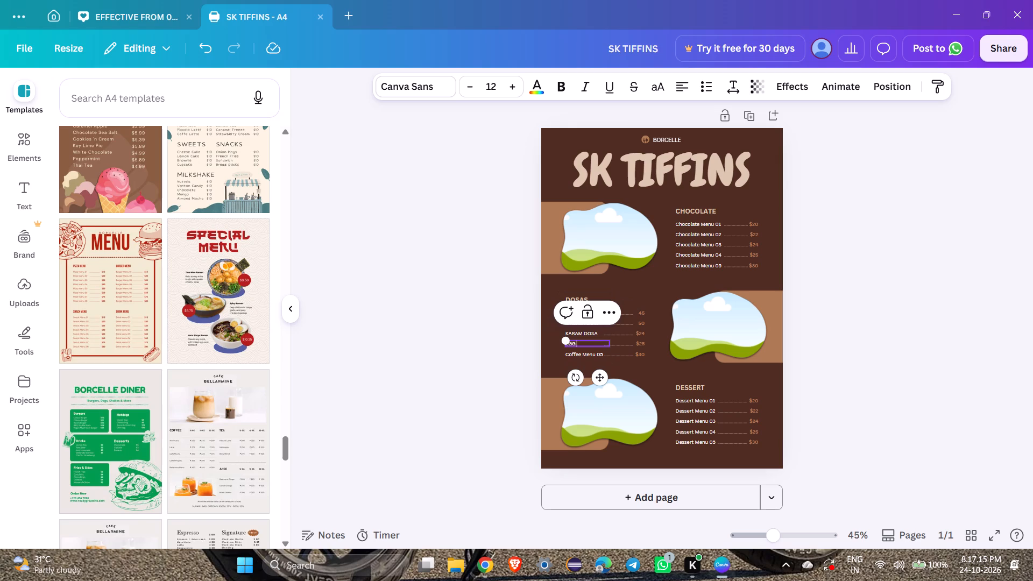
type("DOSA")
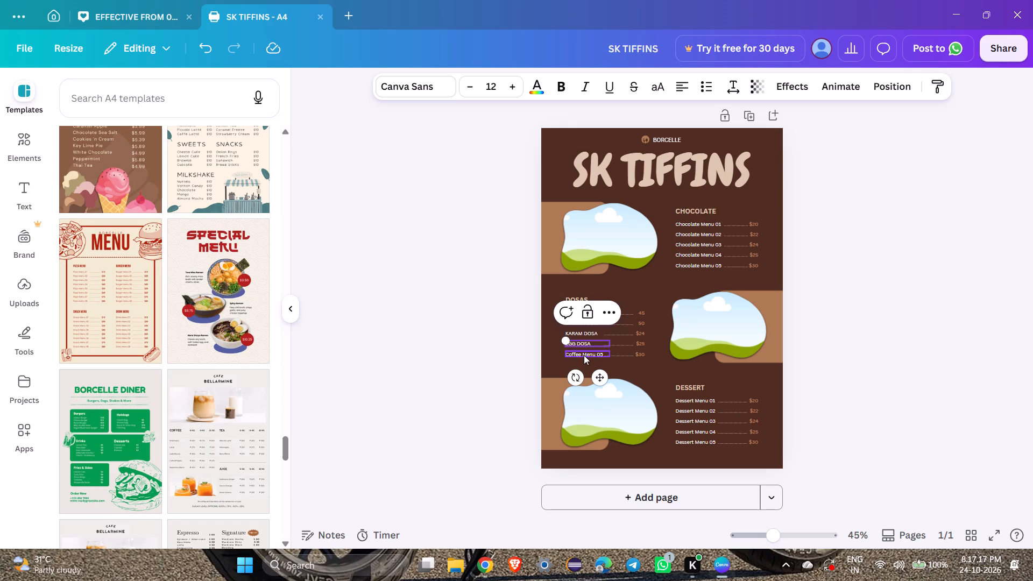
double_click(584, 355)
type("DOUBLE EH")
key("BackSpace")
type("GG DOSA")
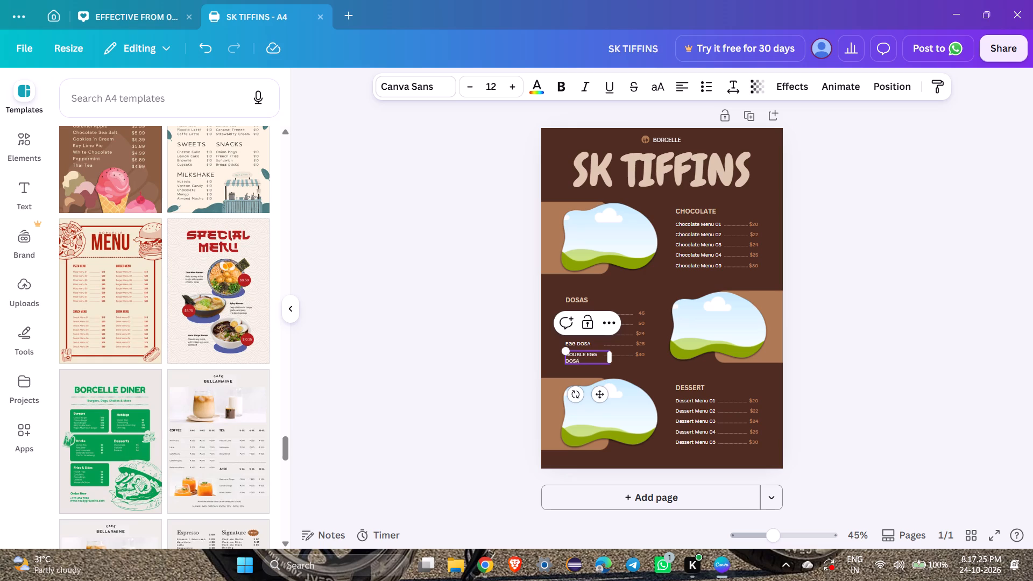
left_click(666, 367)
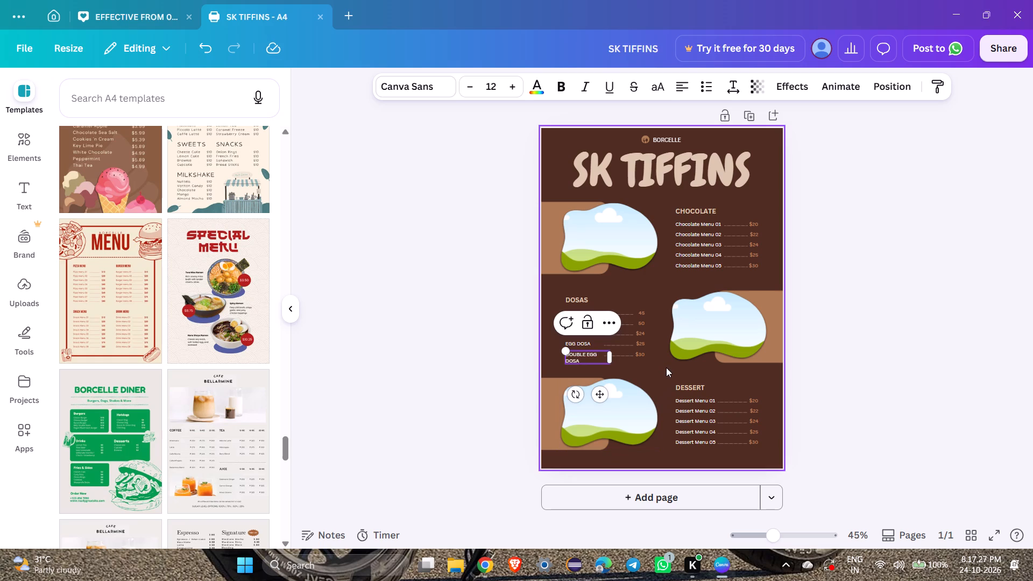
left_click(871, 345)
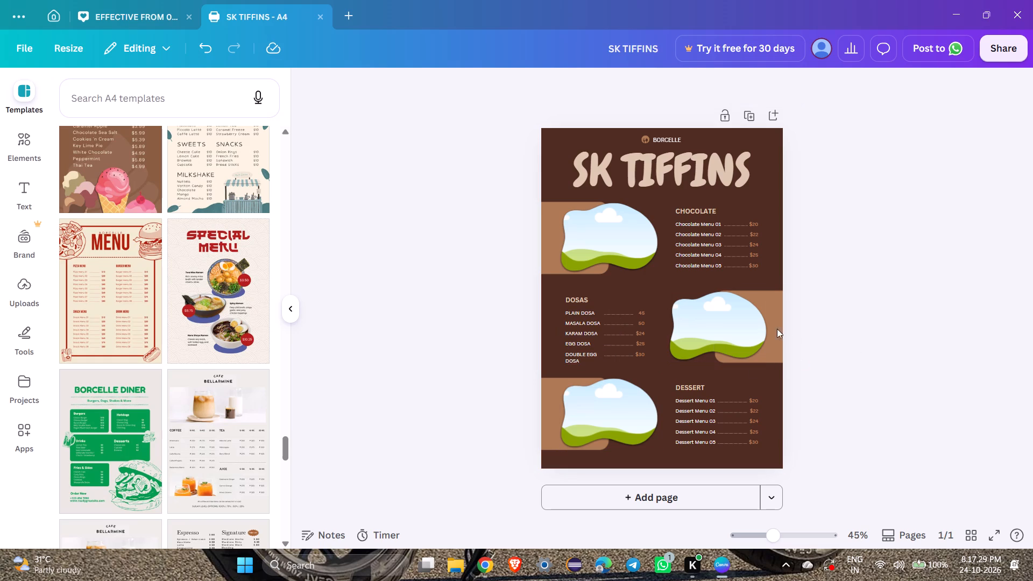
Rename the first four items in the CHOCOLATE section as IDLY, PURI, WADA and MYSORE BONDA.
double_click(699, 222)
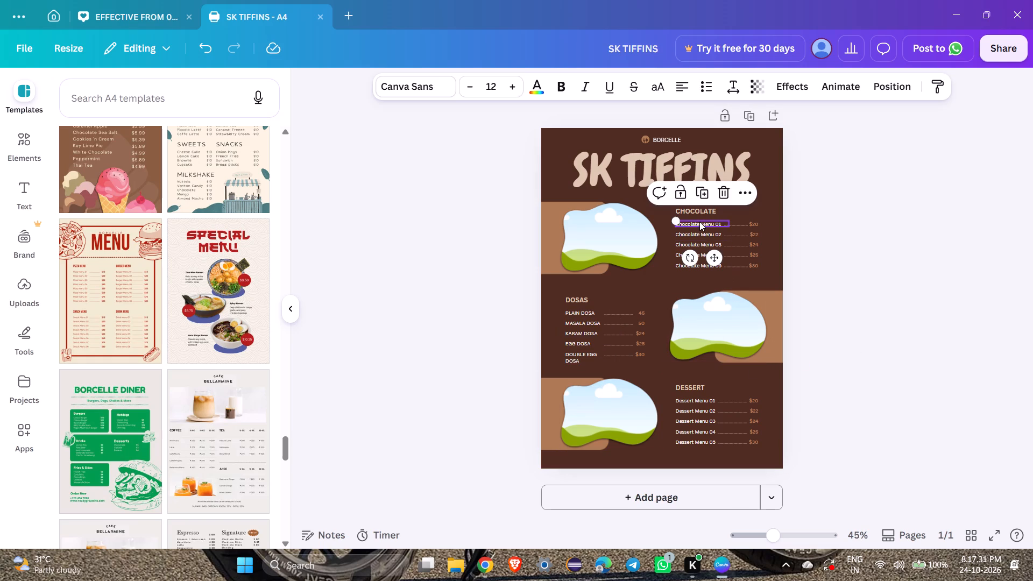
type("IDLY")
double_click(687, 235)
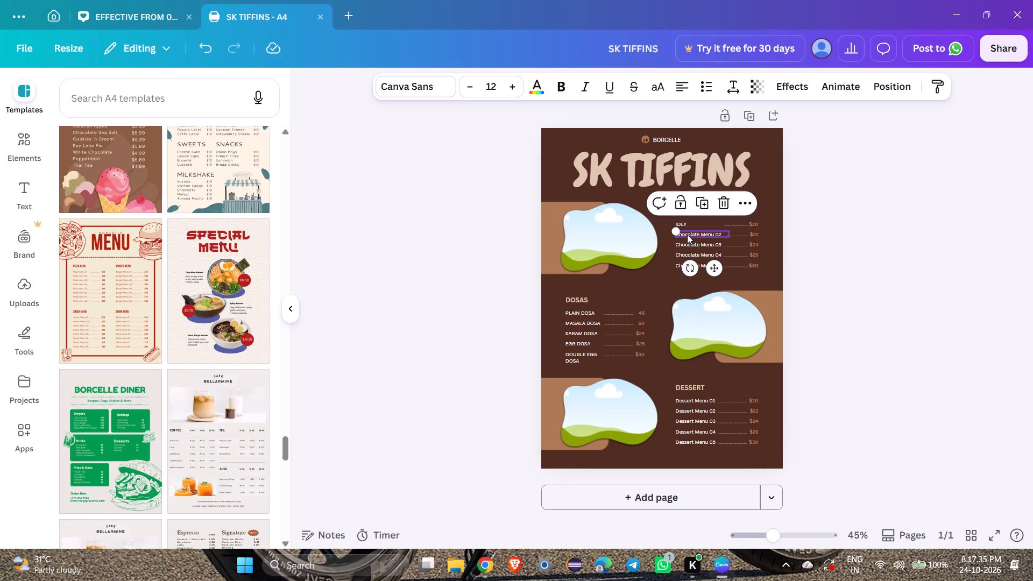
type("PURI")
double_click(692, 245)
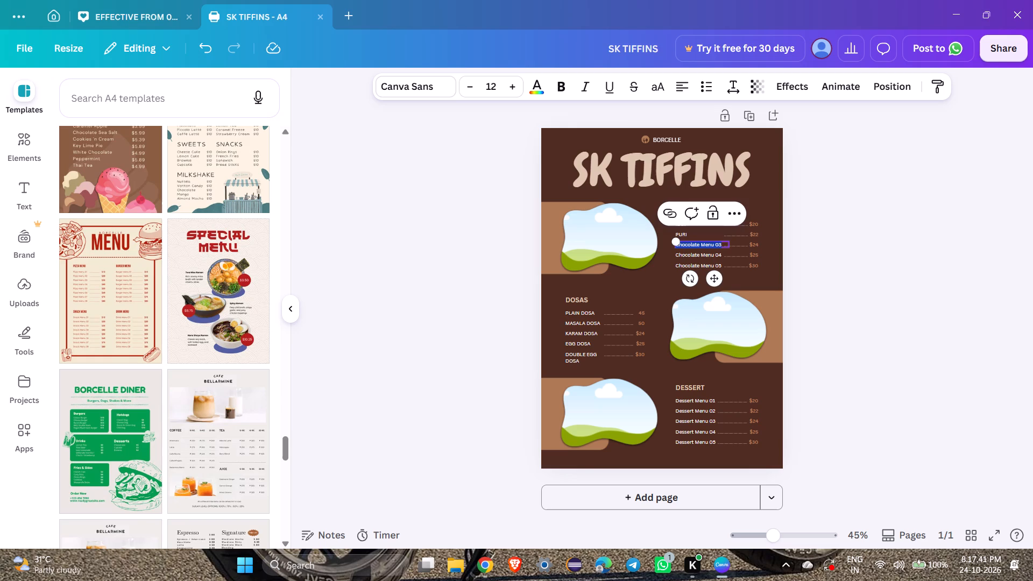
type("WADA")
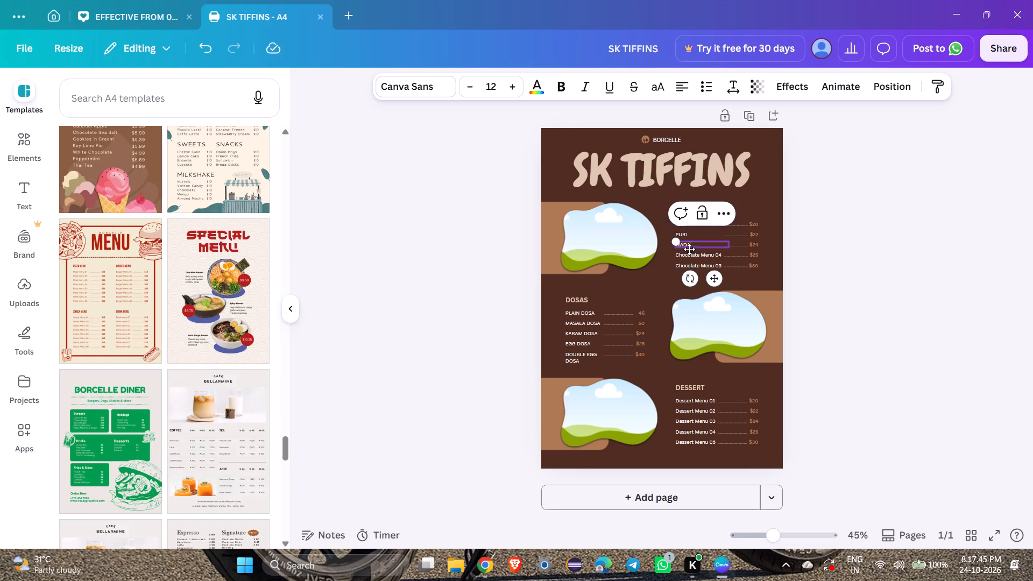
left_click_drag(681, 259, 688, 252)
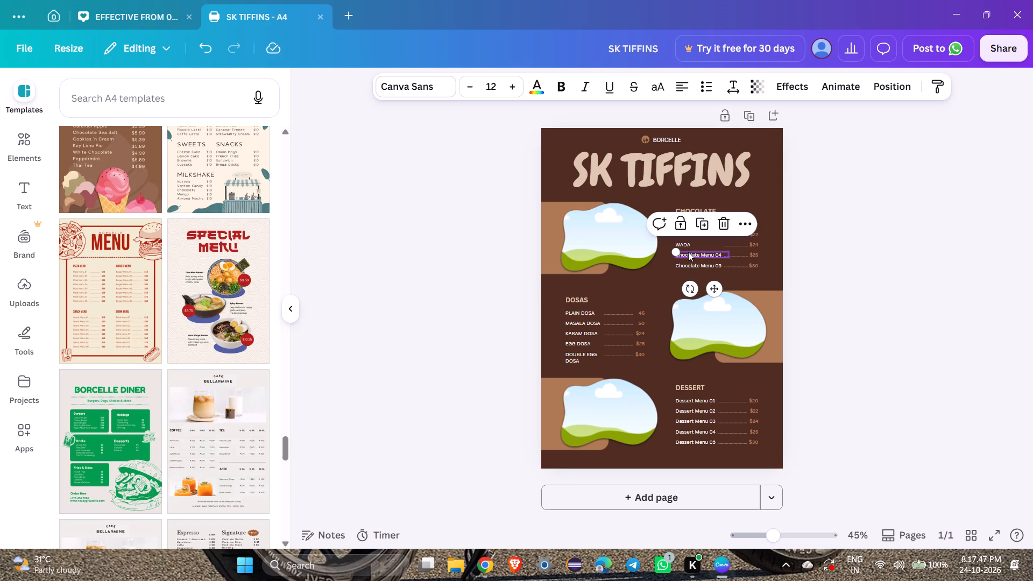
double_click(688, 252)
double_click(695, 251)
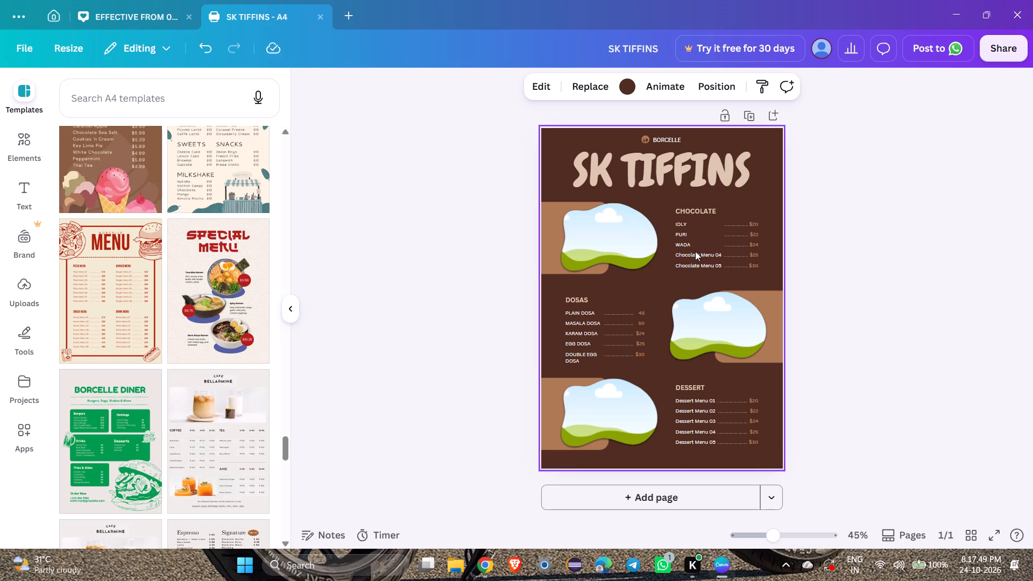
double_click(690, 256)
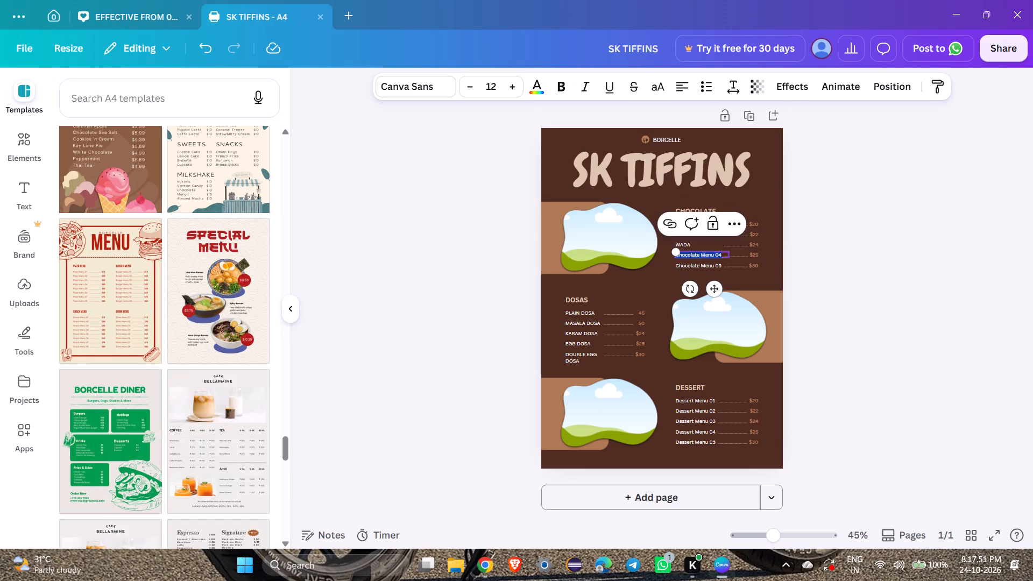
type("MYSORE")
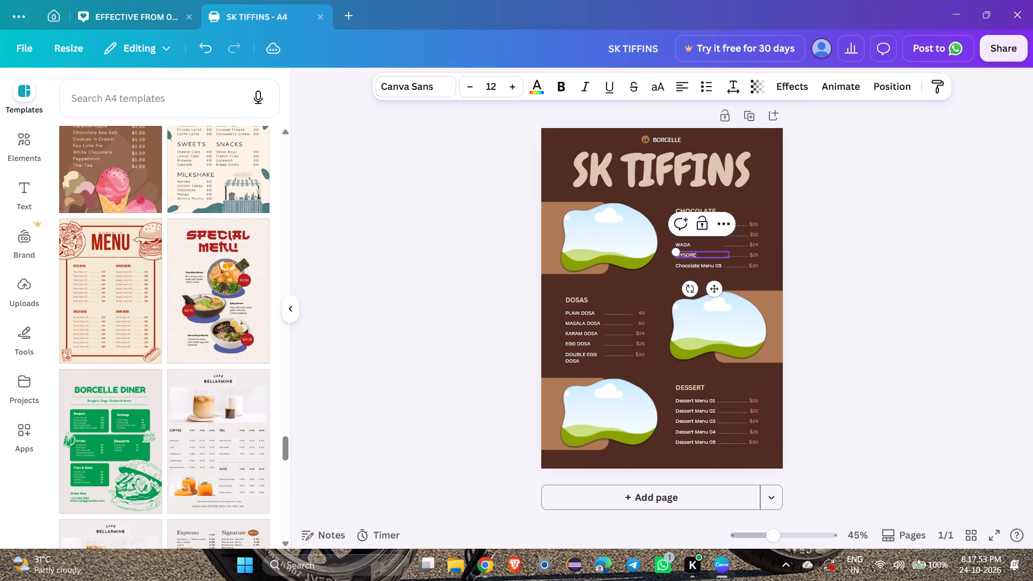
key("space")
type("BONDA")
left_click(853, 287)
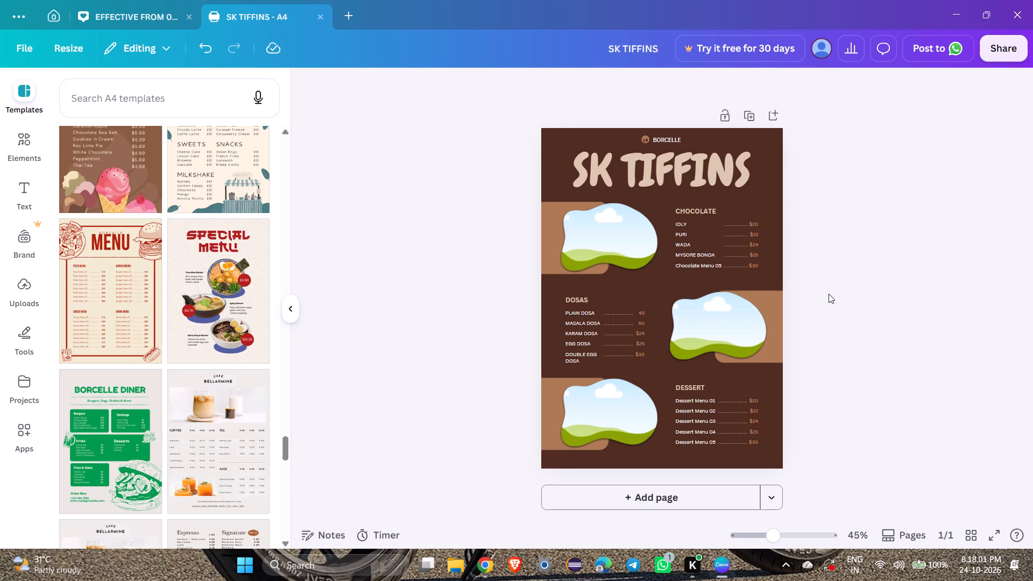
Rename the first item in the DESSERT section as CHAPATHI WITH CHICKEN.
double_click(692, 400)
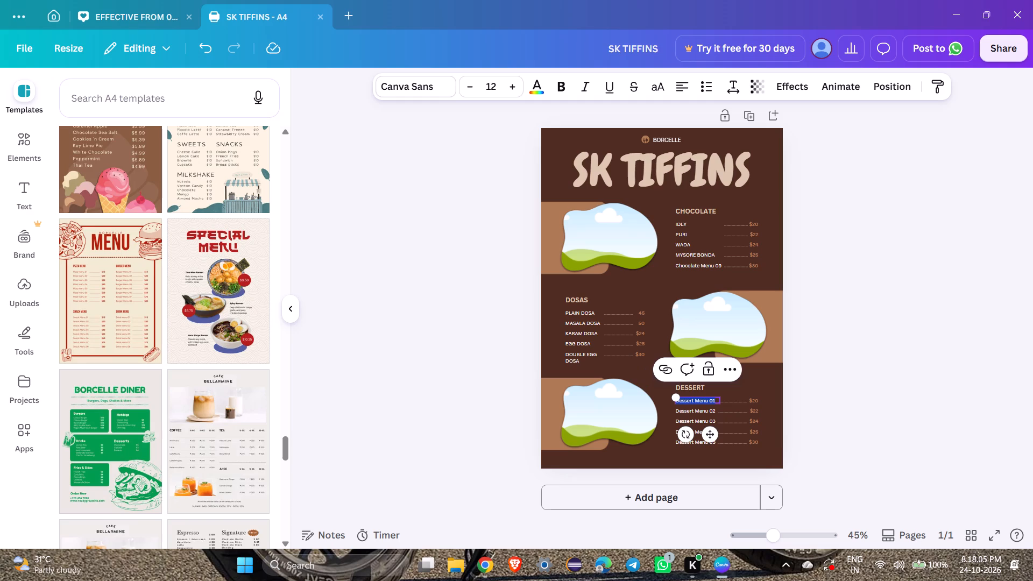
type("CH")
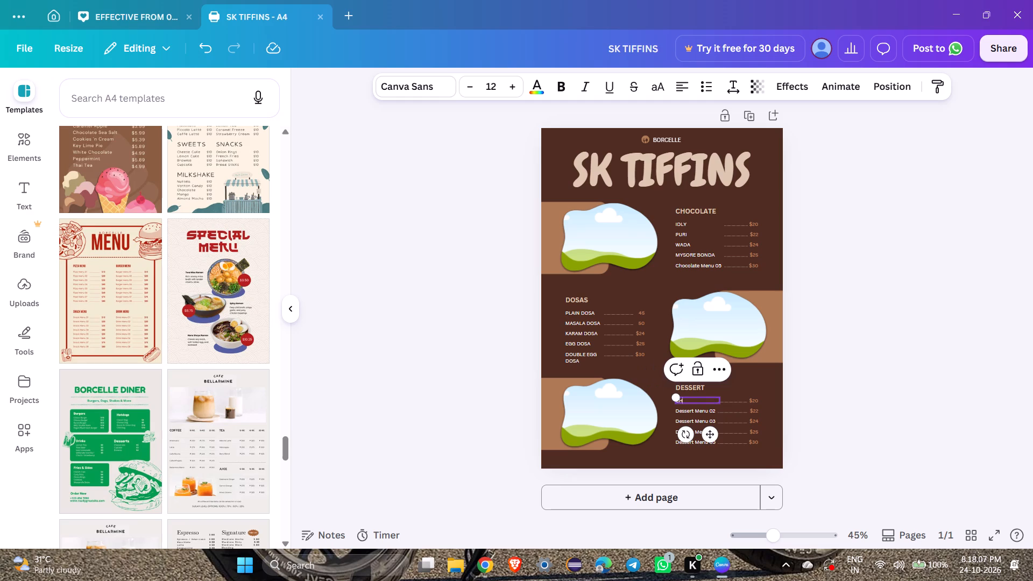
type("APATHI CHICKEN")
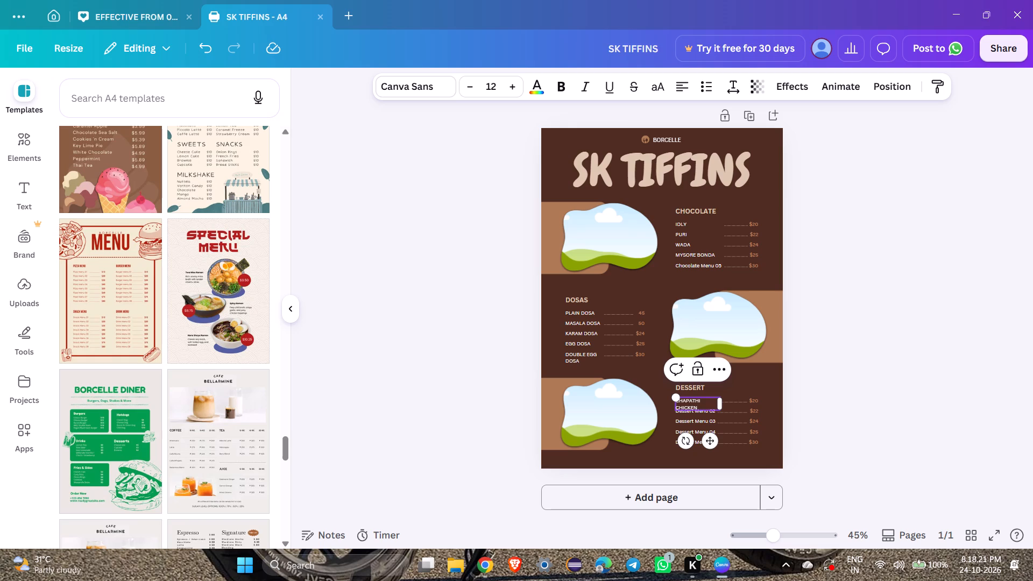
key("BackSpace")
key("BackSpace")
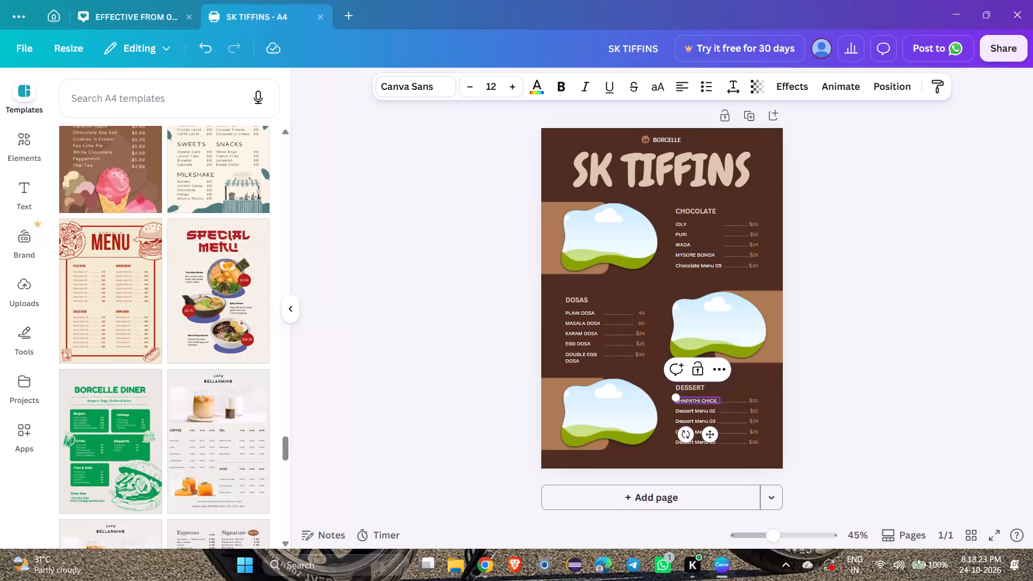
key("BackSpace")
key("BackSpace")
key("BackSpace")
key("BackSpace")
key("BackSpace")
key("BackSpace")
key("space")
key("e")
type("ITH")
key("space")
key("BackSpace")
key("BackSpace")
key("BackSpace")
key("BackSpace")
key("BackSpace")
type("WITH CHICKEN")
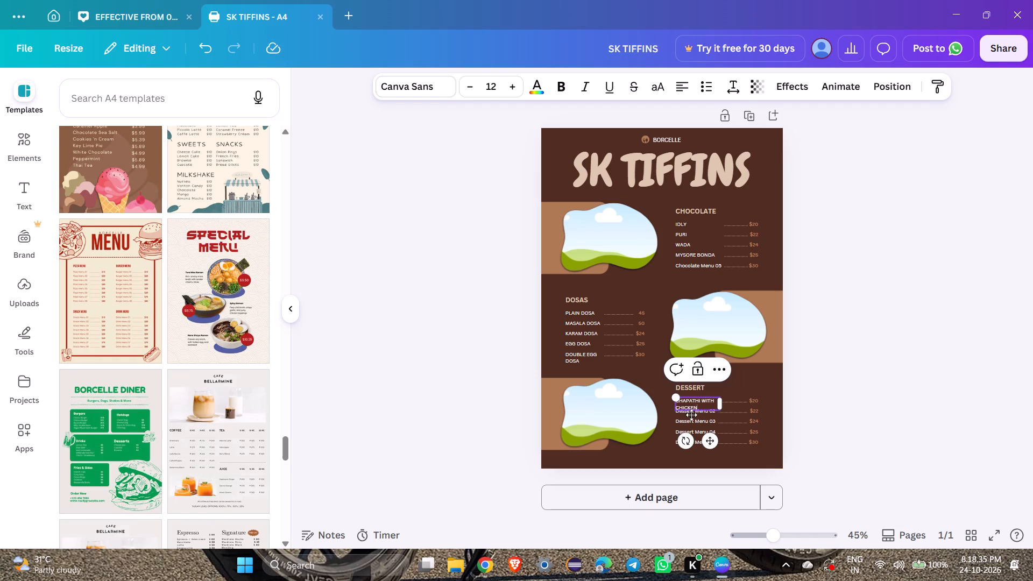
left_click(819, 403)
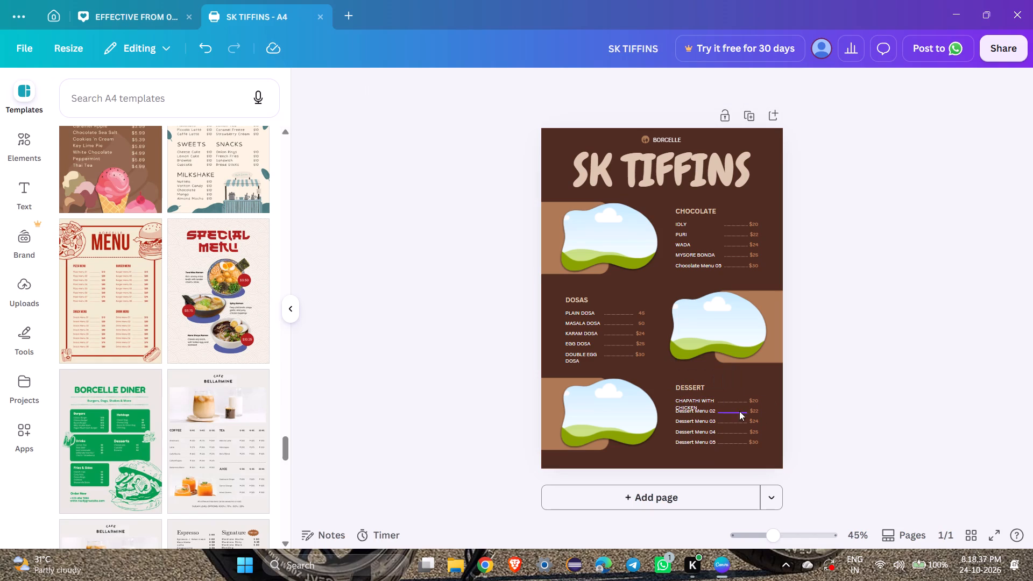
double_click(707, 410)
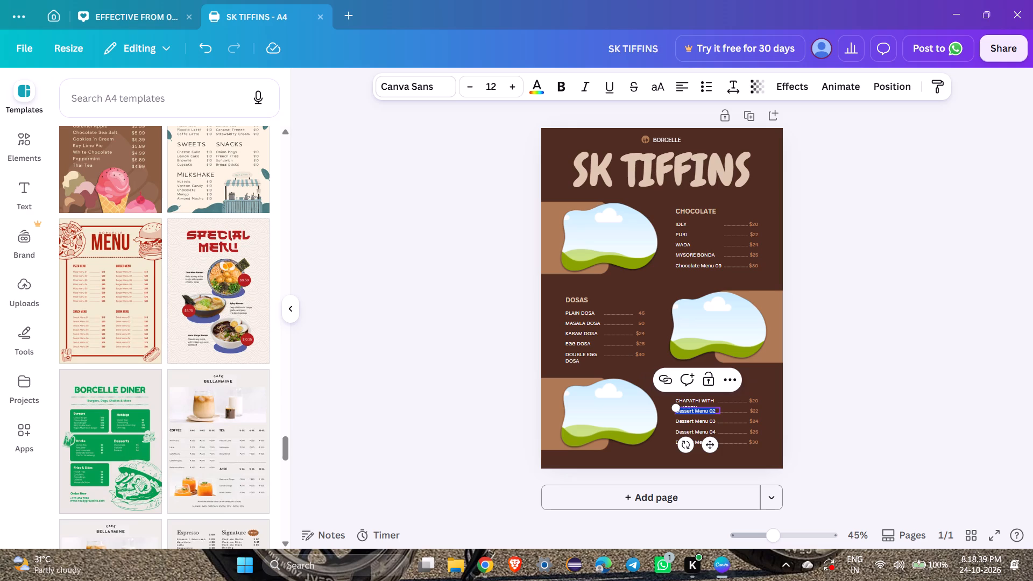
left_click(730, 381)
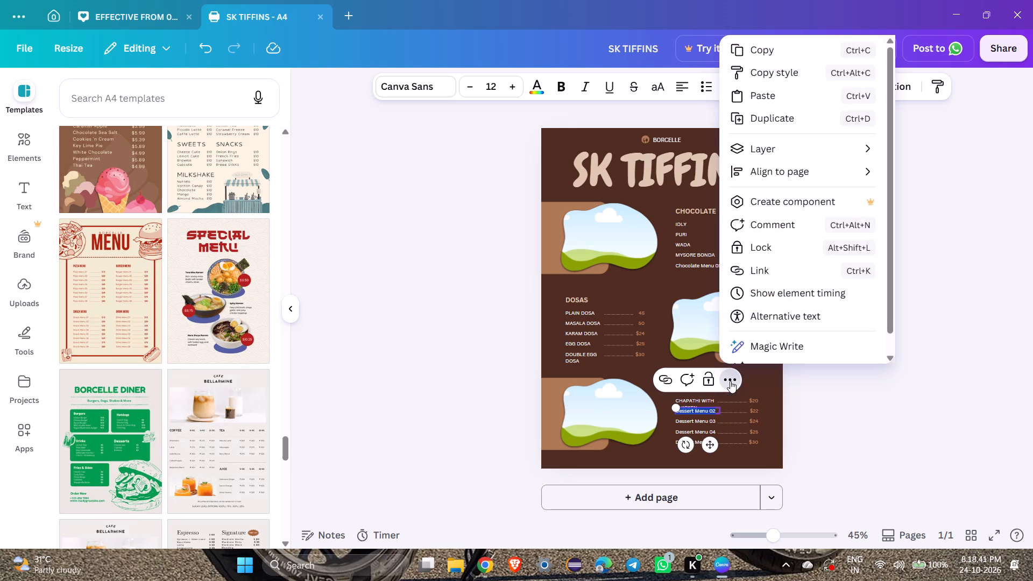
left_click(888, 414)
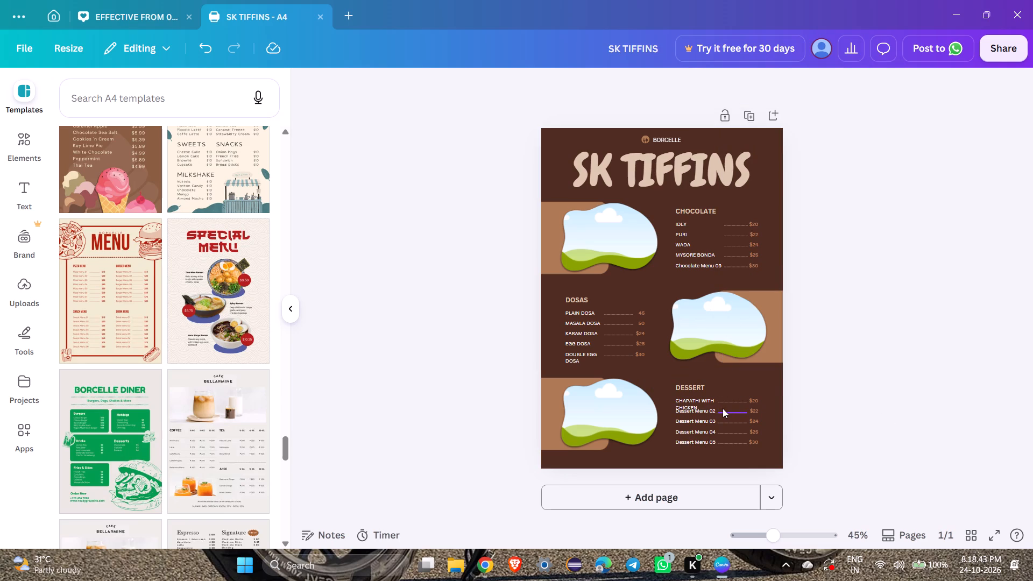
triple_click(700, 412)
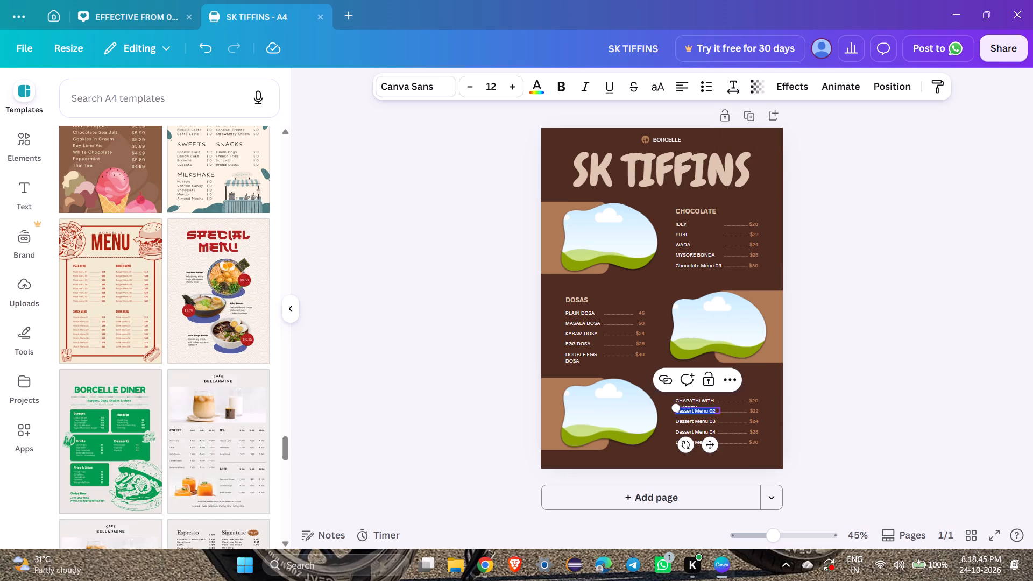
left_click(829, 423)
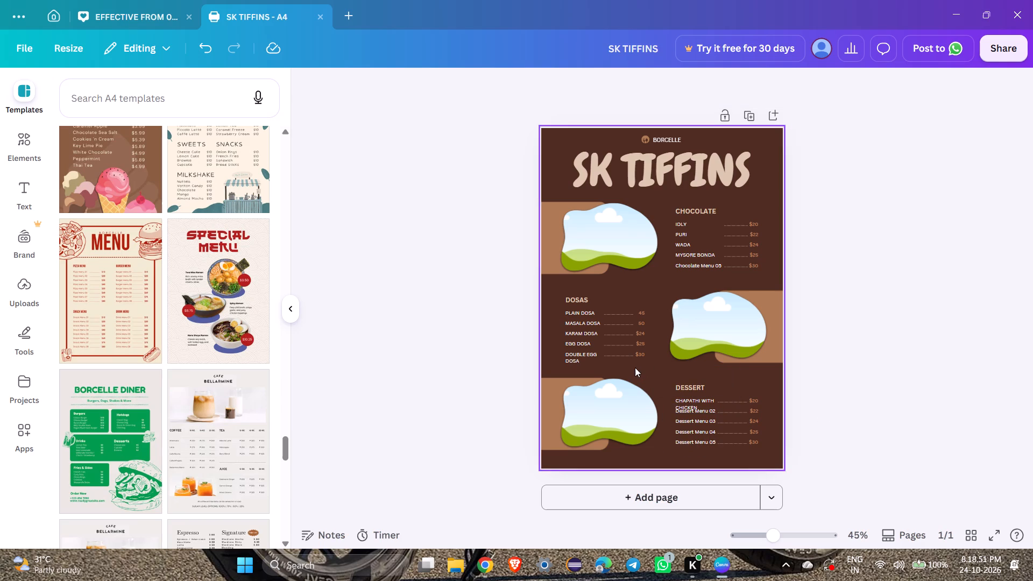
Rename the third item in the DOSAS section, KARAM DOSA, as EGG DOSA.
double_click(579, 334)
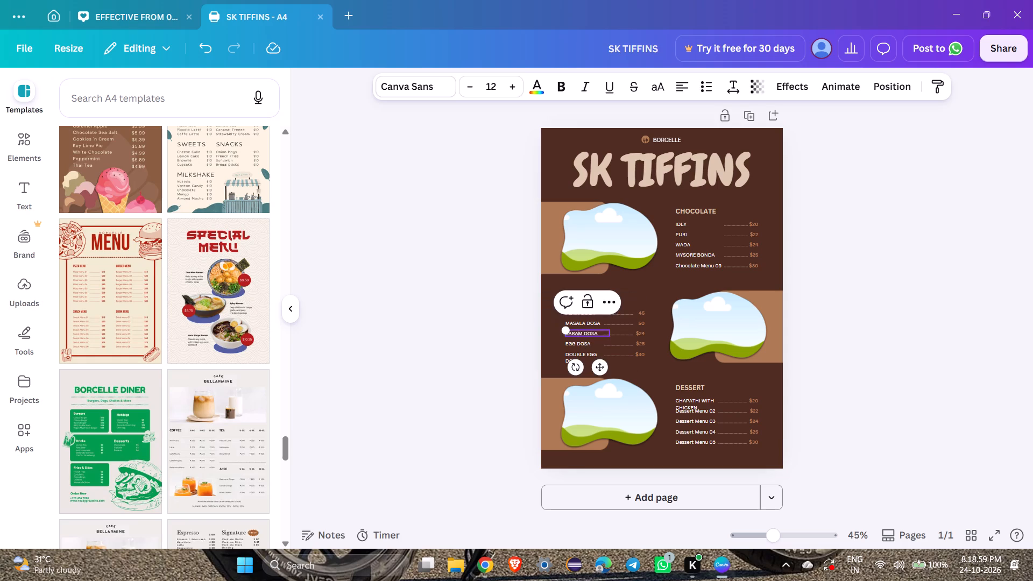
triple_click(579, 334)
type("EGG")
key("space")
type("DOS")
key("a")
Rename the fourth item in the DOSAS section as DOUBLE EGG DOSA by adding DOUBLE before its name.
double_click(574, 344)
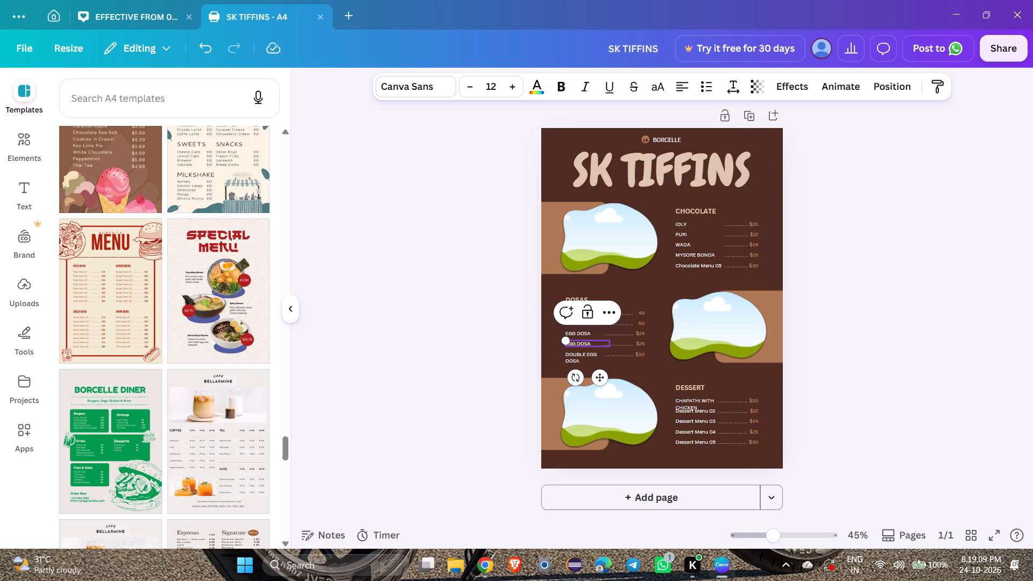
key("Left")
key("Left")
key("Left")
key("Left")
key("Left")
key("Left")
key("Left")
key("Left")
key("Left")
key("Left")
key("Left")
type("DOUBLE")
key("space")
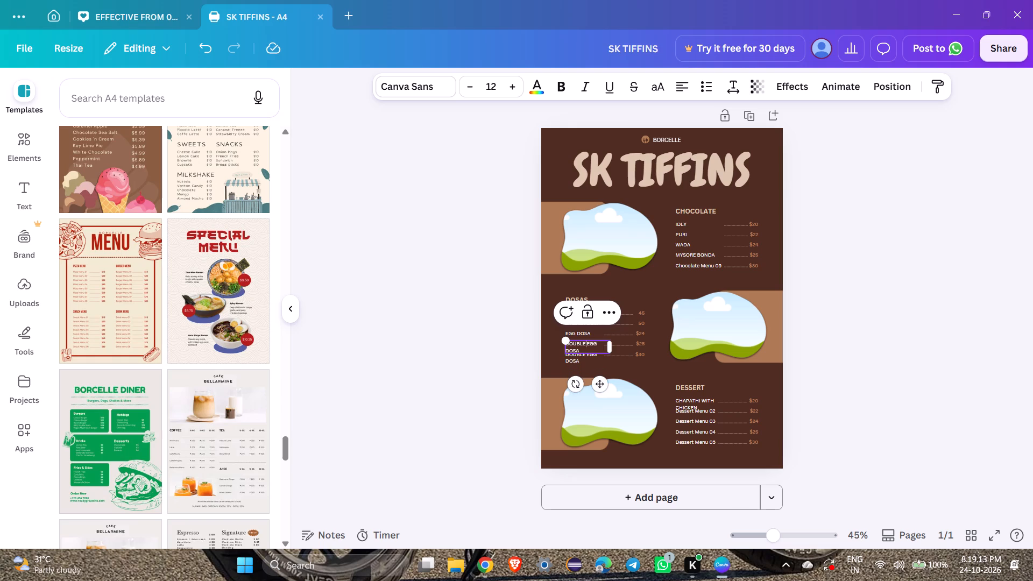
Rename the fifth item in the DOSAS section as CHICKEN KEEMA DOSA.
triple_click(578, 360)
type("CHICKEN KEEMA DOSA")
left_click(954, 312)
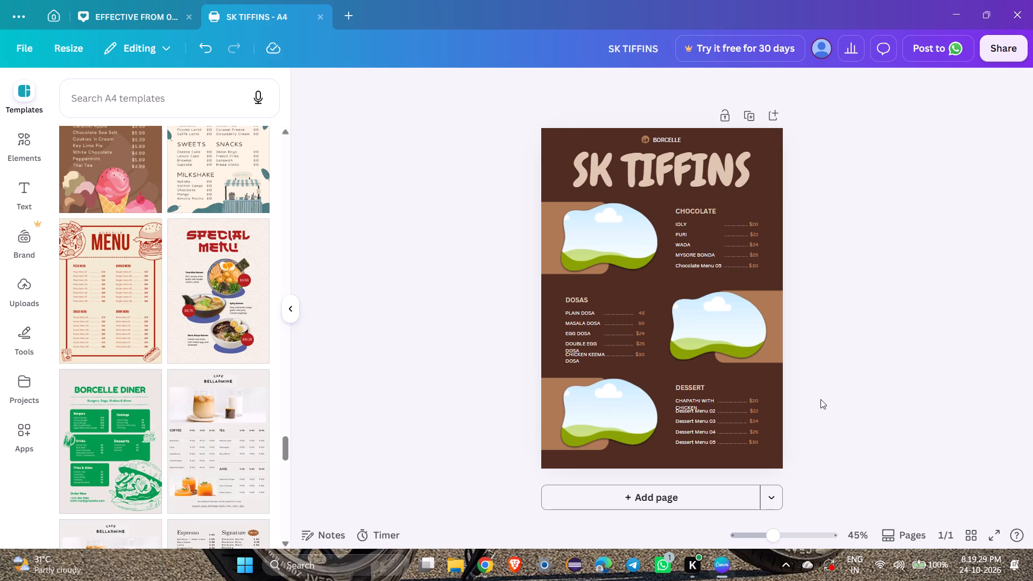
Move the CHICKEN KEEMA DOSA name, dotted line and price slightly down, clear of the two-line DOUBLE EGG DOSA name.
left_click(618, 352)
left_click_drag(618, 352, 618, 356)
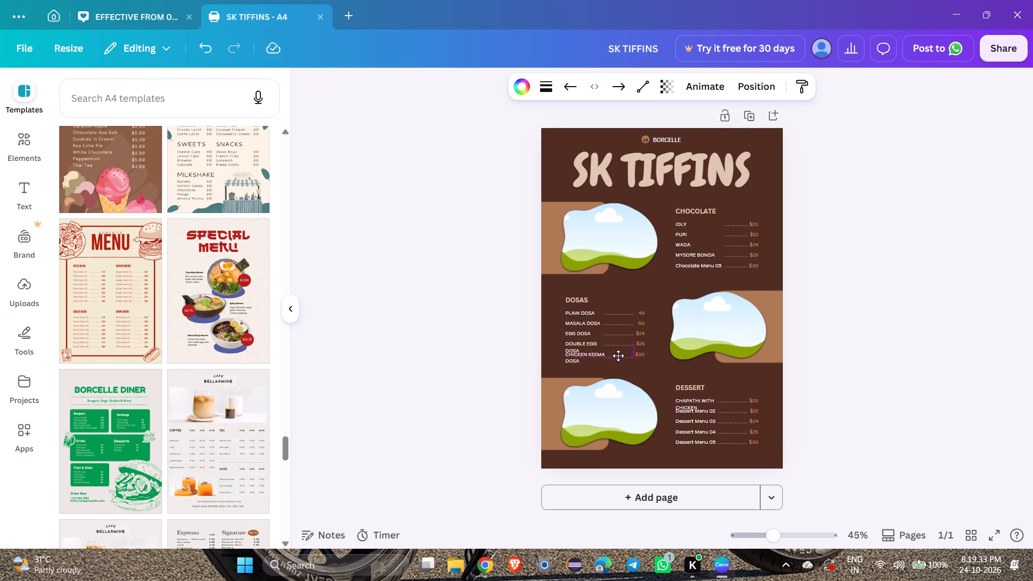
left_click_drag(618, 356, 619, 358)
left_click_drag(639, 352, 643, 357)
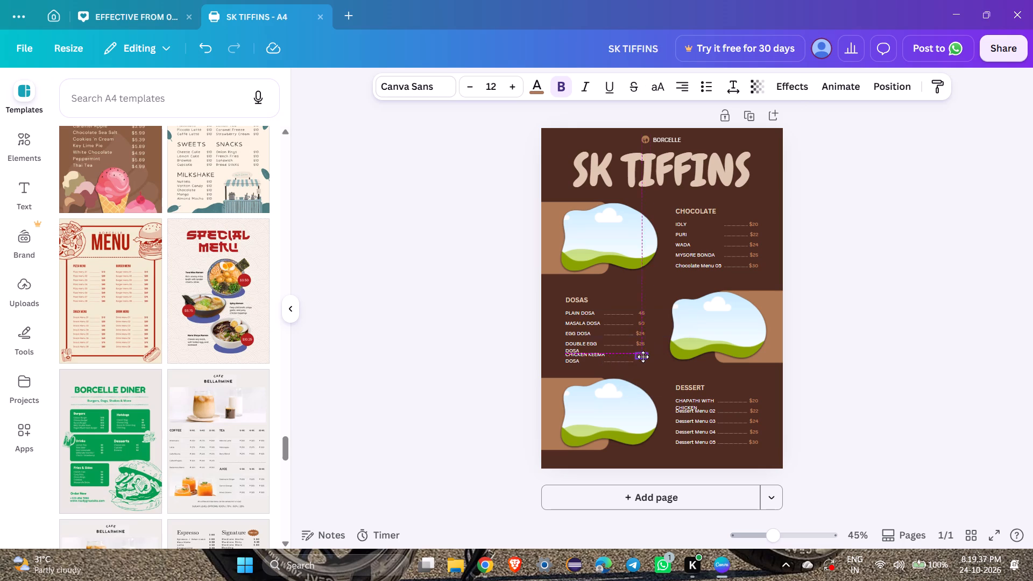
left_click_drag(643, 357, 645, 361)
left_click(578, 360)
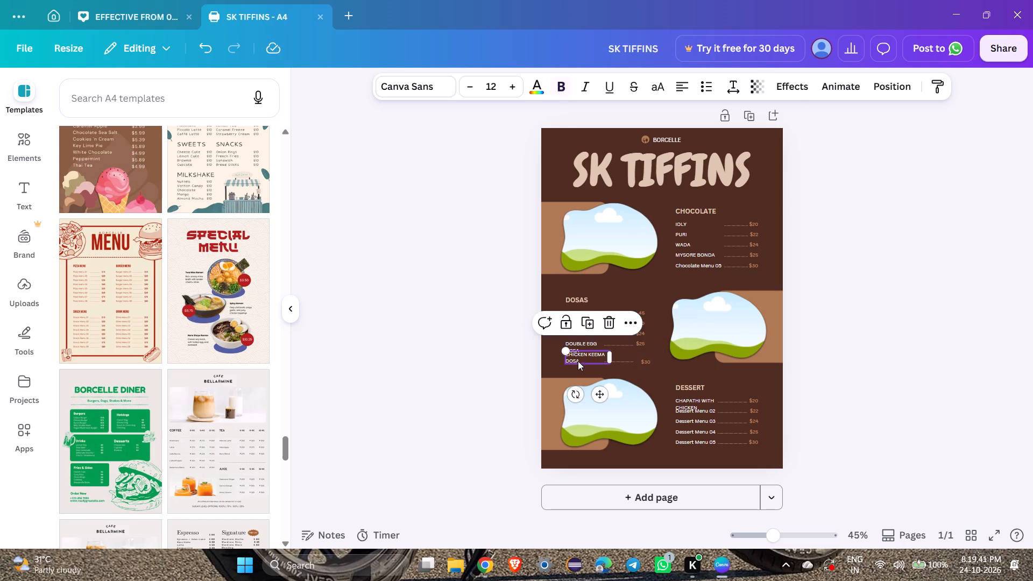
left_click(912, 384)
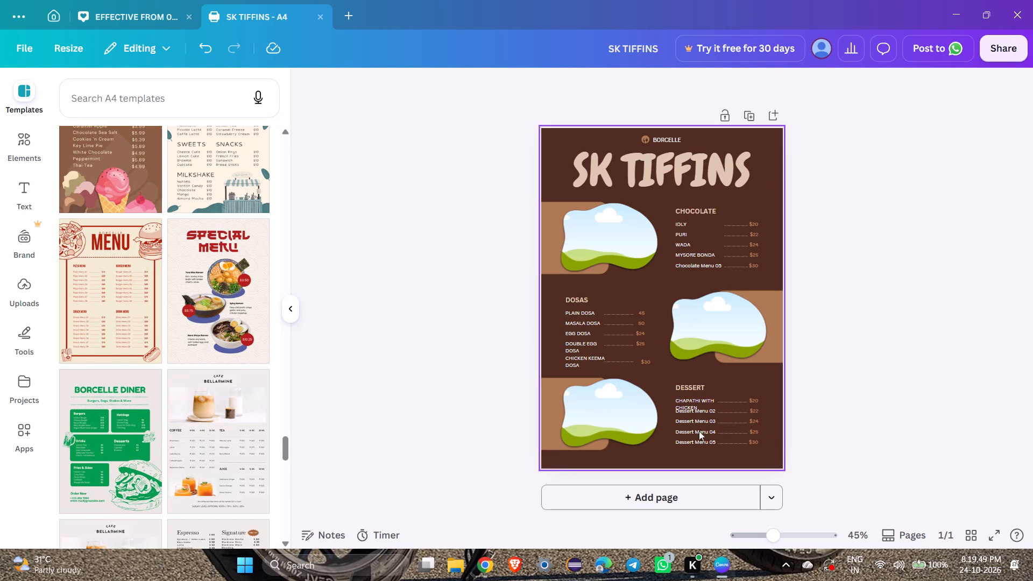
Move the last four item names in the DESSERT section down, making room below the two-line CHAPATHI WITH CHICKEN.
left_click_drag(695, 443, 696, 455)
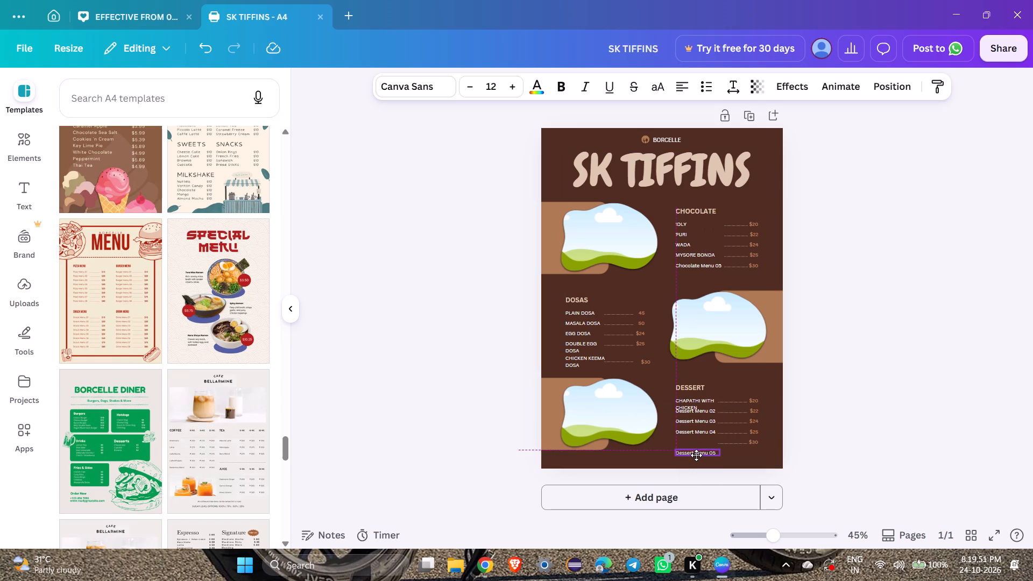
left_click_drag(696, 455, 696, 452)
left_click_drag(694, 432, 692, 438)
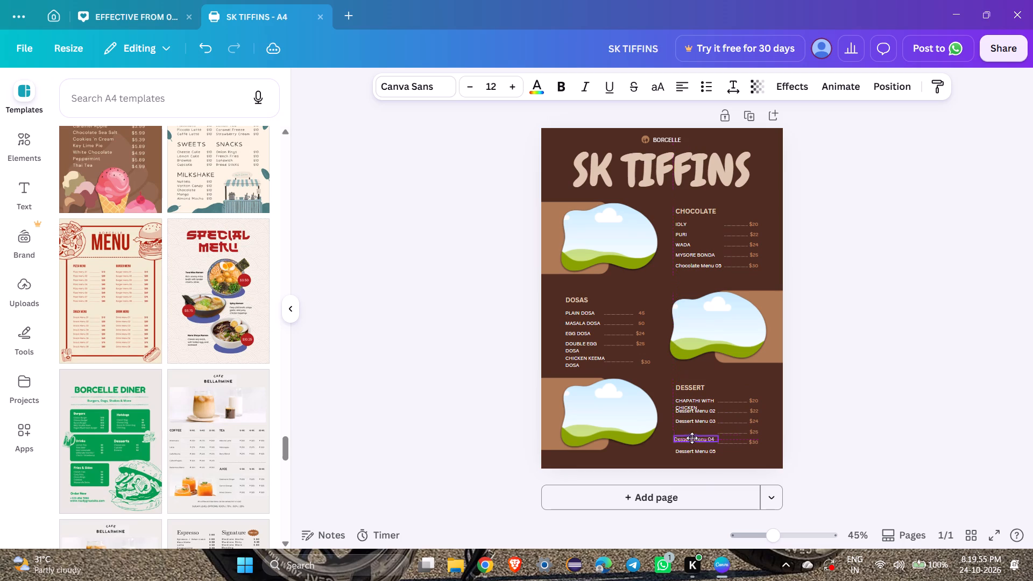
left_click_drag(692, 438, 692, 438)
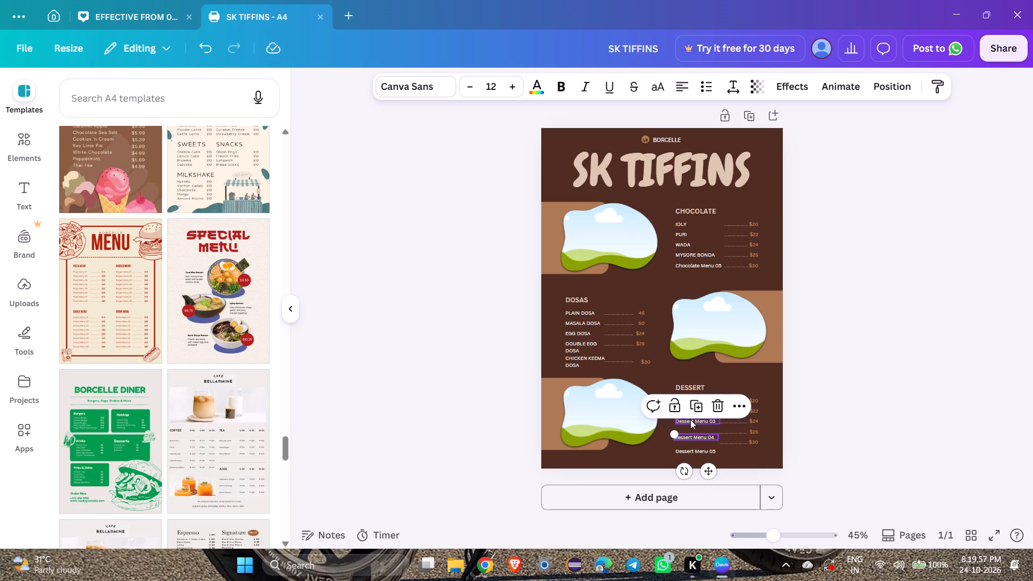
left_click_drag(690, 420, 689, 424)
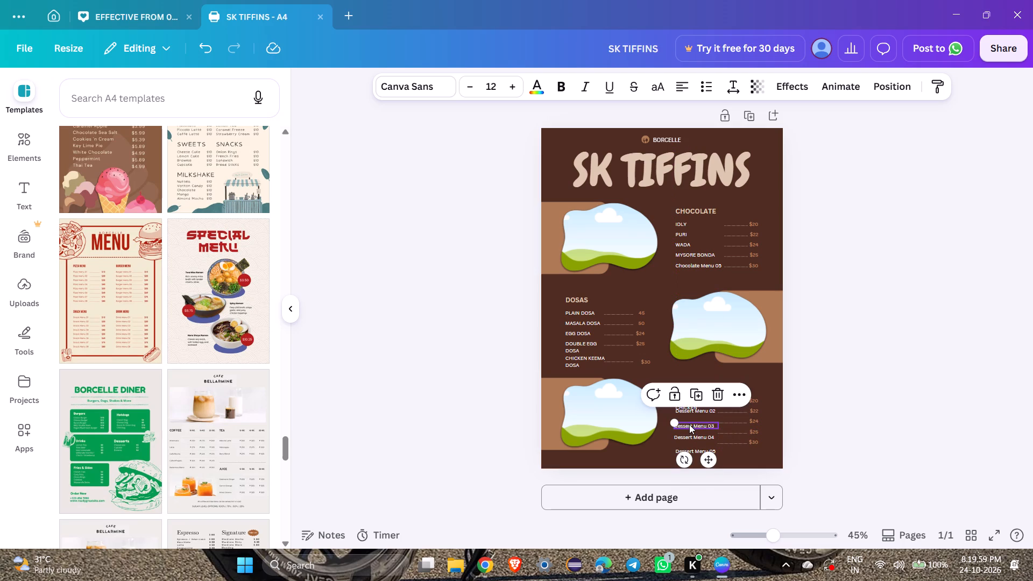
left_click_drag(689, 410, 689, 415)
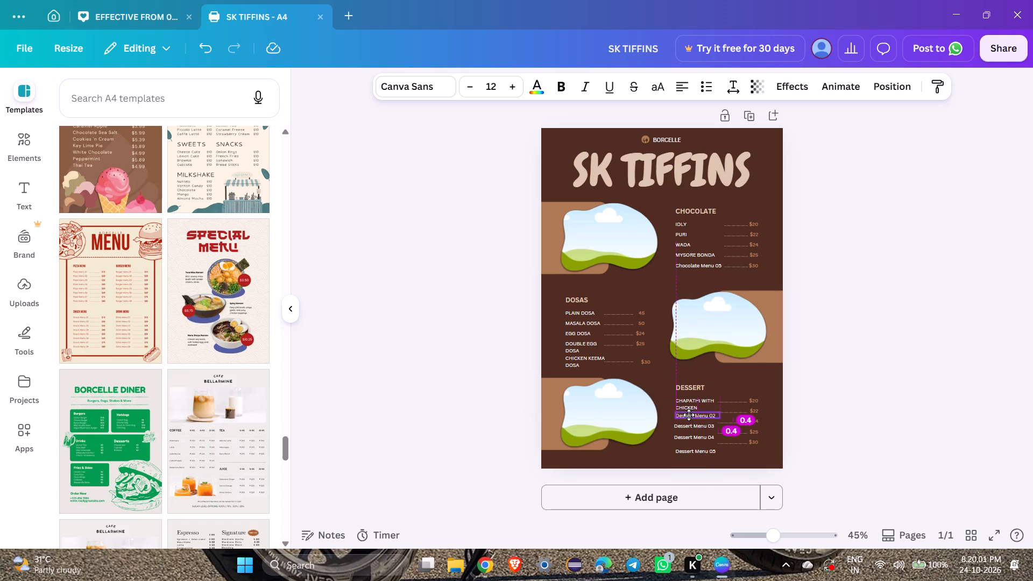
left_click_drag(689, 415, 689, 415)
left_click(864, 431)
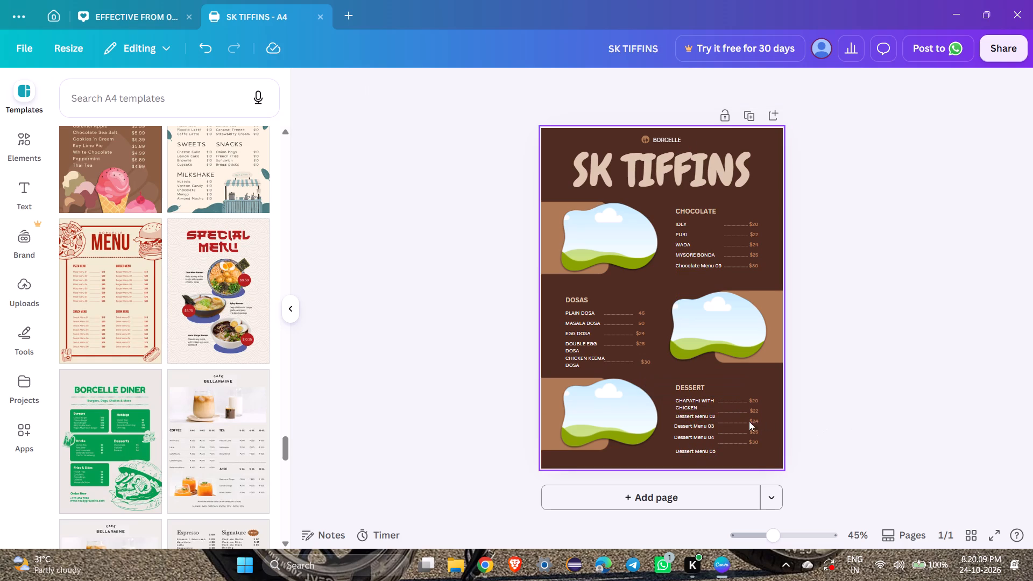
Rename the second item in the DESSERT section as PARFOTA WITH CHICKEN.
double_click(696, 417)
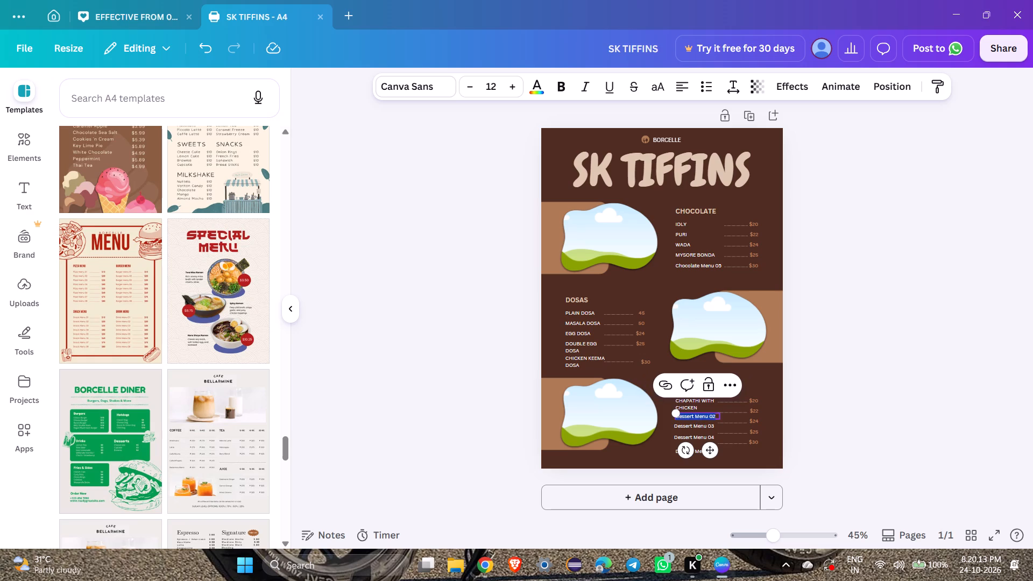
type("PARFOTA")
key("space")
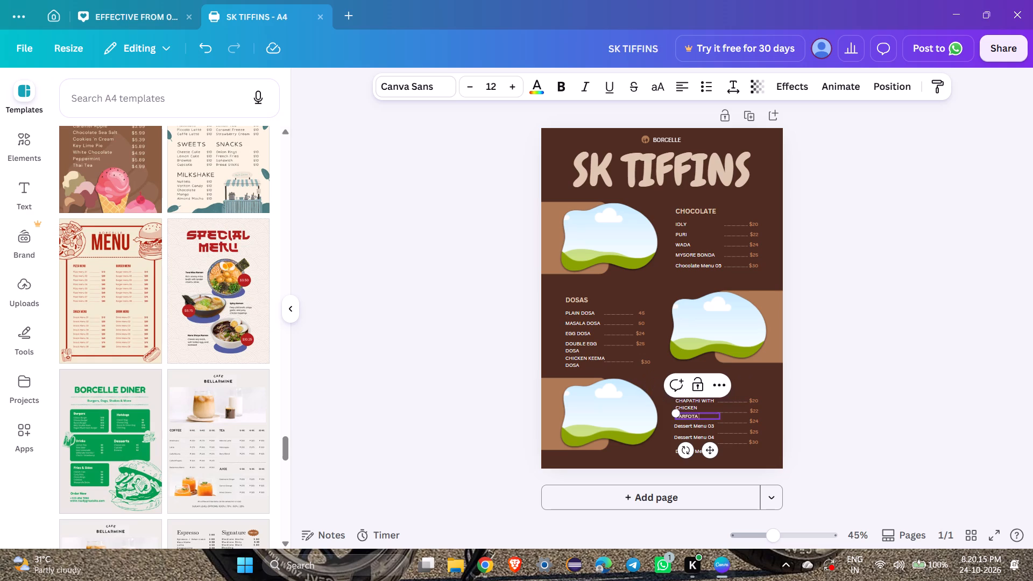
type("WITH CH")
type("ICKEN")
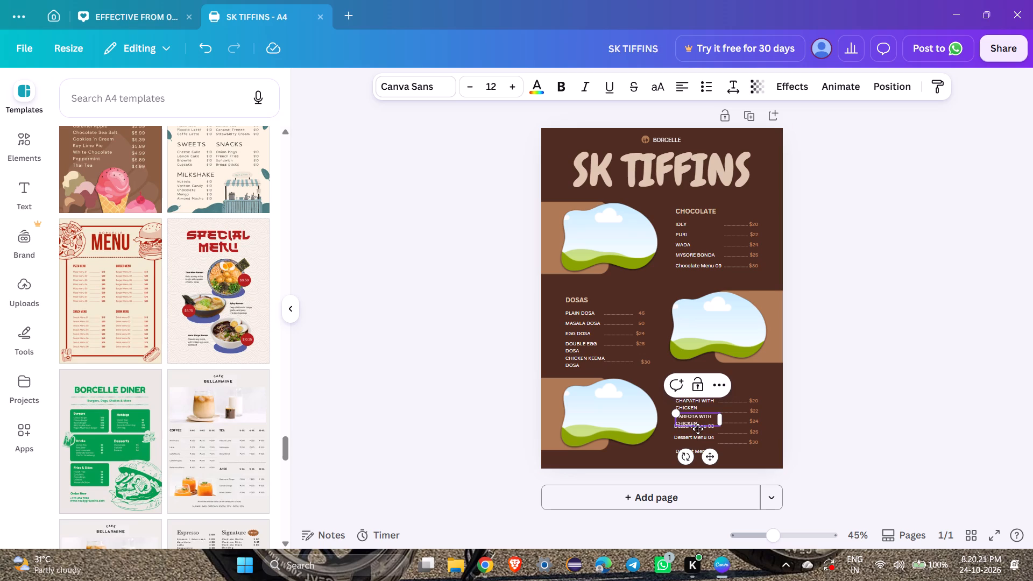
left_click(825, 432)
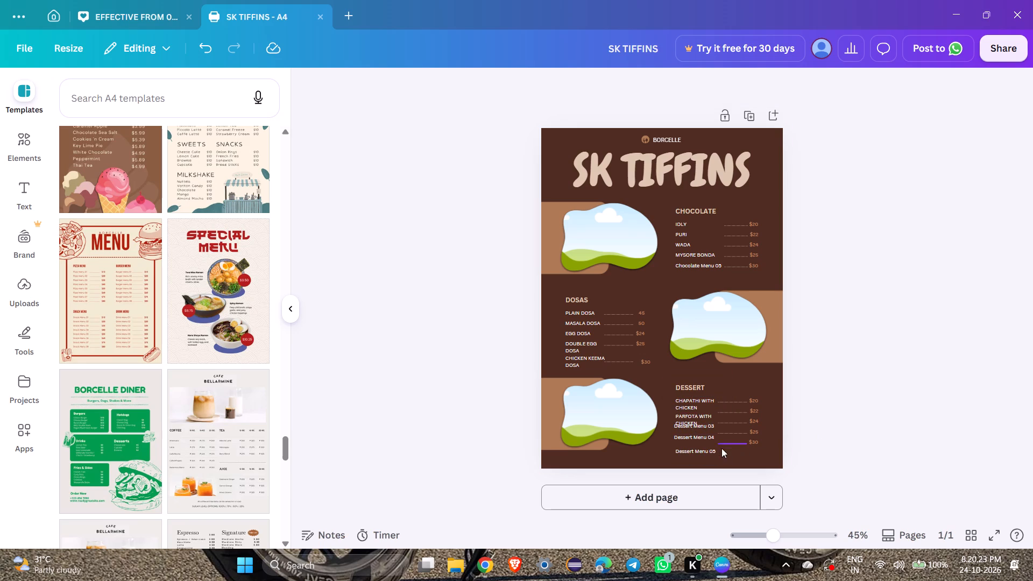
Move the Dessert Menu 03 name slightly down, clear of the two-line item above it.
left_click_drag(709, 426, 709, 432)
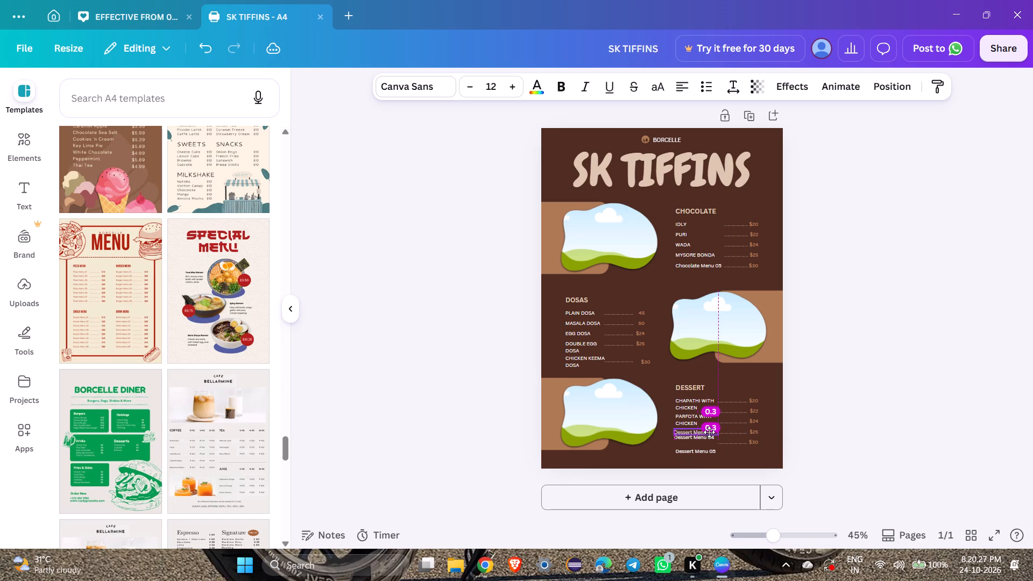
left_click_drag(709, 432, 709, 432)
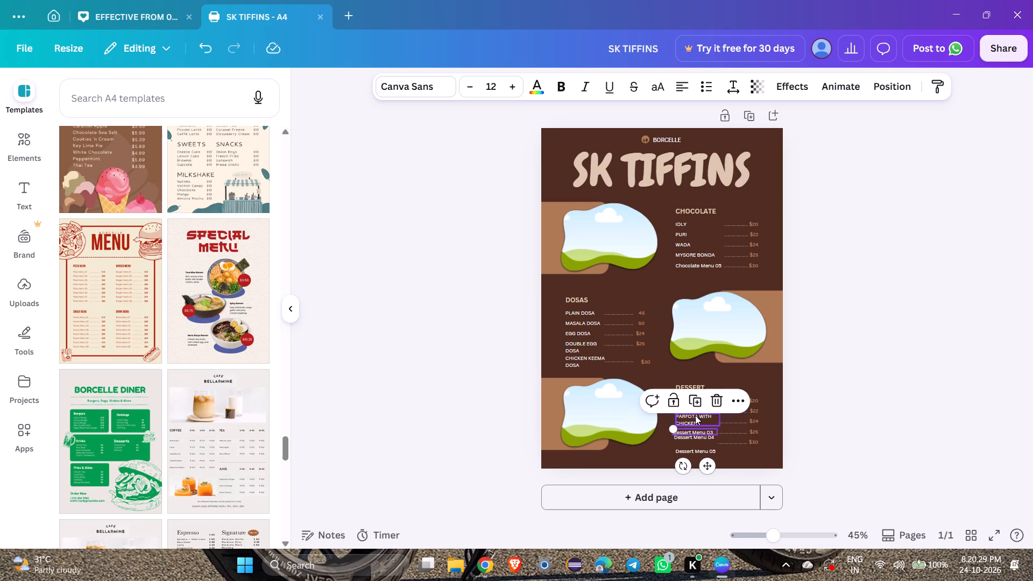
Correct the second DESSERT item's spelling so it reads PAROTA WITH CHICKEN.
double_click(695, 415)
triple_click(687, 415)
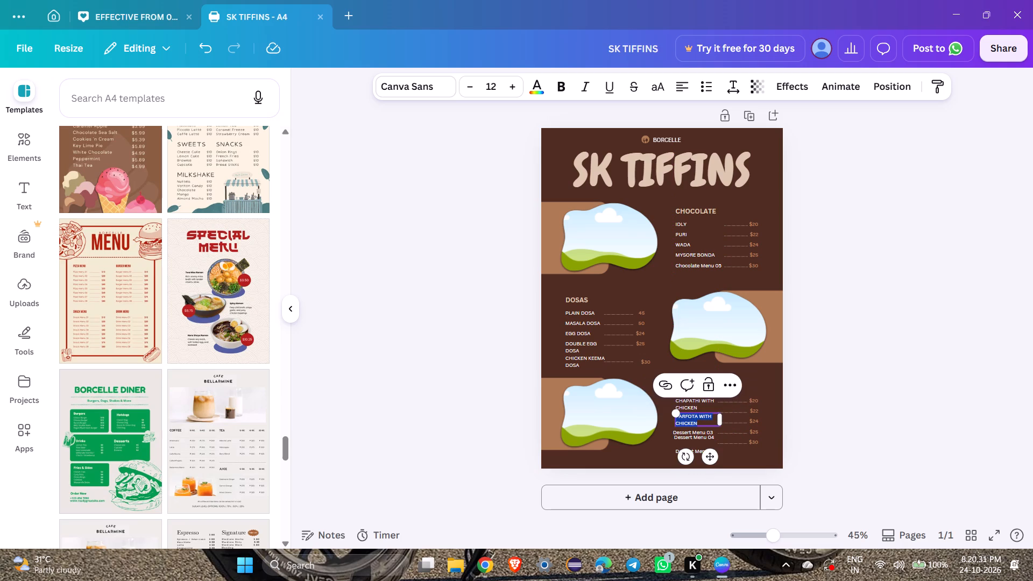
left_click(687, 415)
double_click(687, 415)
type("PAROTA")
left_click(846, 436)
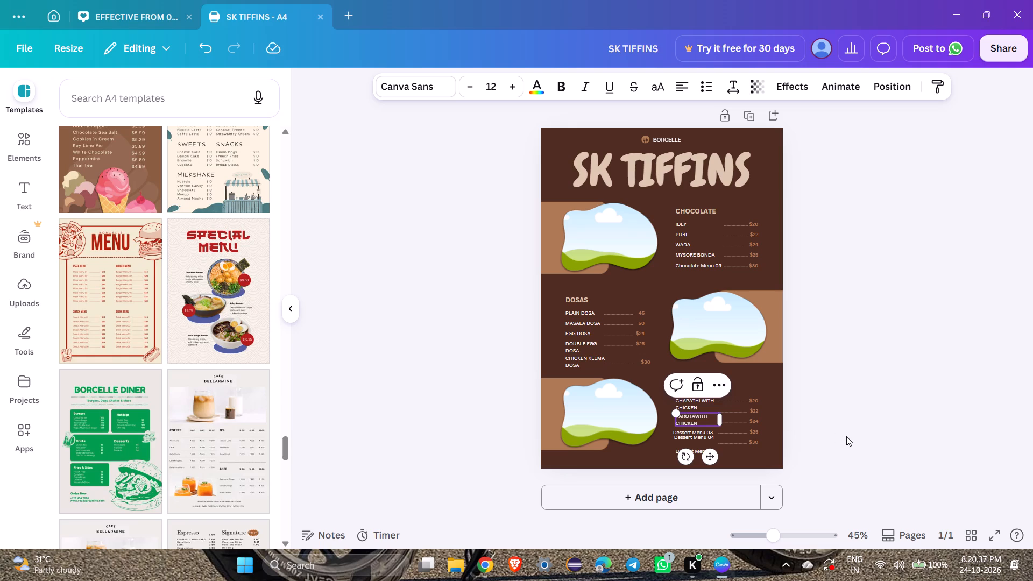
double_click(697, 416)
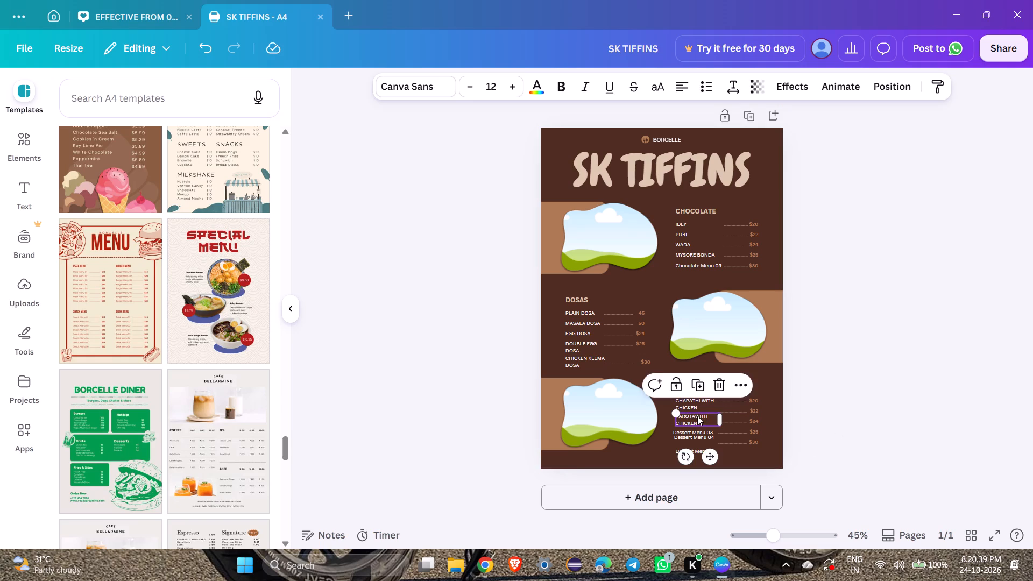
key("space")
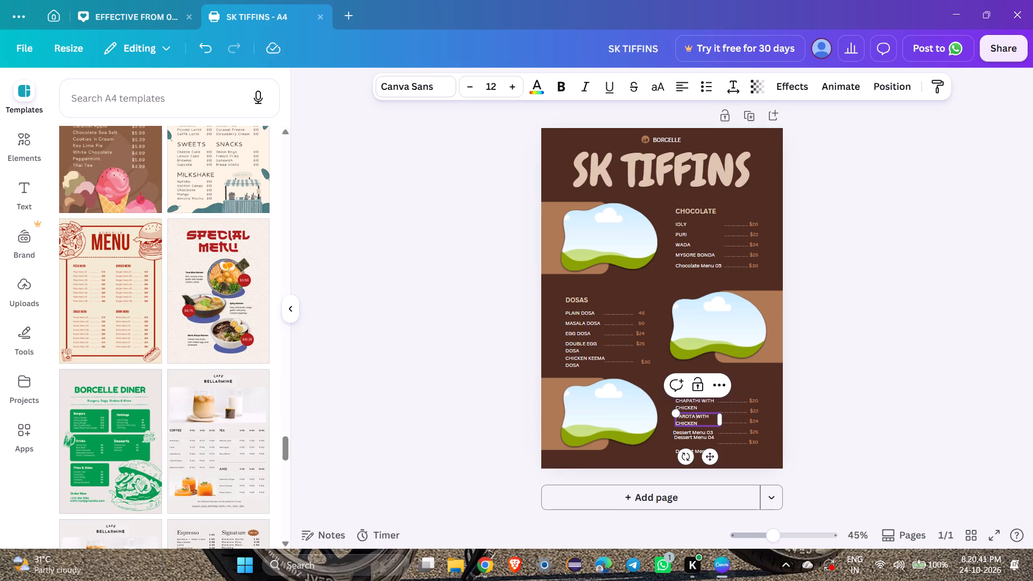
left_click(848, 431)
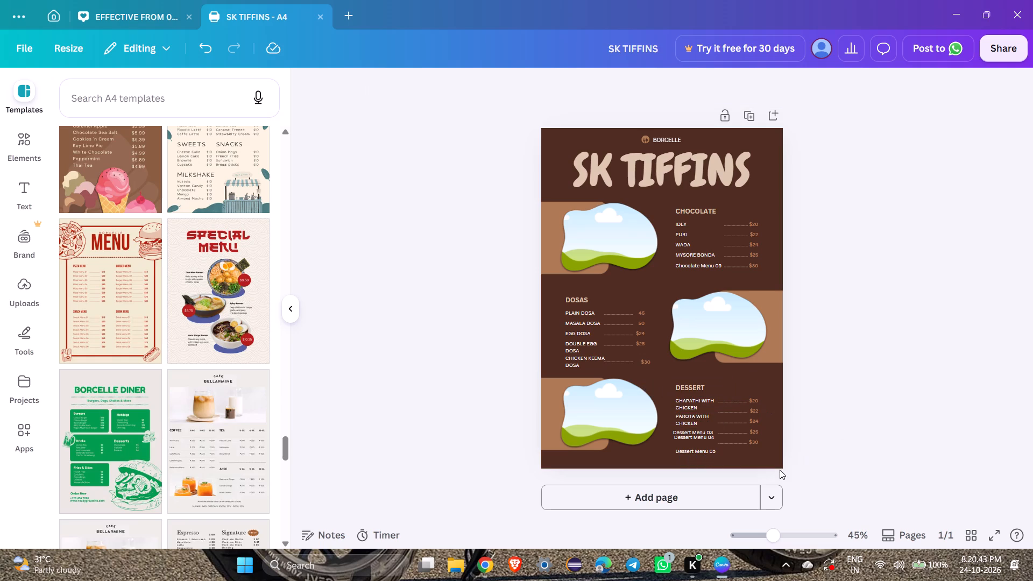
Rename the third item in the DESSERT section, Dessert Menu 03, as CHAPATHI WITH VEG CURRY.
triple_click(691, 433)
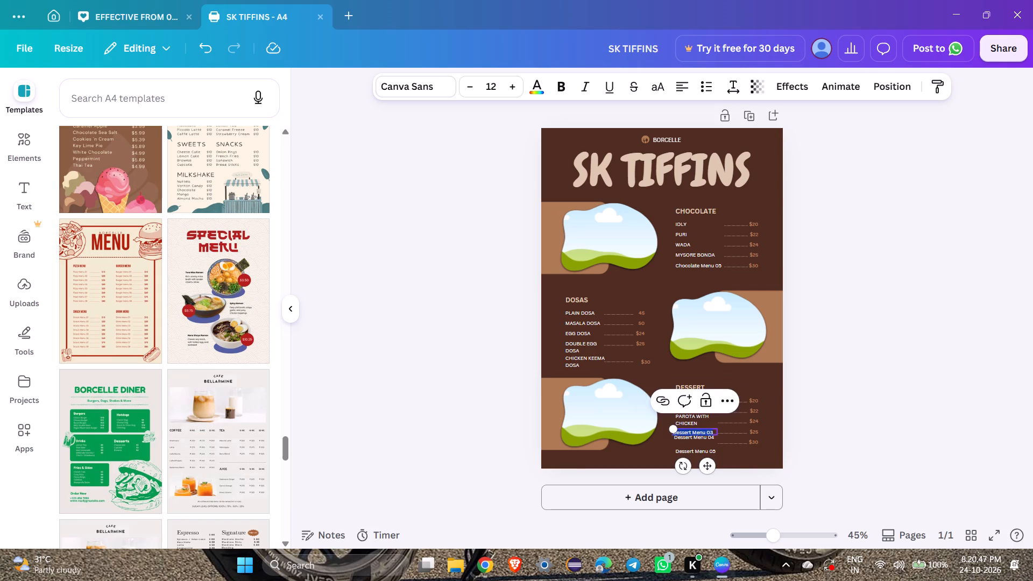
type("CH")
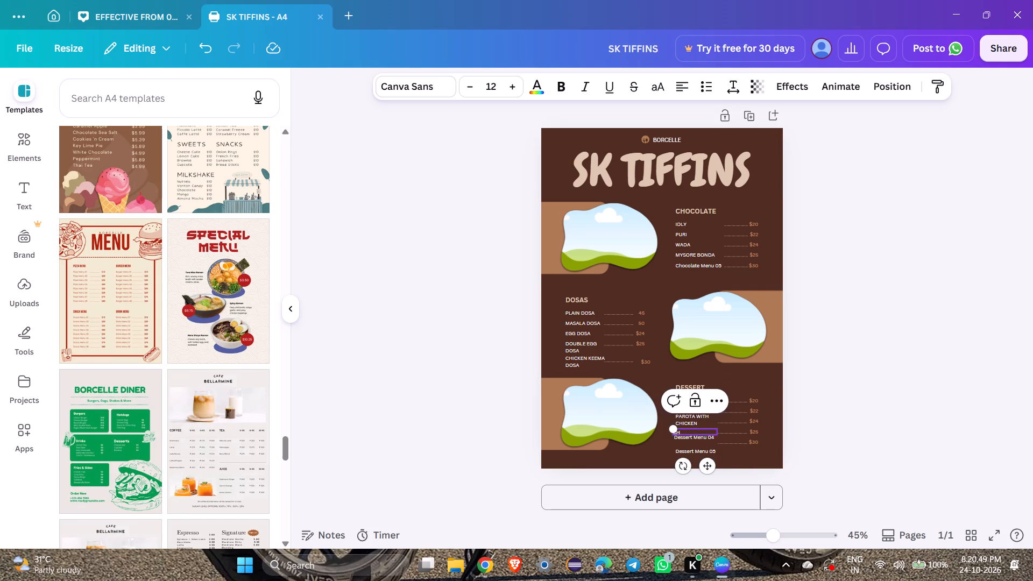
key("BackSpace")
key("BackSpace")
type("CHAPATHI WITH")
key("space")
type("VEG CURRY")
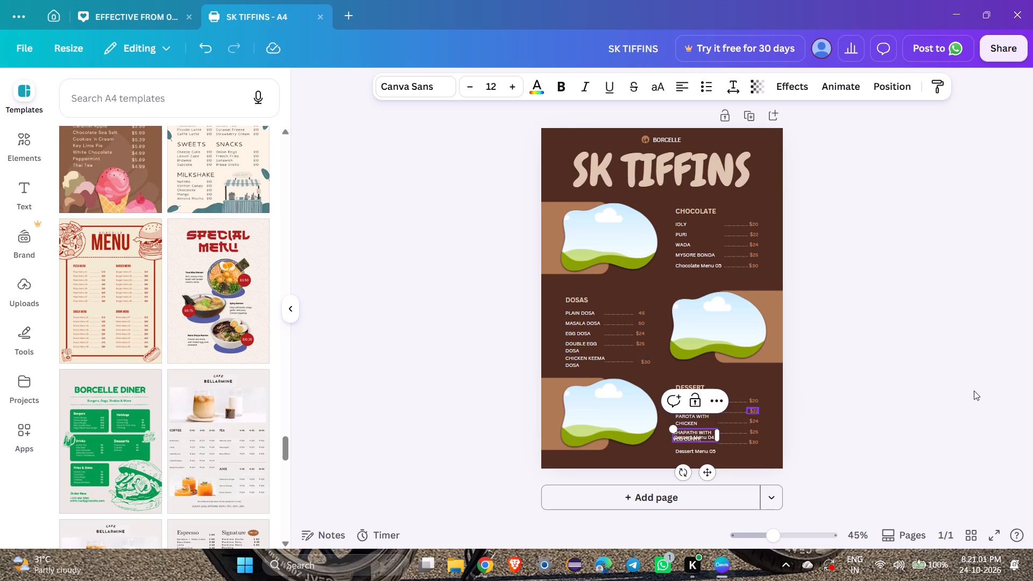
left_click(974, 391)
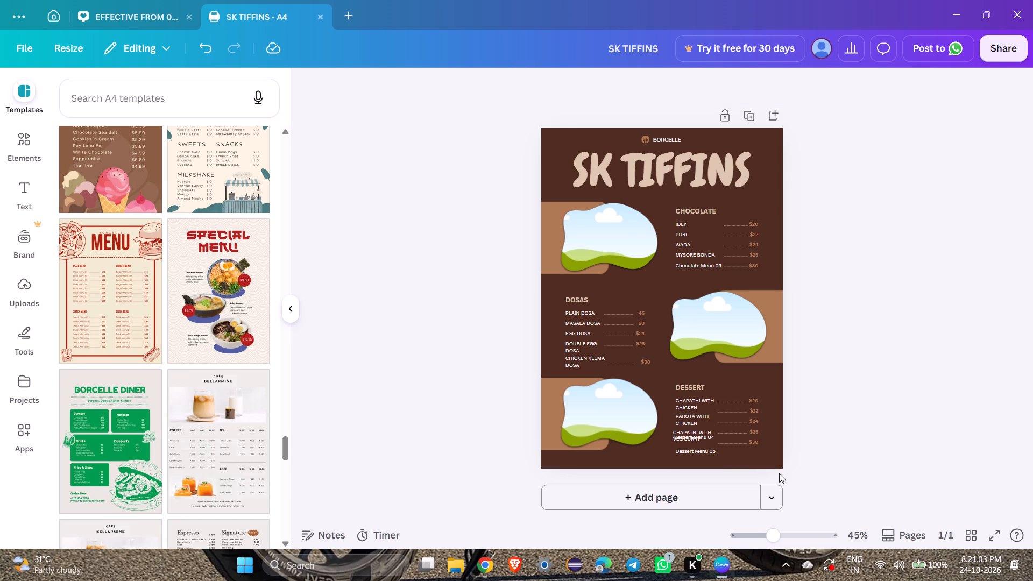
Delete the Dessert Menu 05 name from the bottom of the DESSERT section.
left_click(707, 450)
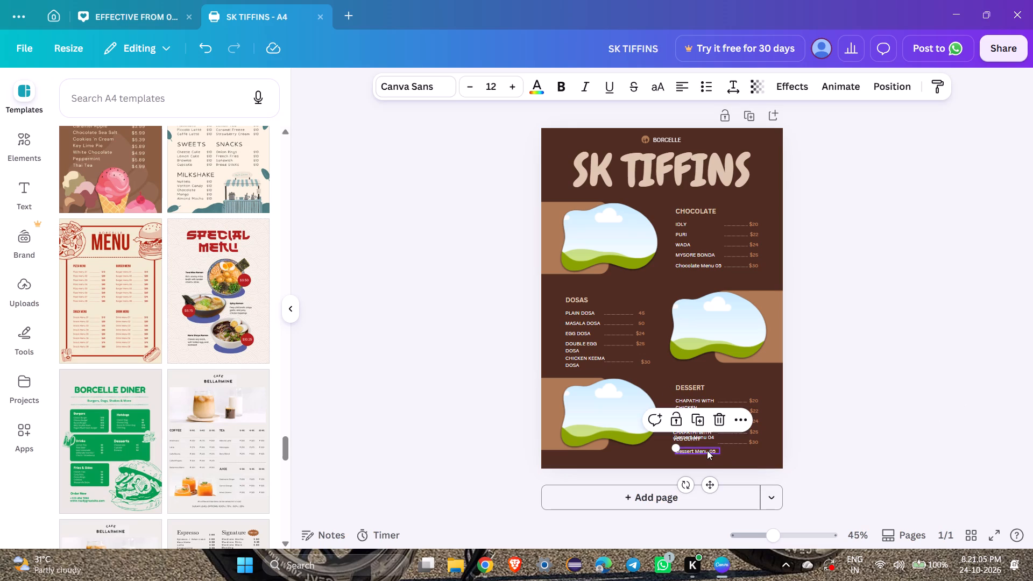
left_click(719, 423)
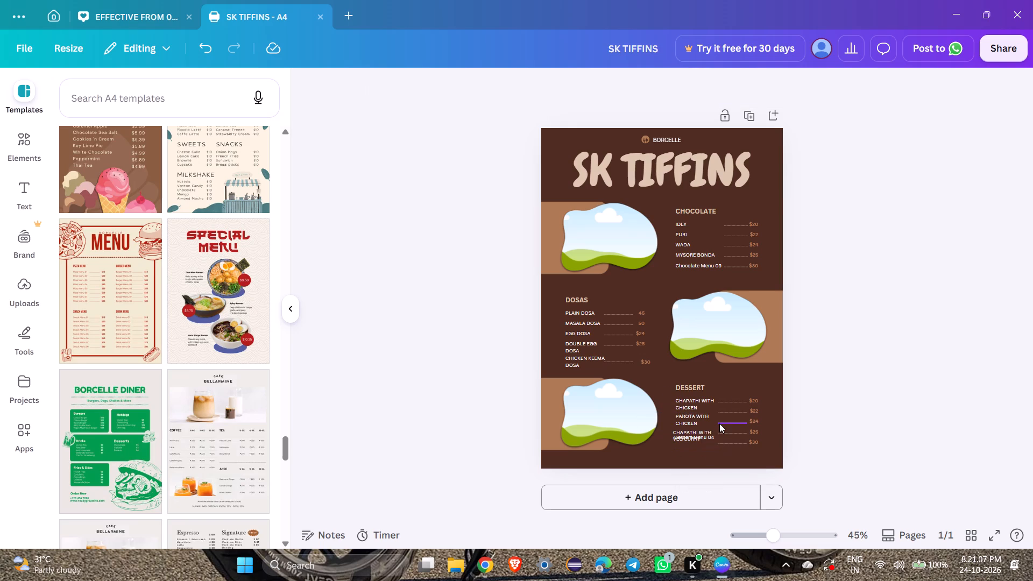
Move the Dessert Menu 04 name down, clear of the two-line CHAPATHI WITH VEG CURRY and aligned with the section's first items.
left_click_drag(683, 440, 681, 452)
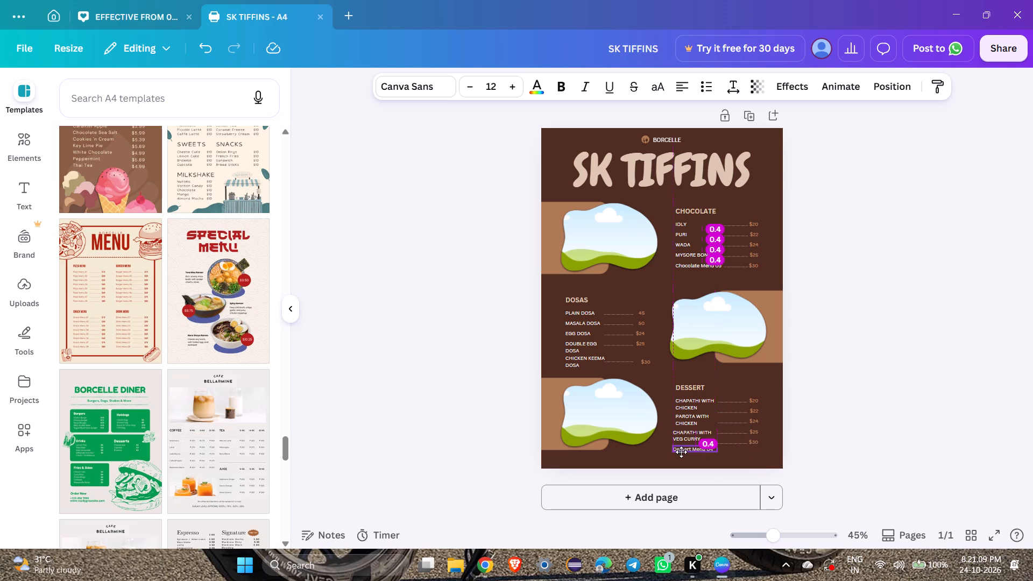
left_click_drag(681, 452, 685, 453)
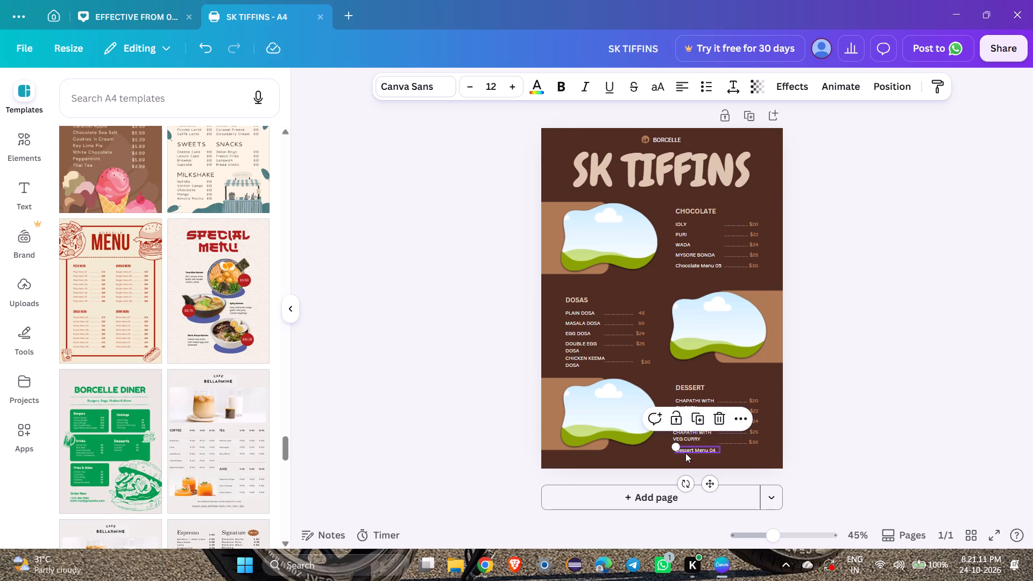
Rename the fourth item in the DESSERT section, Dessert Menu 04, as PAROTA WITH VEG CURRY.
triple_click(695, 446)
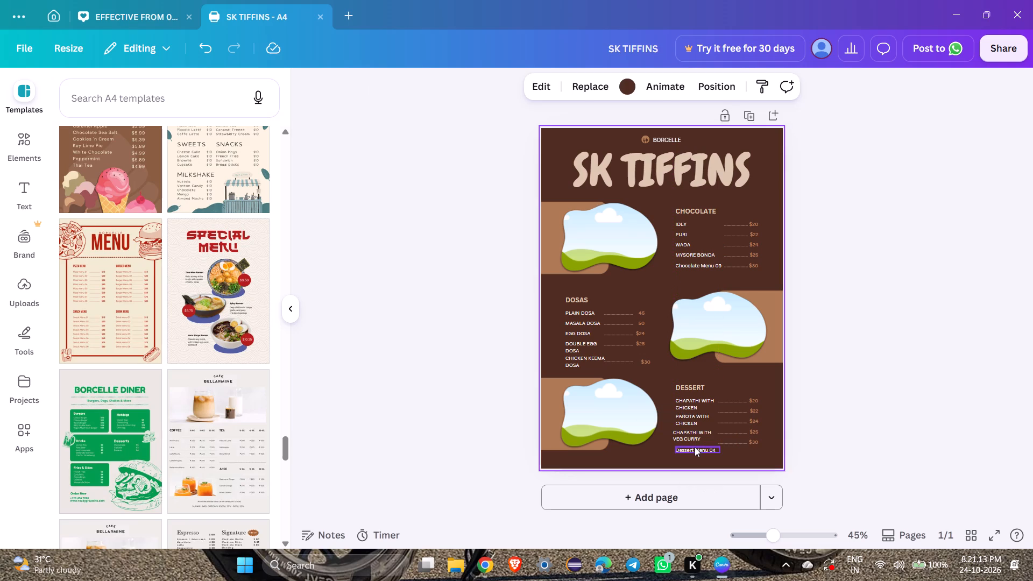
triple_click(694, 449)
type("PAROTA WITH")
key("space")
type("VEG CURRY")
key("space")
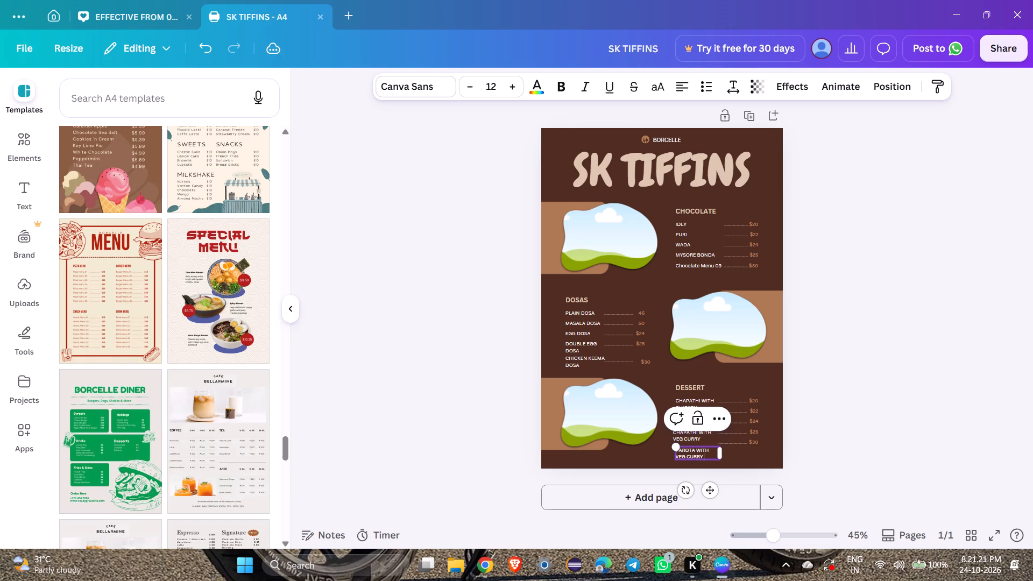
left_click(898, 462)
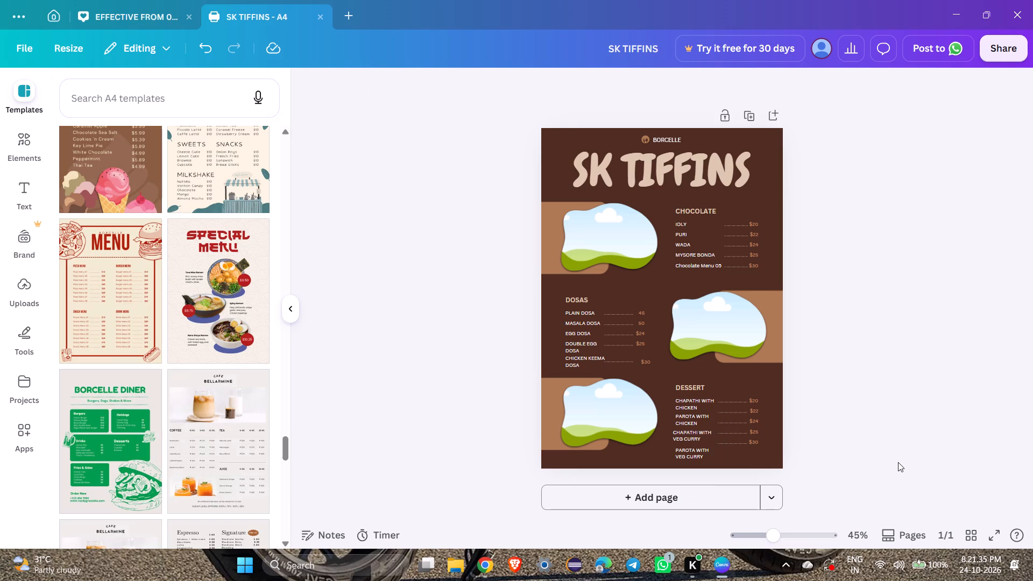
Move the first DESSERT item's dotted line slightly down, centring it beside the two-line CHAPATHI WITH CHICKEN.
left_click(737, 401)
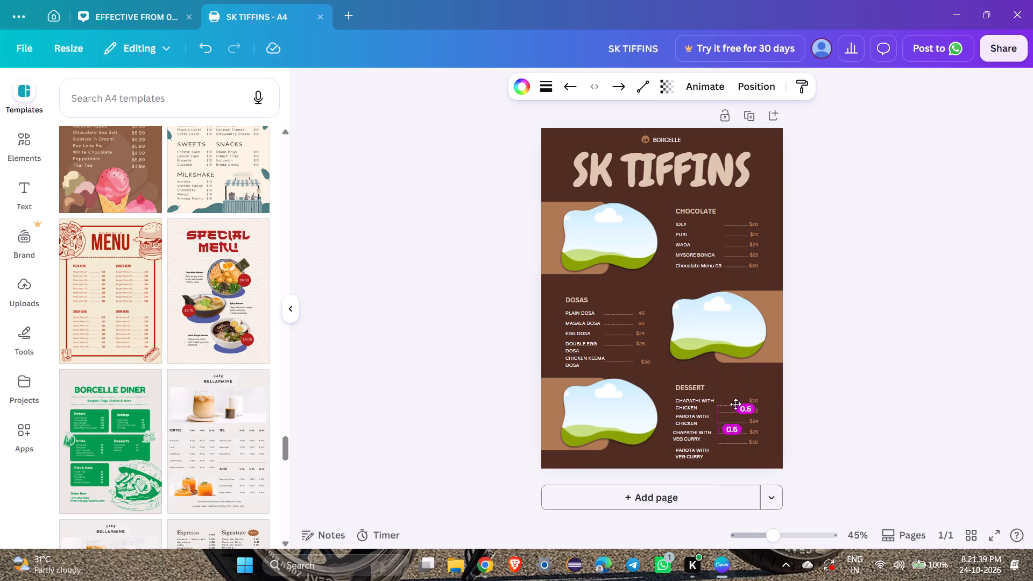
left_click(854, 420)
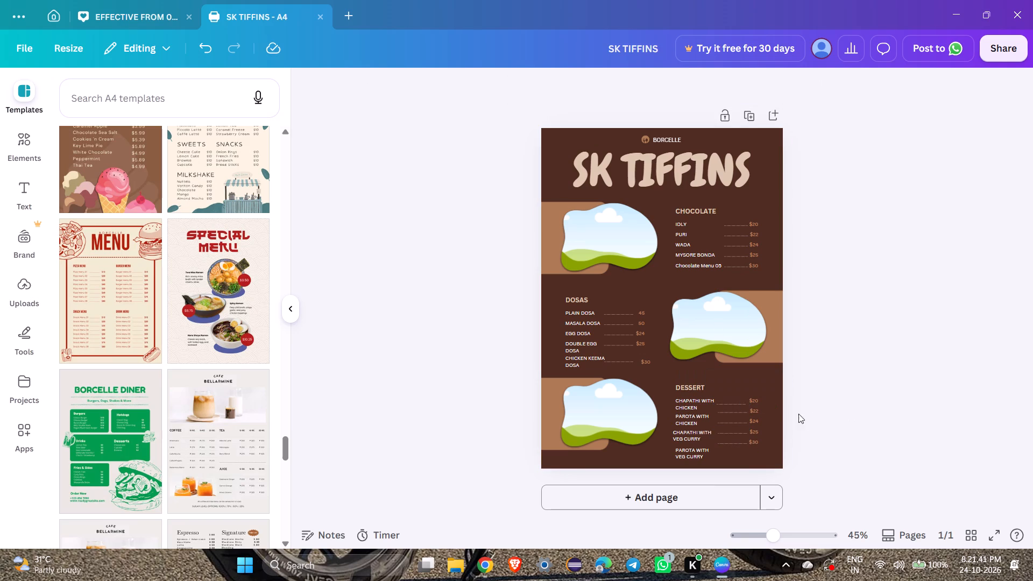
Delete the unneeded fifth price, $30, and its dotted line from the DESSERT section.
left_click(751, 441)
key("BackSpace")
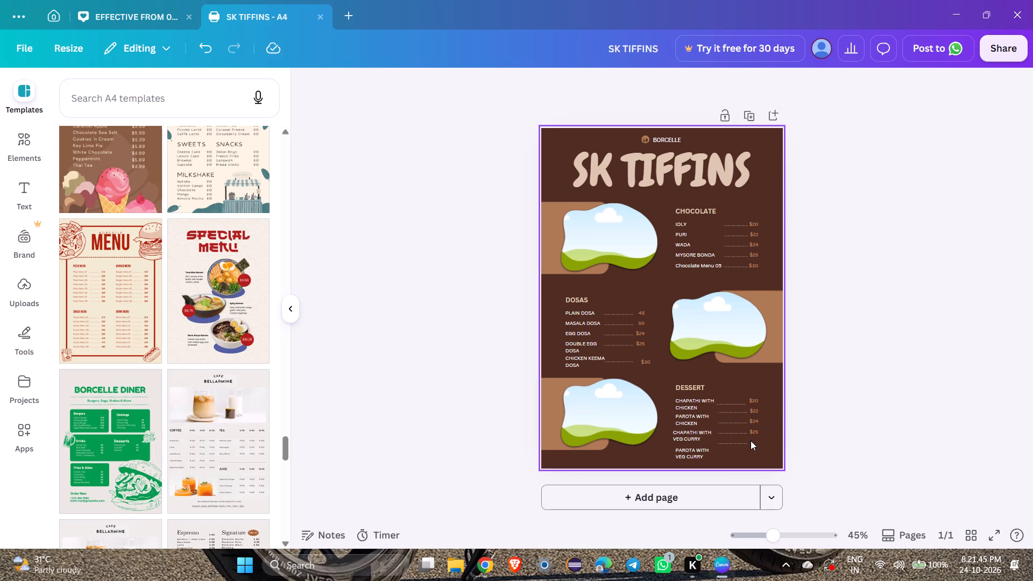
left_click(732, 447)
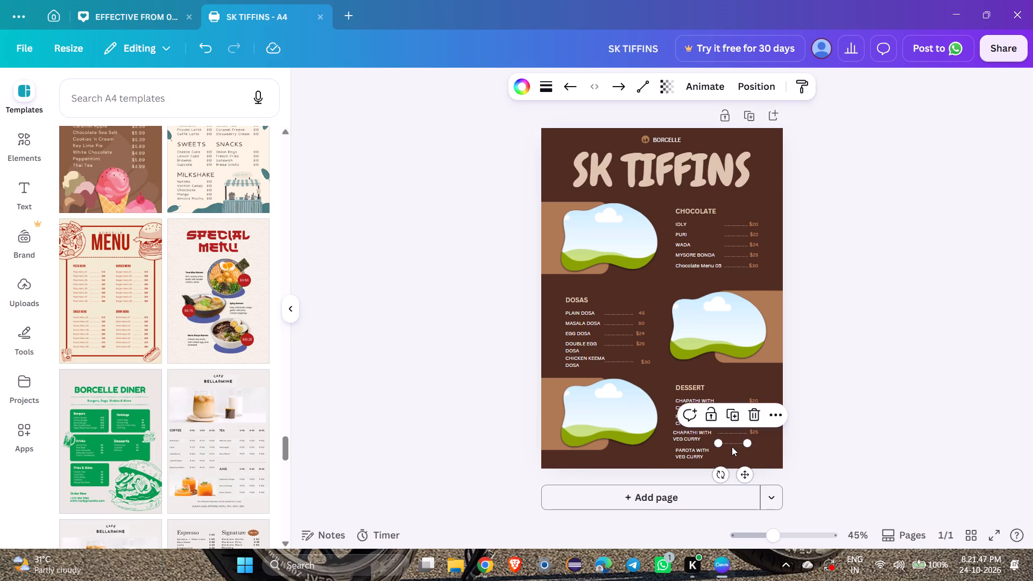
key("BackSpace")
Move the fourth dotted line and the $25 price in the DESSERT section down beside PAROTA WITH VEG CURRY.
left_click_drag(728, 433, 728, 436)
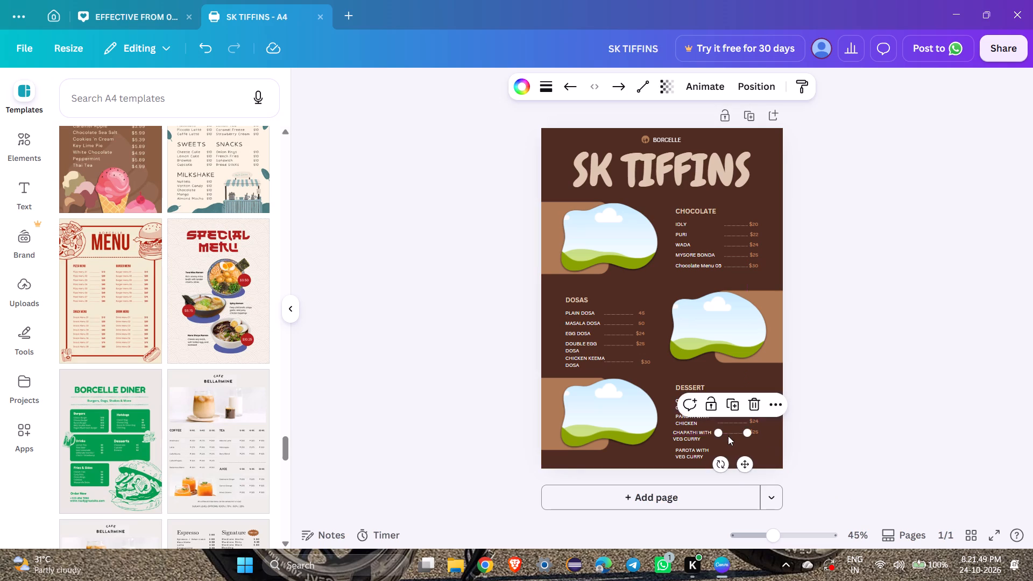
left_click_drag(728, 436, 728, 453)
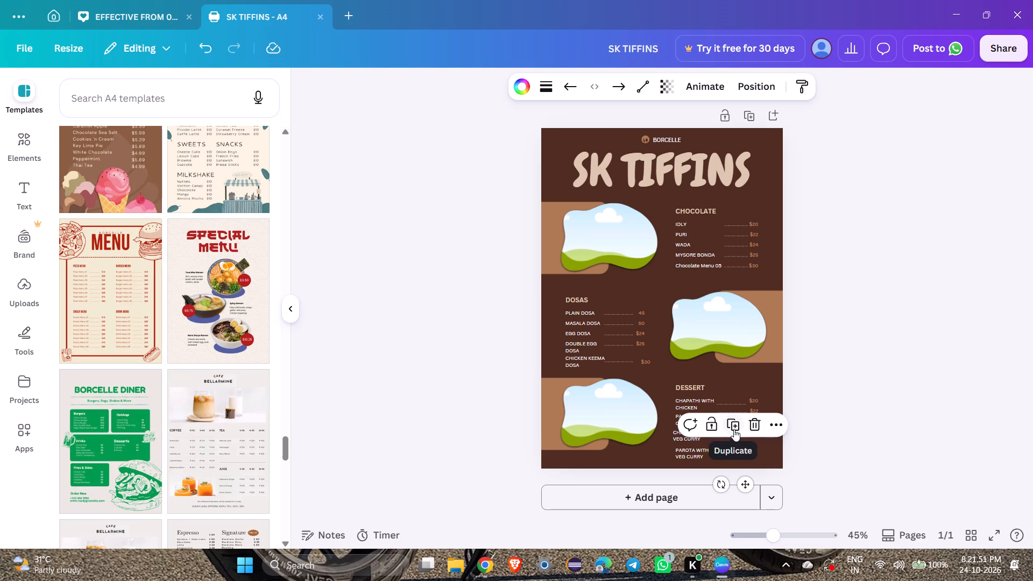
left_click(832, 441)
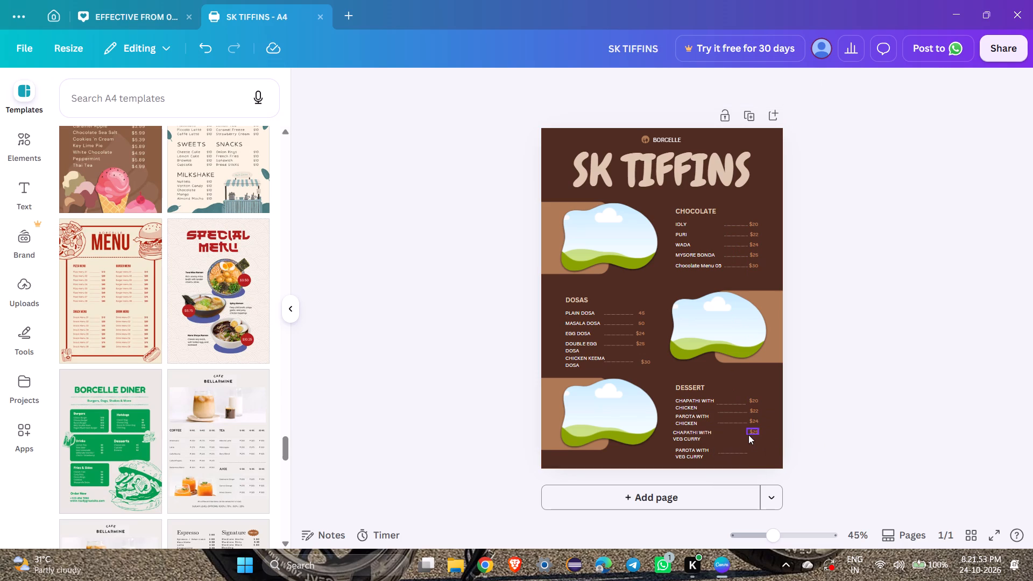
left_click_drag(752, 431, 757, 455)
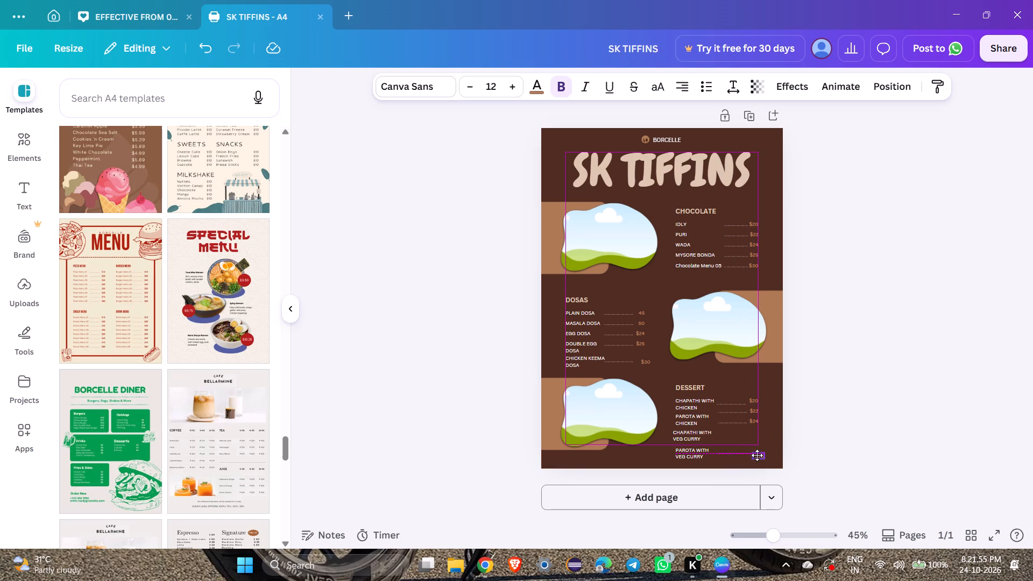
left_click_drag(757, 455, 758, 453)
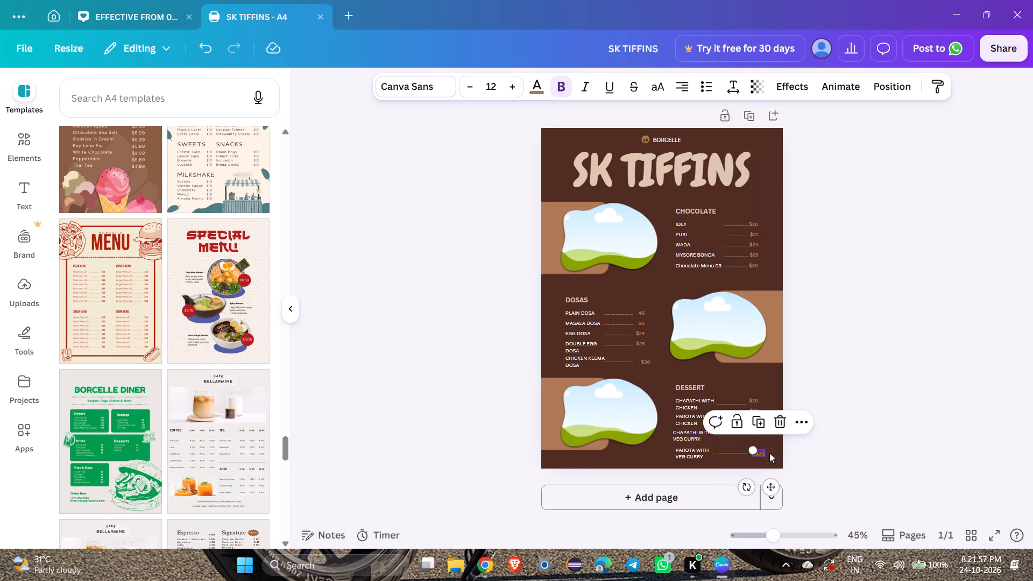
left_click(854, 443)
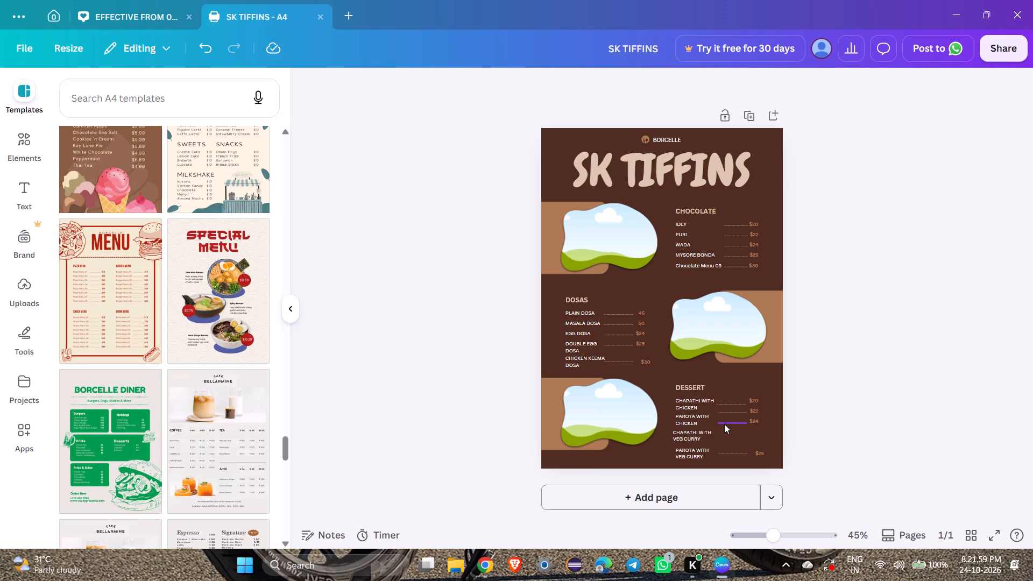
Move the third dotted line and the $24 price in the DESSERT section down beside CHAPATHI WITH VEG CURRY.
left_click_drag(724, 424, 726, 437)
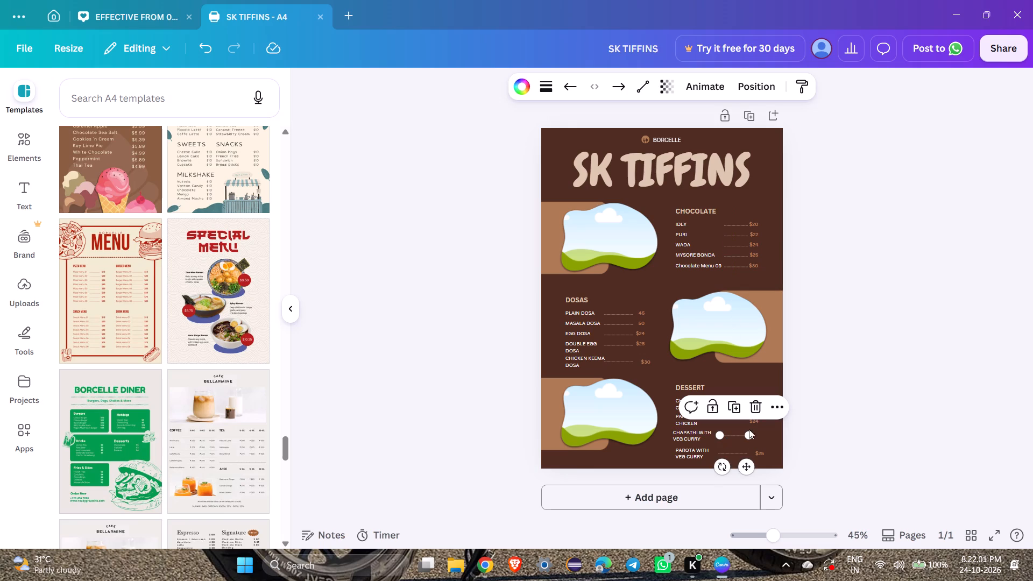
left_click(859, 403)
left_click_drag(754, 420, 759, 433)
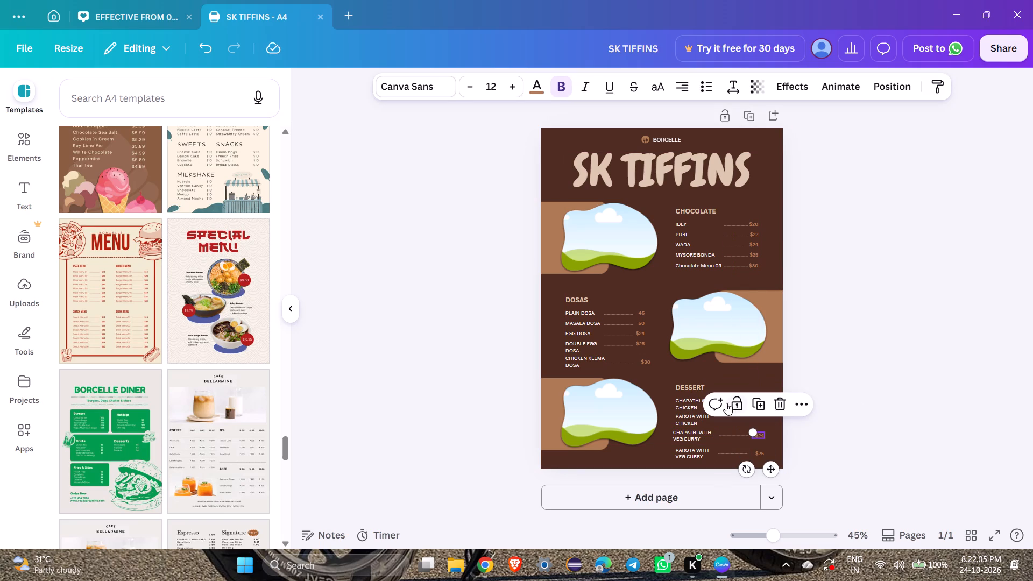
left_click(873, 367)
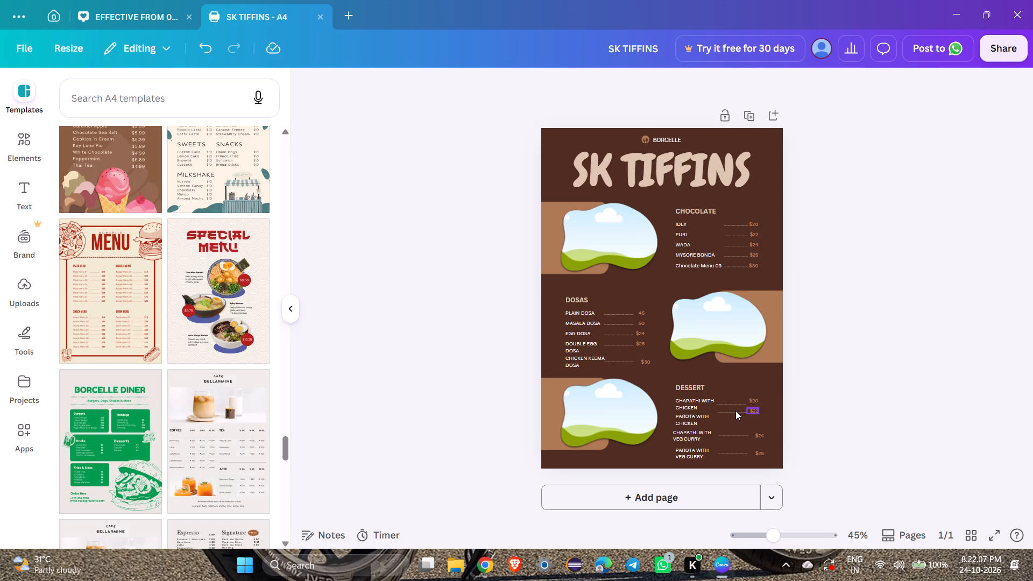
Move the second dotted line and the $22 price in the DESSERT section down beside PAROTA WITH CHICKEN.
left_click_drag(735, 410, 731, 418)
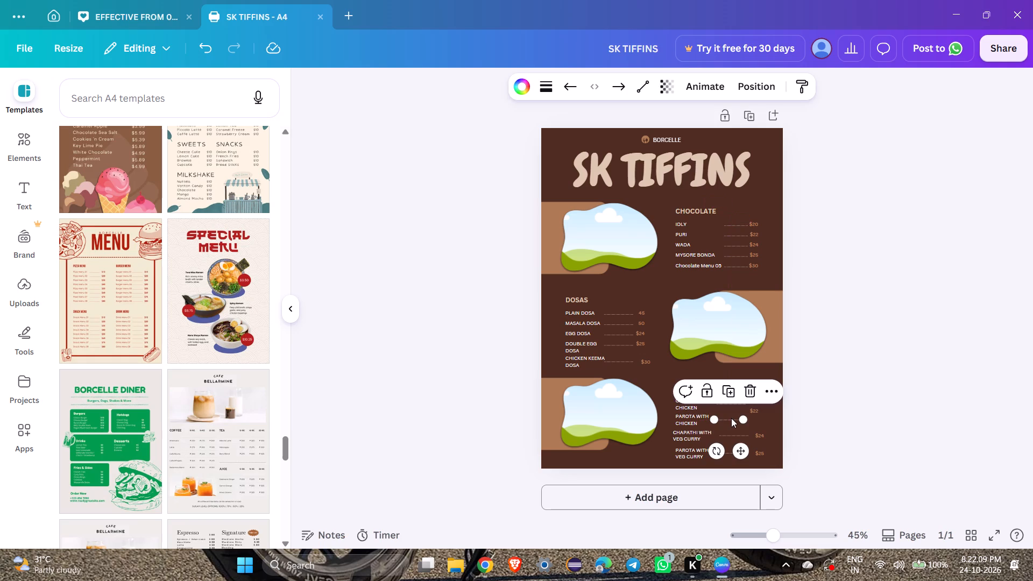
left_click_drag(754, 411, 756, 419)
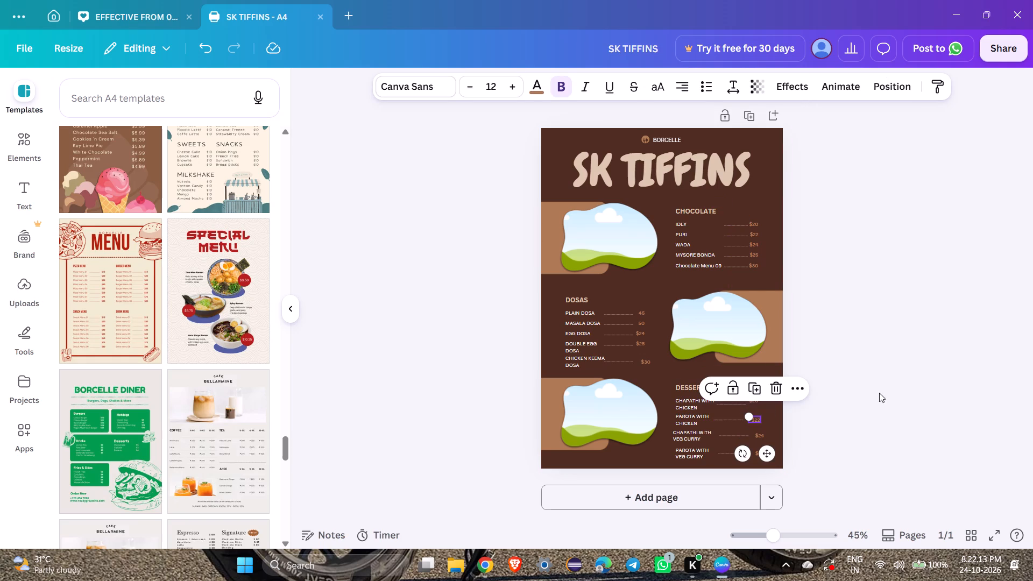
left_click_drag(879, 393, 864, 401)
left_click(864, 401)
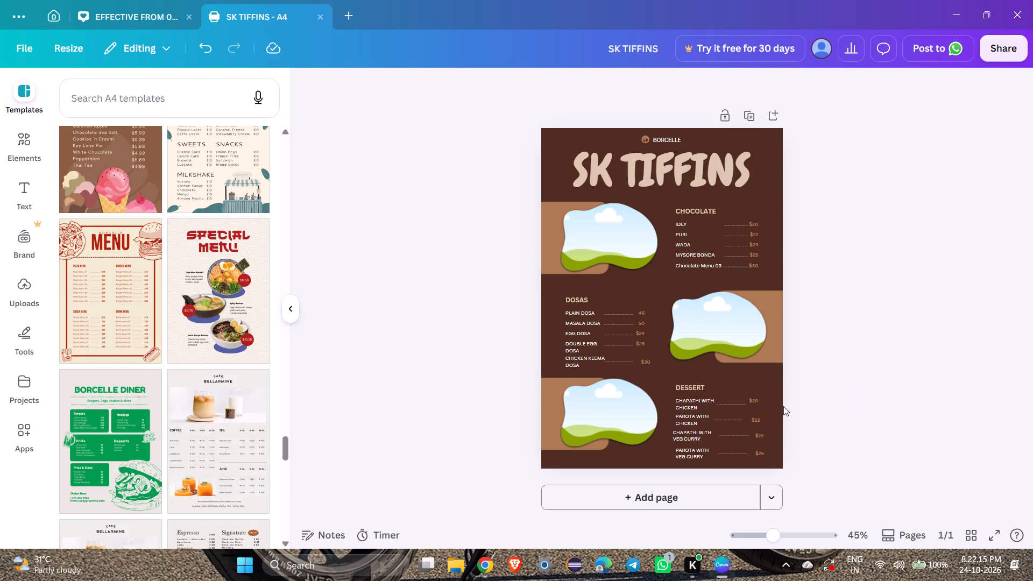
Move the $20 price beside CHAPATHI WITH CHICKEN slightly down, level with its dotted line.
left_click(753, 401)
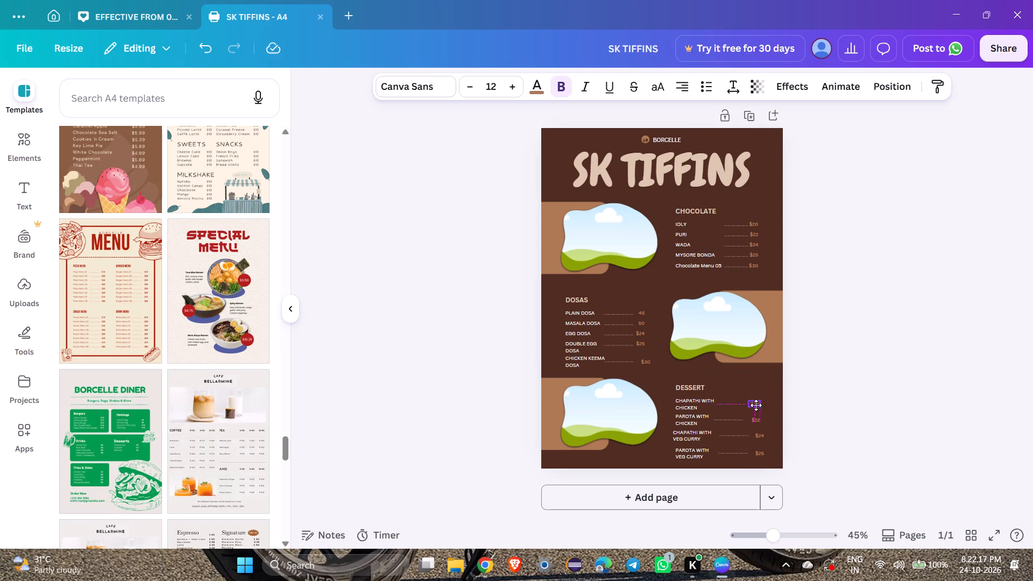
left_click(873, 412)
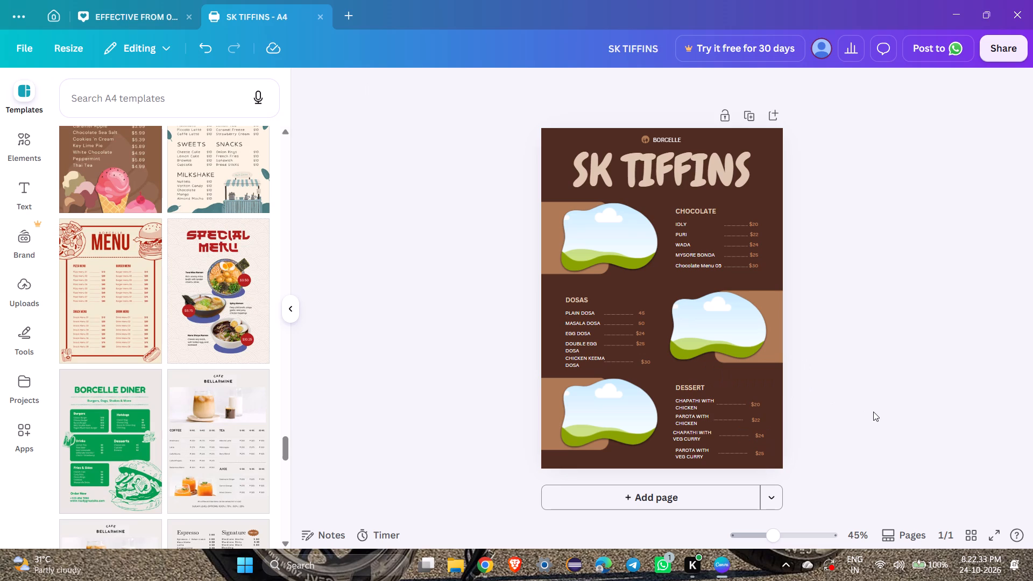
Delete the Chocolate Menu 05 row from the CHOCOLATE section, including its name, dotted line and $30 price.
left_click(699, 264)
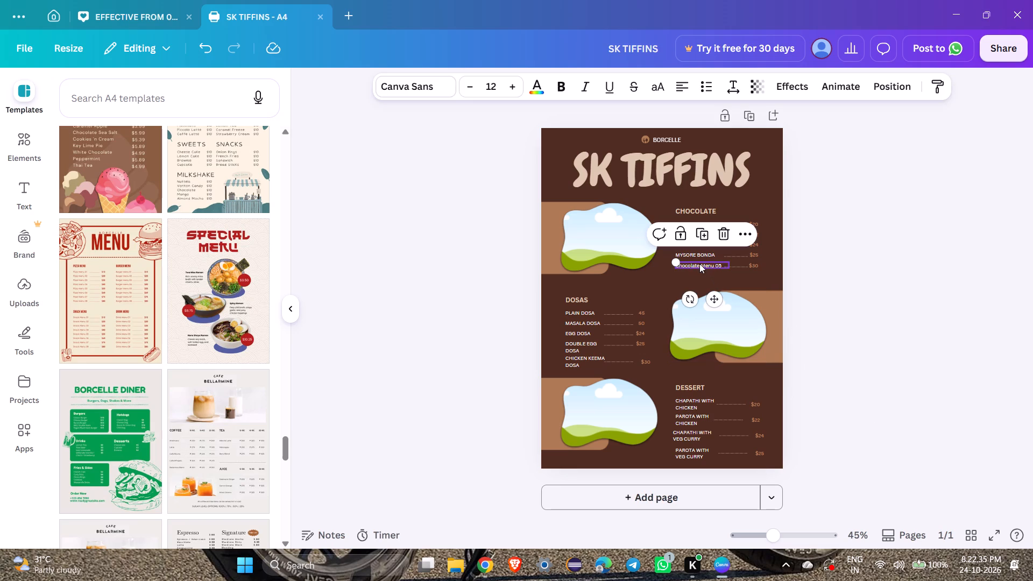
key("BackSpace")
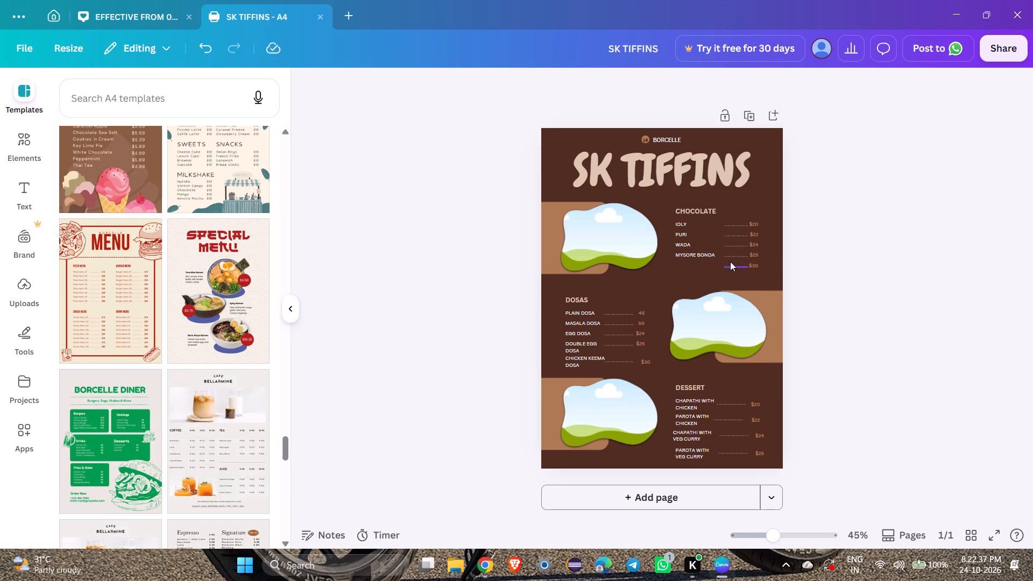
left_click(730, 261)
key("BackSpace")
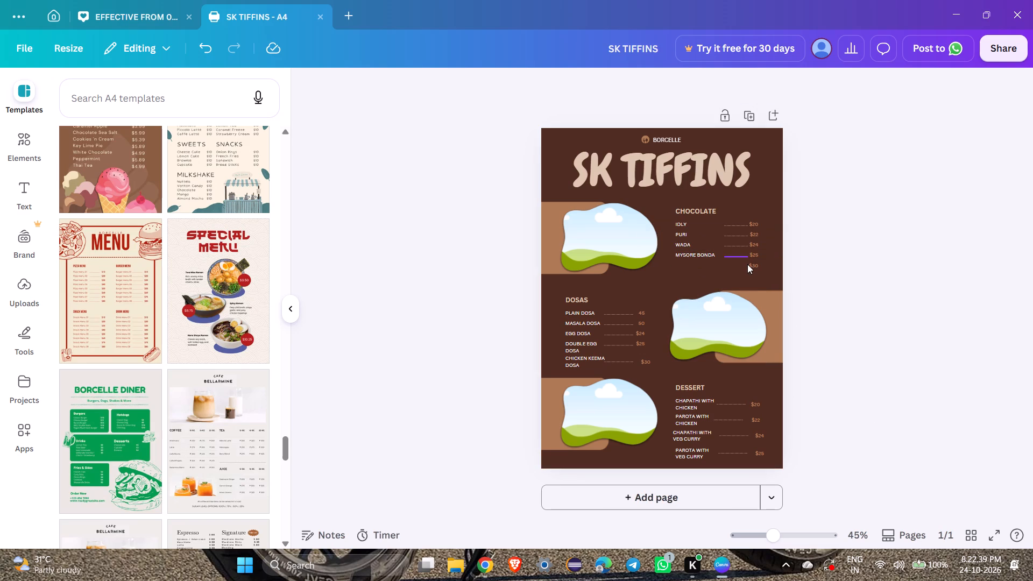
left_click(753, 263)
key("BackSpace")
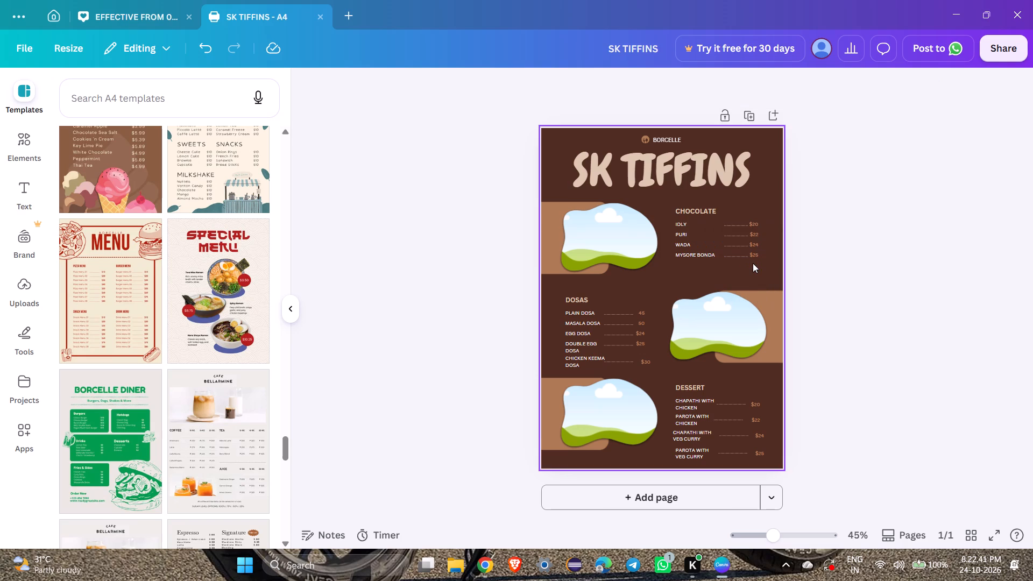
Move MYSORE BONDA in the CHOCOLATE section slightly down and enlarge its text to size 14.5.
left_click_drag(692, 253, 691, 260)
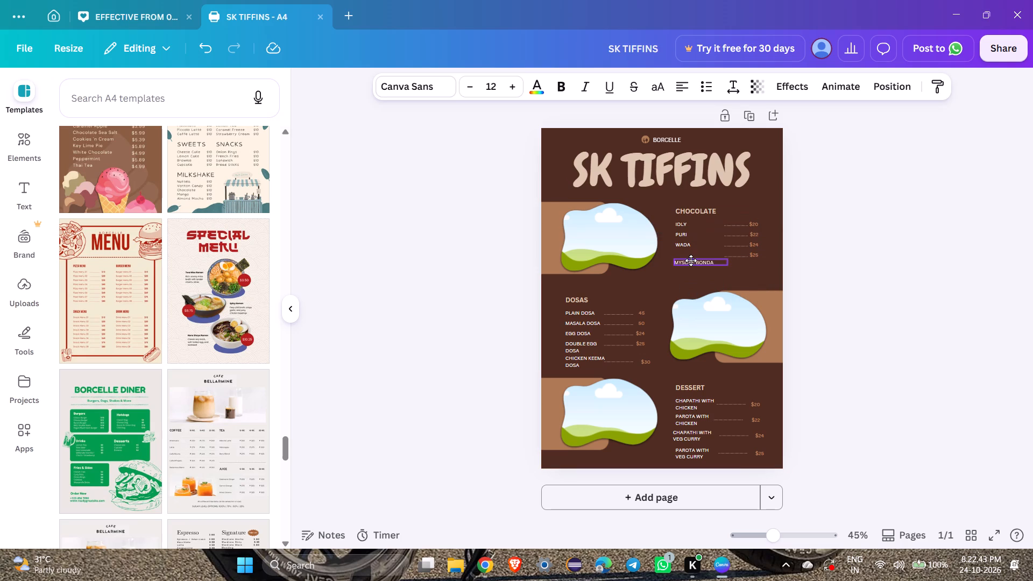
left_click_drag(691, 260, 691, 263)
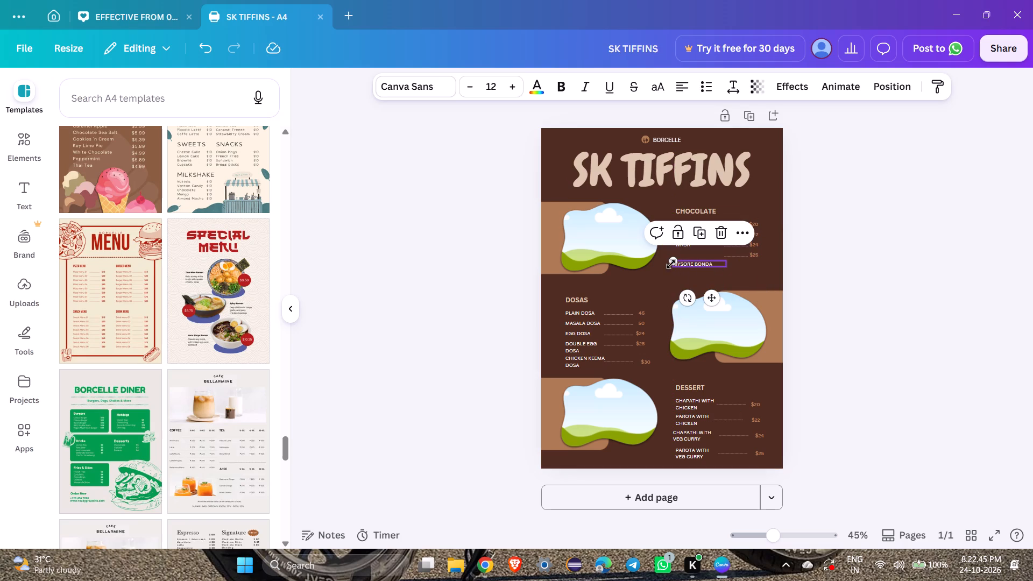
left_click_drag(671, 263, 666, 259)
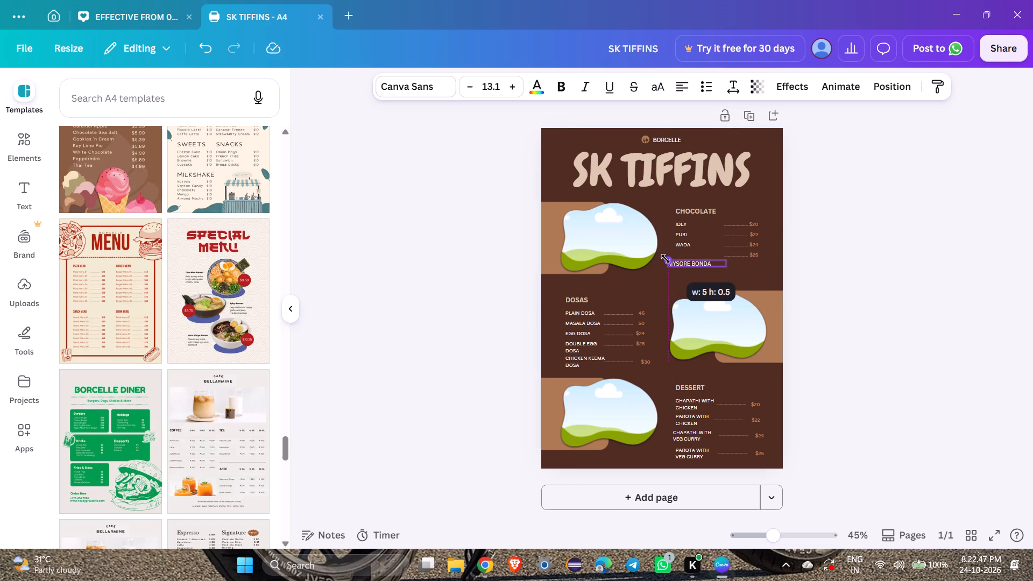
left_click_drag(666, 259, 663, 258)
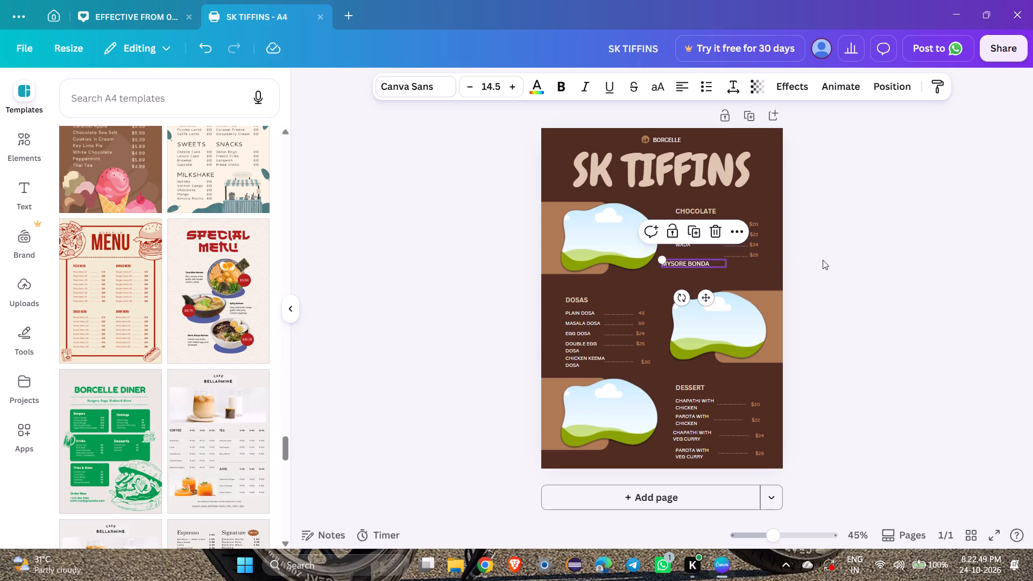
left_click(823, 260)
Move the fourth dotted line and the $25 price in the CHOCOLATE section down, level with MYSORE BONDA.
left_click_drag(740, 257, 735, 263)
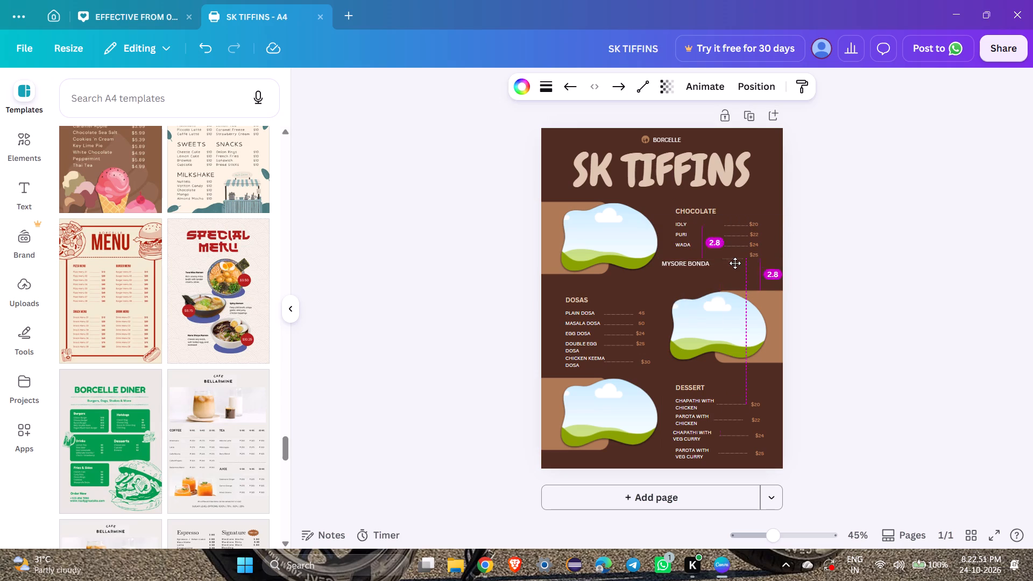
left_click_drag(735, 263, 732, 264)
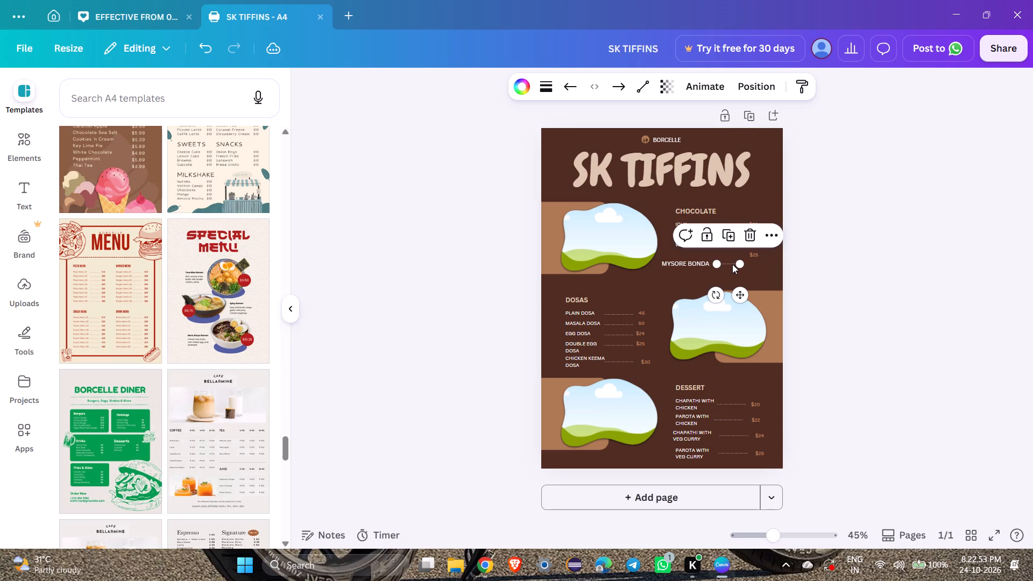
left_click_drag(756, 252, 760, 262)
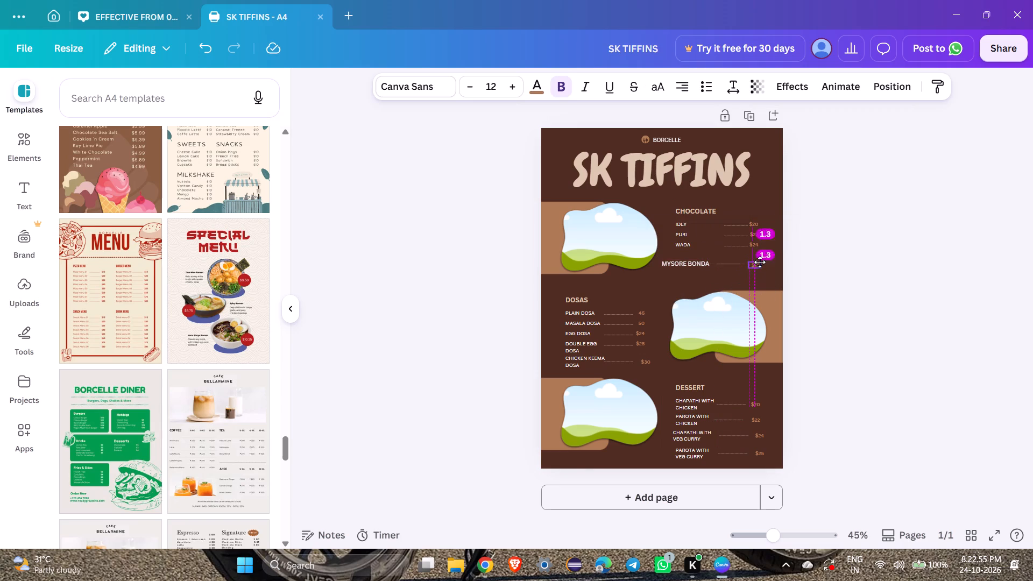
left_click_drag(760, 262, 760, 261)
Enlarge the WADA text to size 16.2 and align it above MYSORE BONDA at the same left edge.
left_click(682, 245)
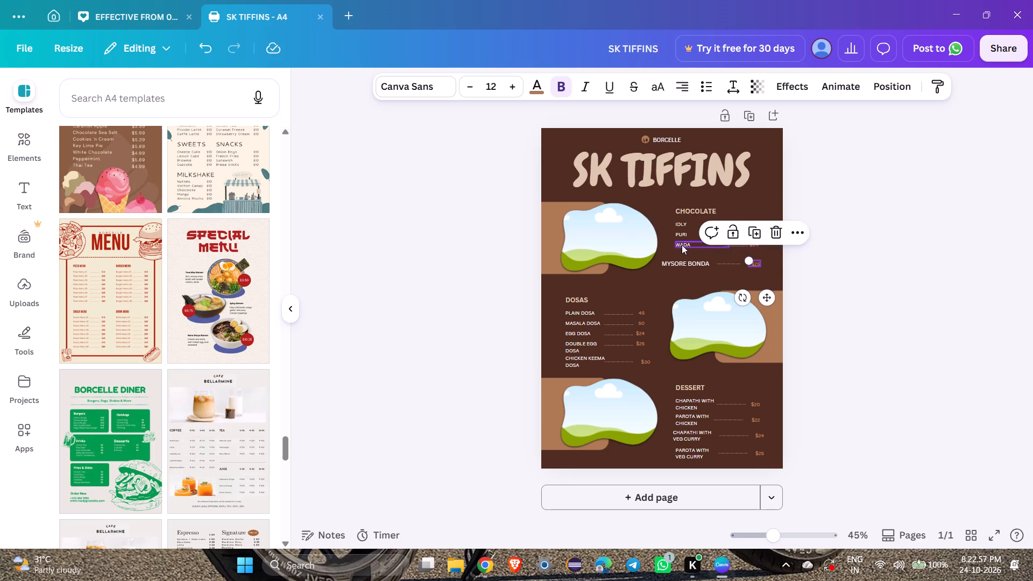
left_click_drag(671, 244, 660, 240)
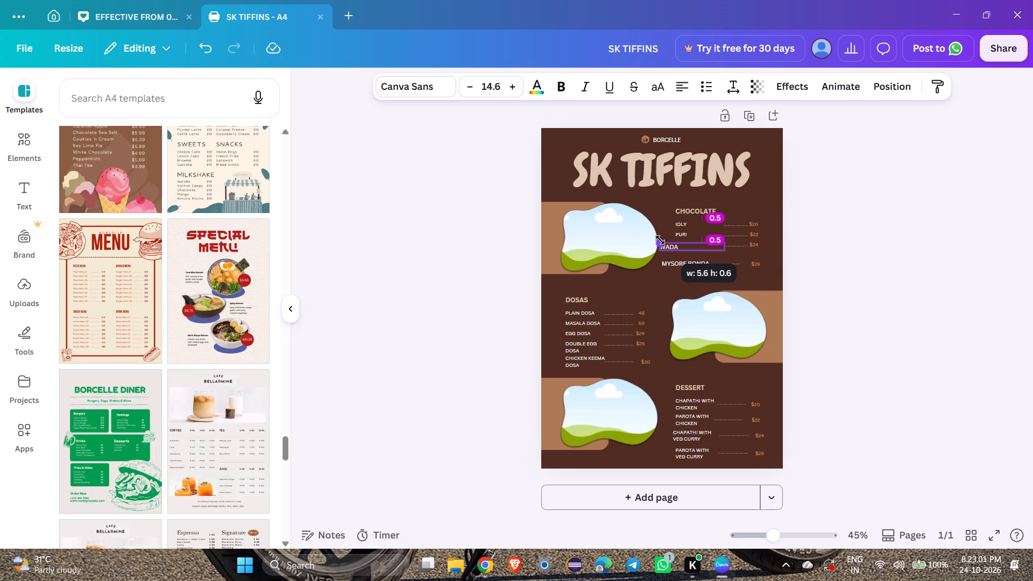
left_click_drag(660, 240, 660, 188)
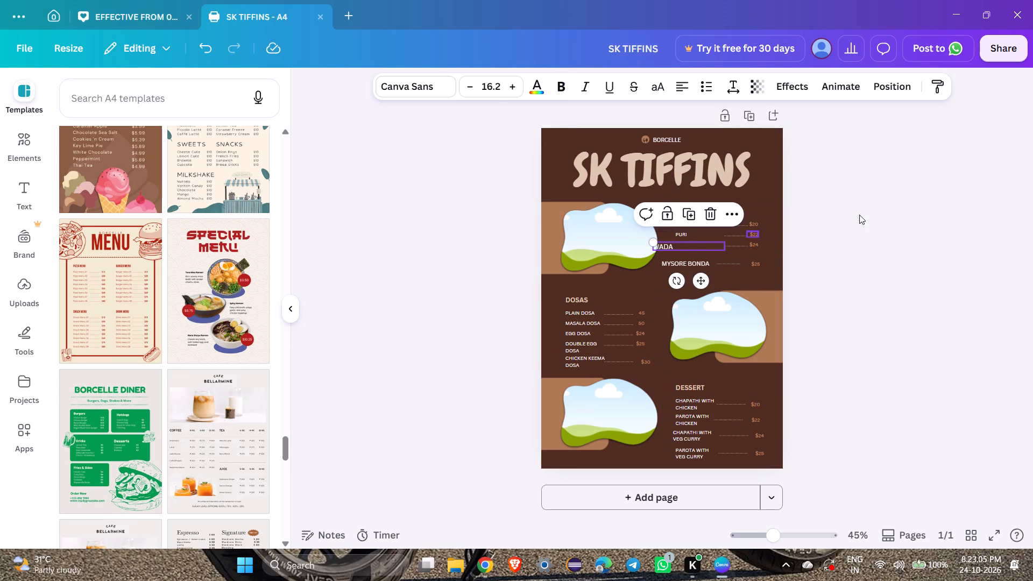
left_click(873, 222)
left_click_drag(681, 249, 692, 251)
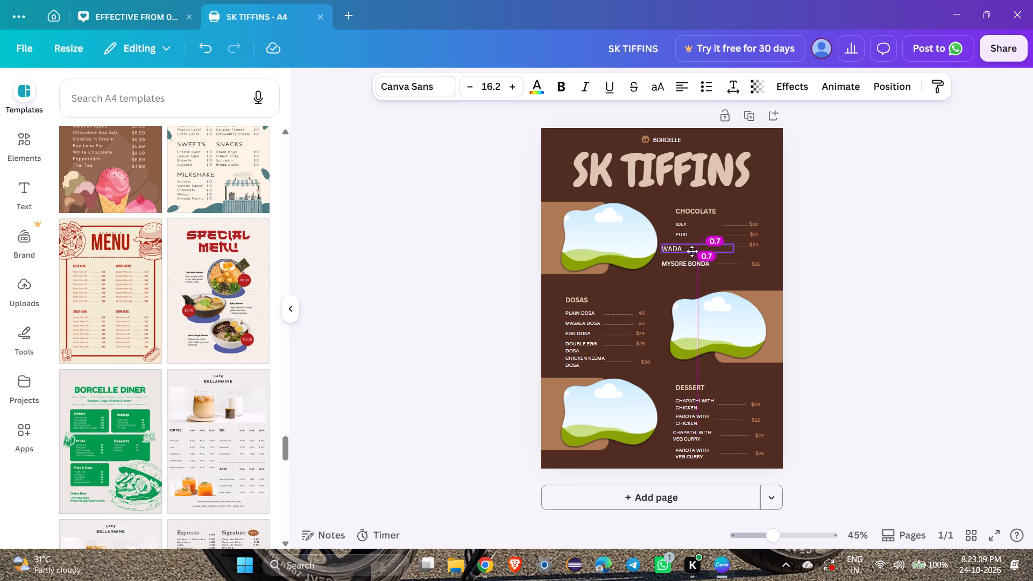
left_click_drag(692, 251, 691, 252)
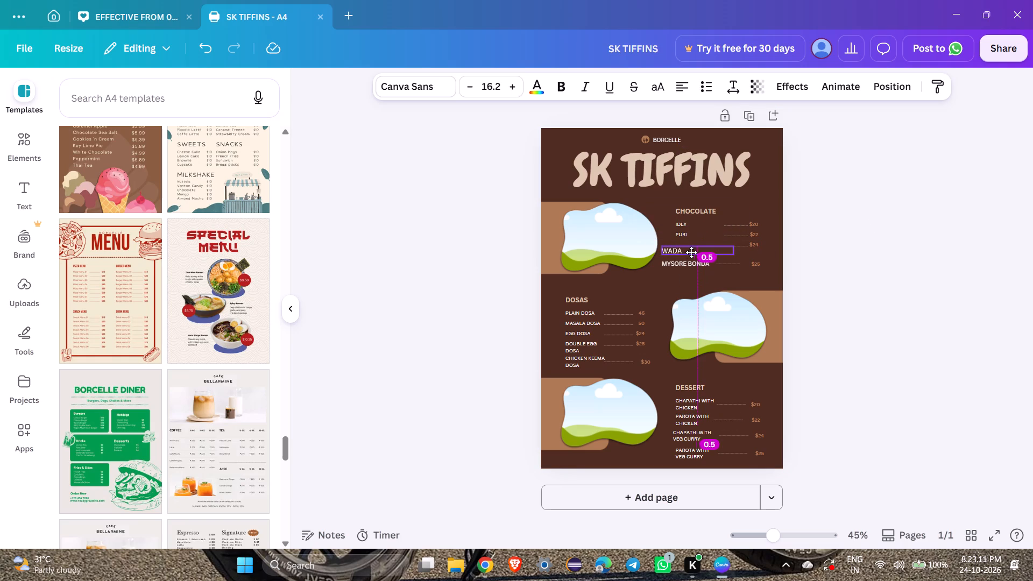
left_click_drag(691, 252, 691, 251)
left_click(820, 234)
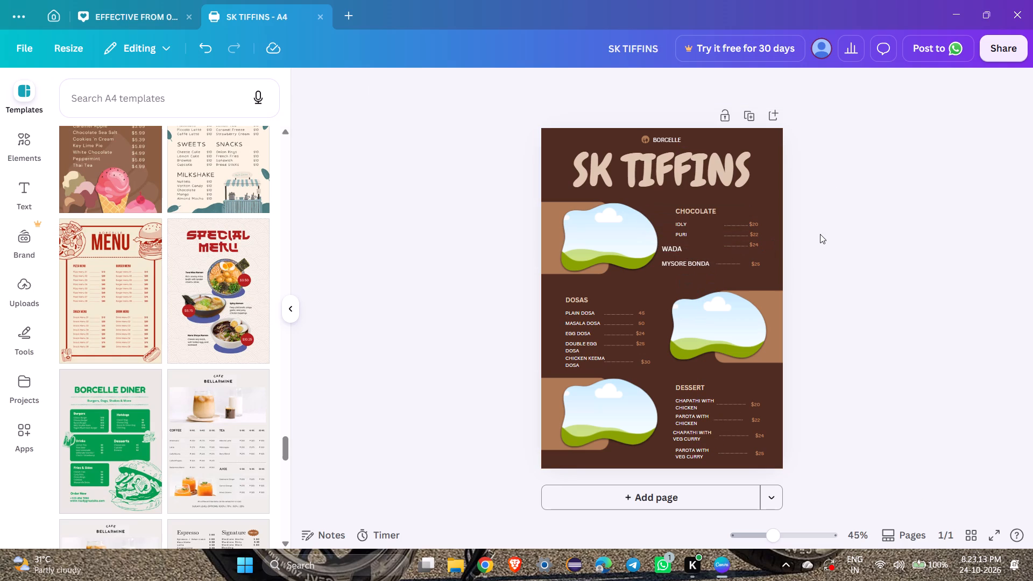
Shift the dotted line and the $24 price beside WADA slightly down and to the left.
left_click(739, 247)
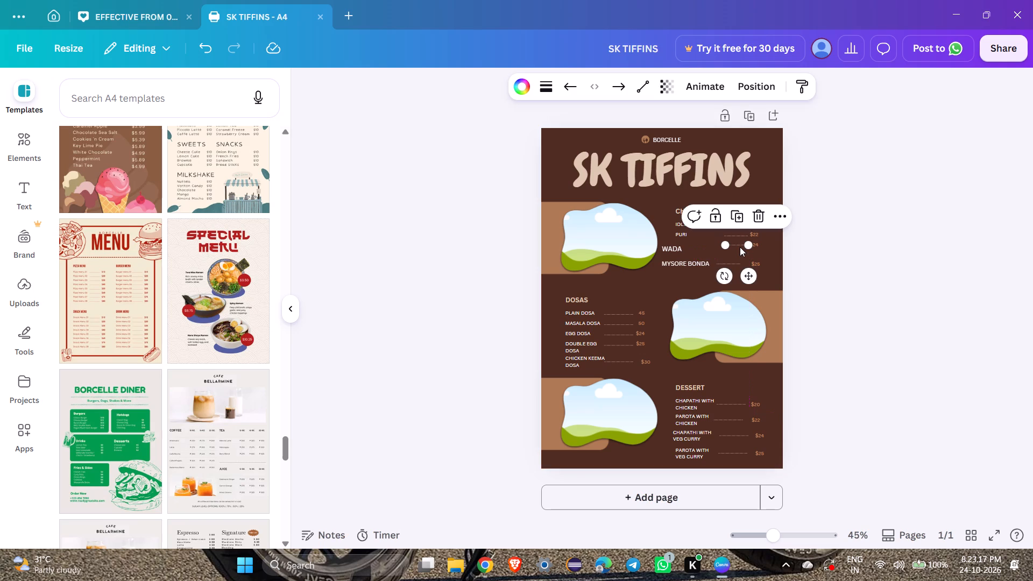
left_click_drag(736, 245, 730, 249)
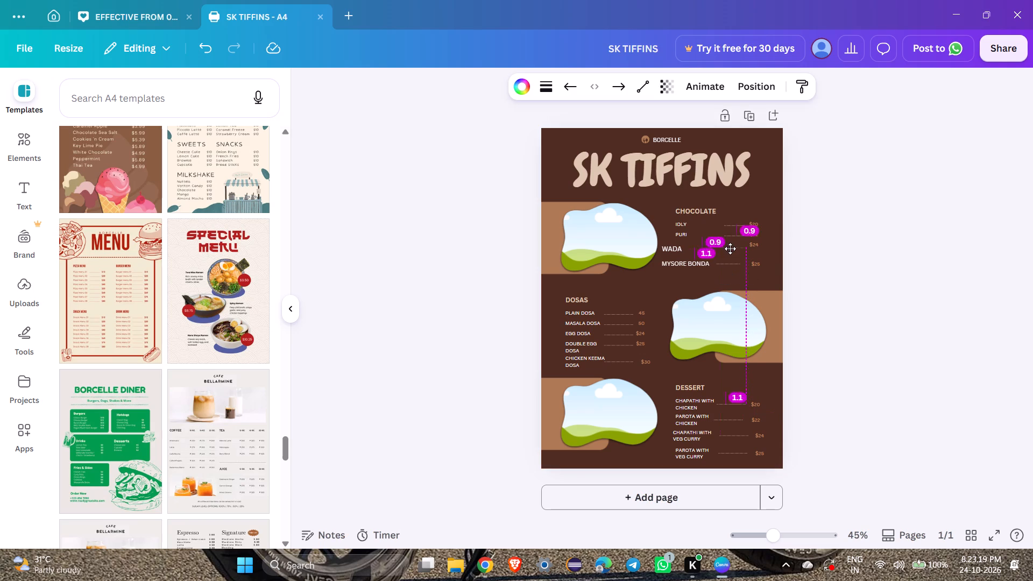
left_click_drag(730, 249, 727, 247)
left_click(879, 246)
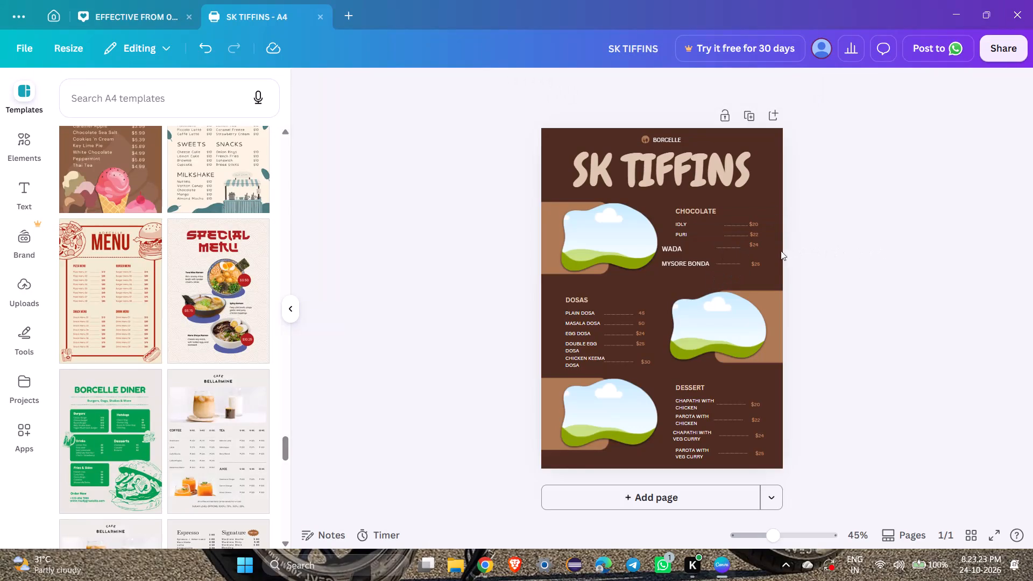
left_click(752, 244)
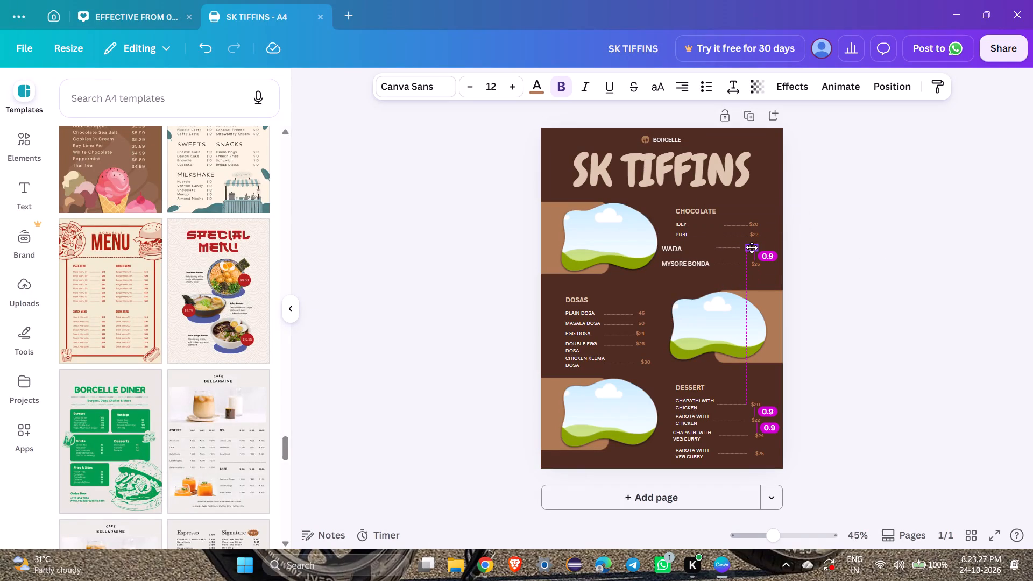
left_click(869, 250)
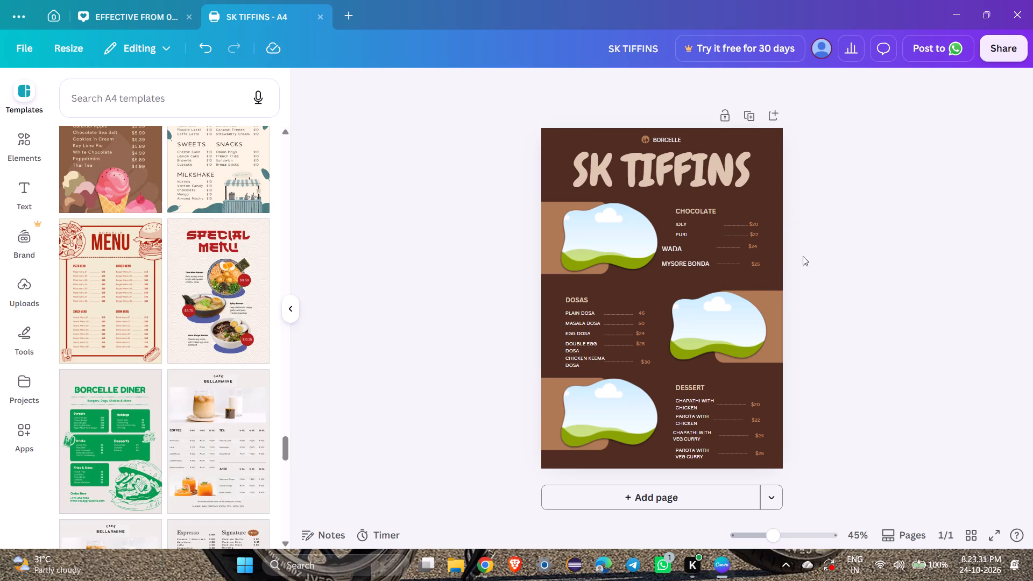
Enlarge the PURI text to size 15.7 and position it above WADA, roughly in line with its left edge.
left_click(684, 235)
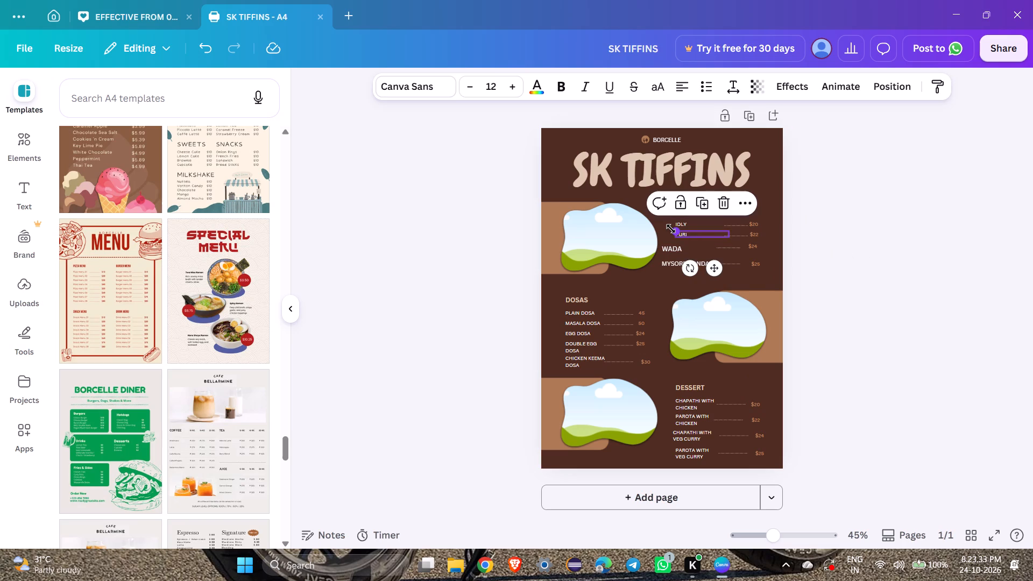
left_click_drag(671, 229, 654, 225)
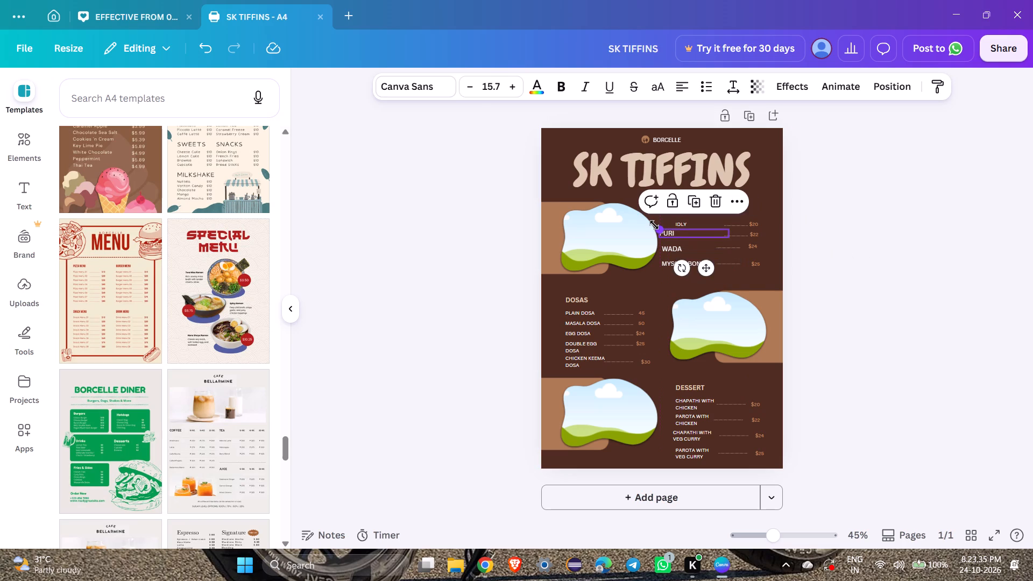
left_click(685, 231)
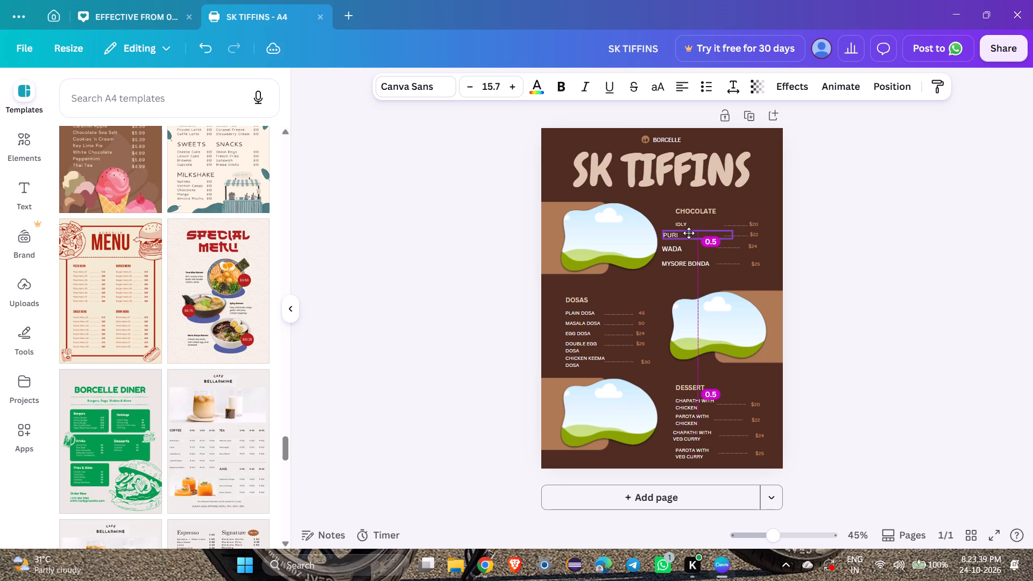
left_click(878, 239)
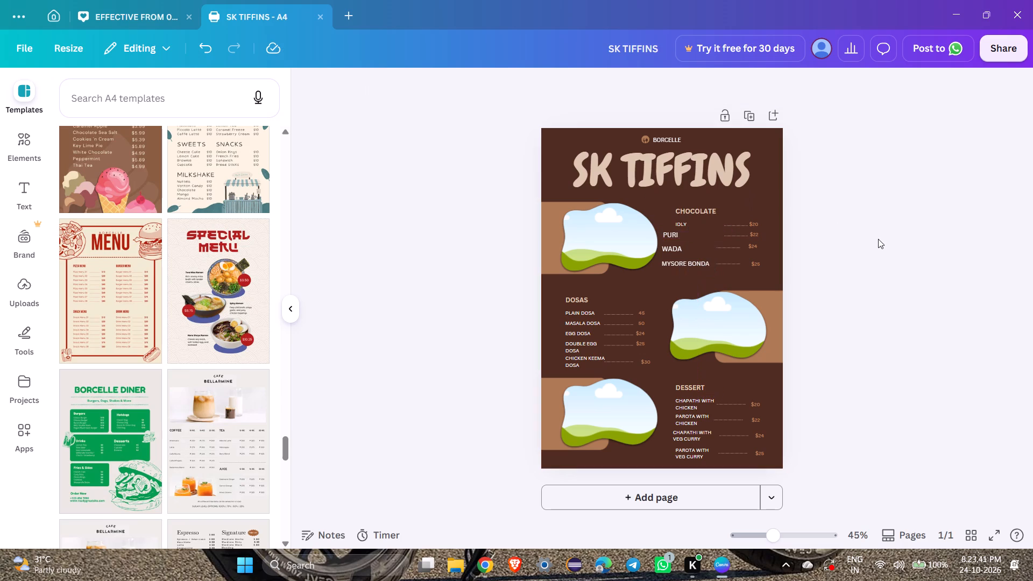
Enlarge the IDLY text to size 17.7 and place it above PURI, aligned with the item names below.
left_click(684, 221)
left_click_drag(676, 221, 663, 219)
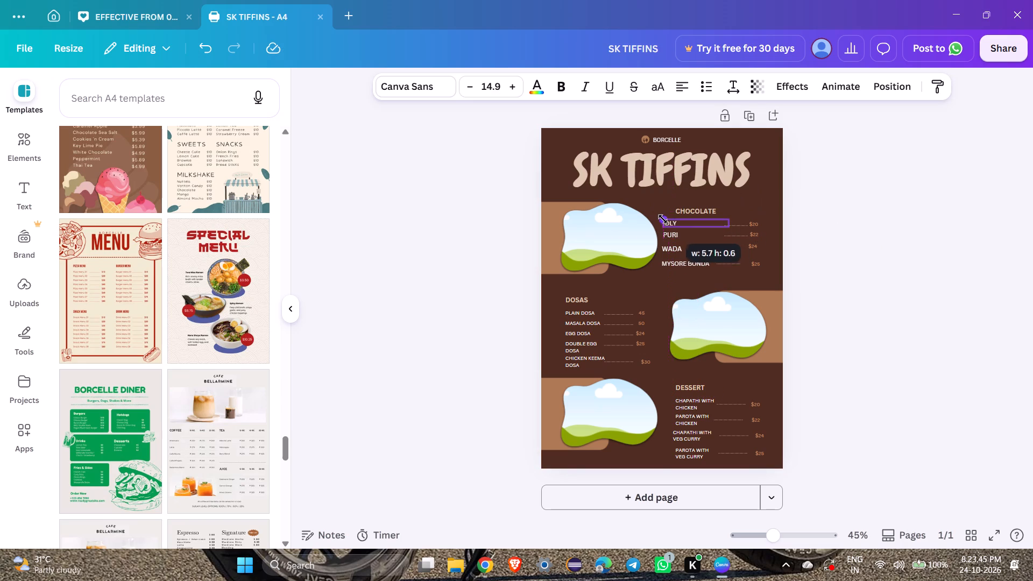
left_click_drag(663, 219, 650, 213)
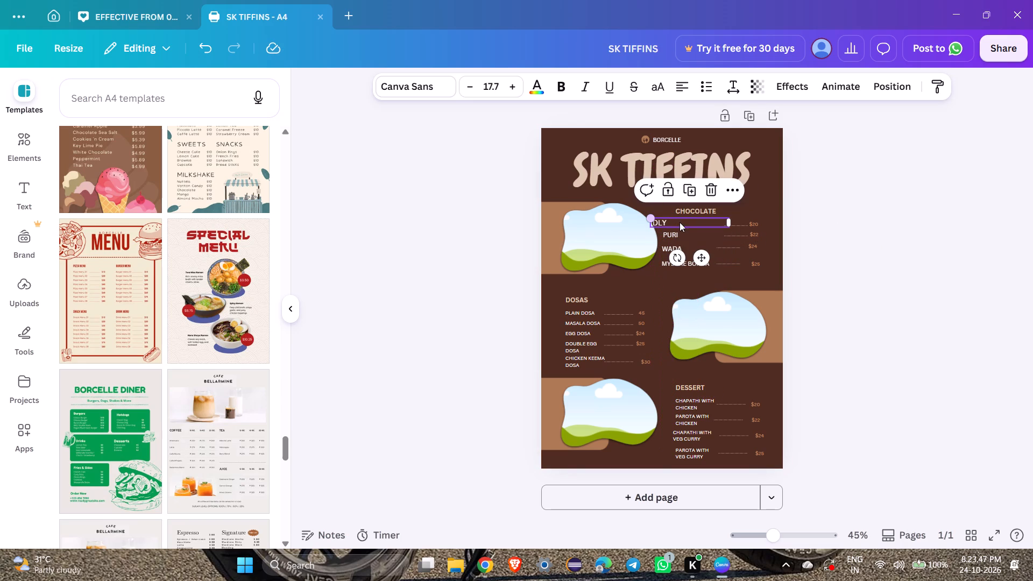
left_click_drag(680, 222, 689, 221)
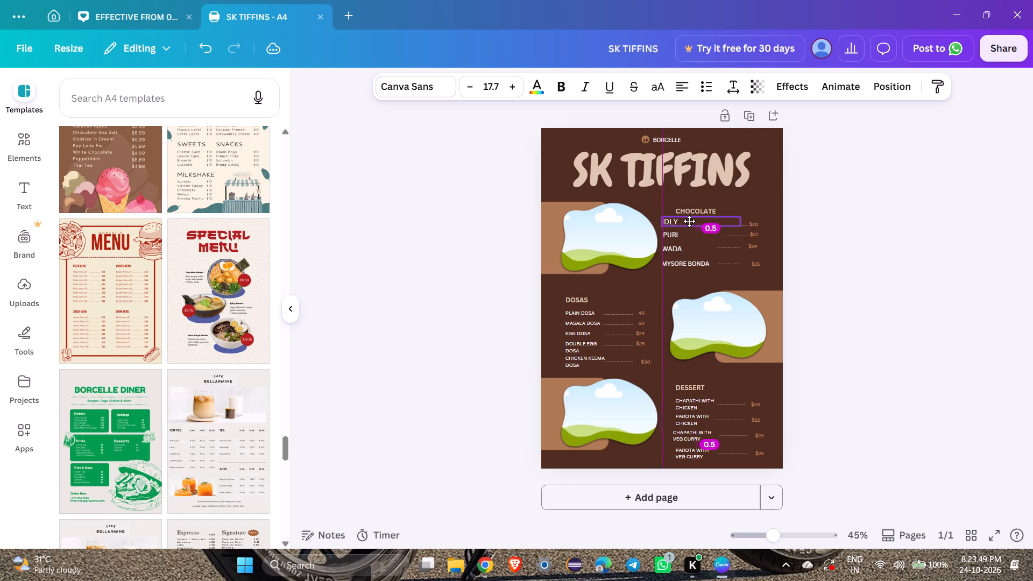
left_click_drag(689, 221, 692, 221)
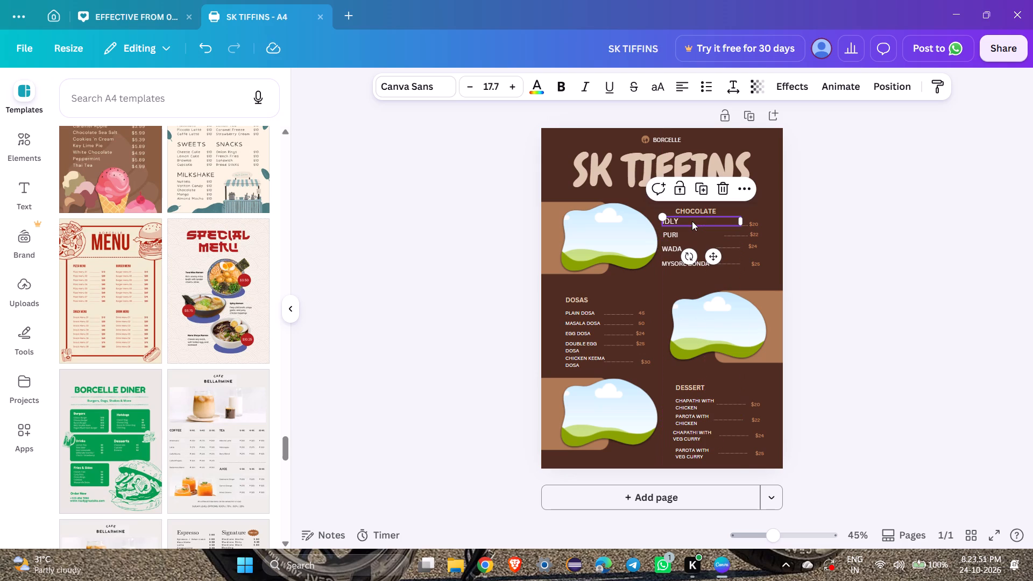
left_click(888, 234)
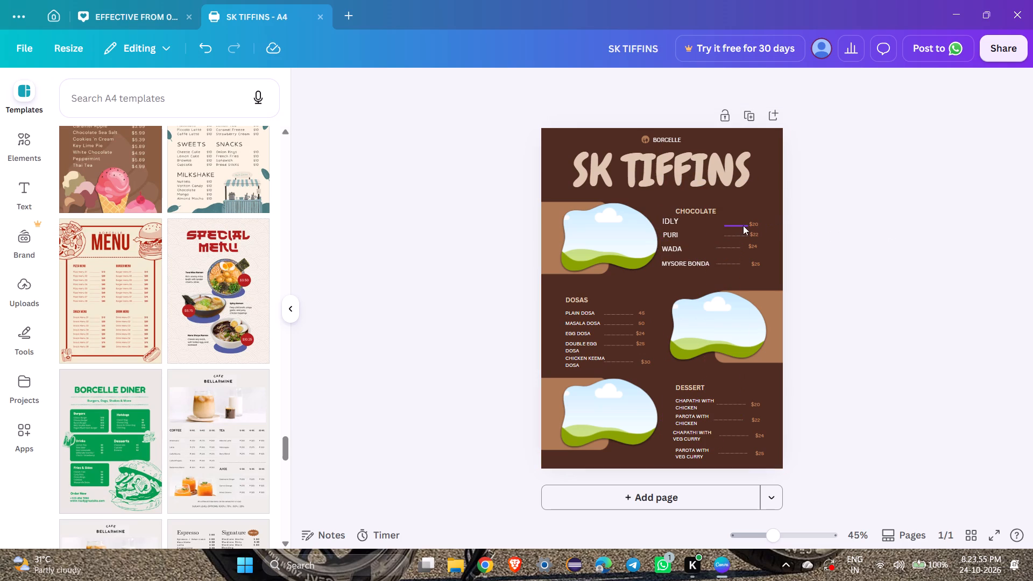
Shift the dotted lines beside IDLY and PURI slightly up and to the left.
left_click_drag(742, 225, 736, 222)
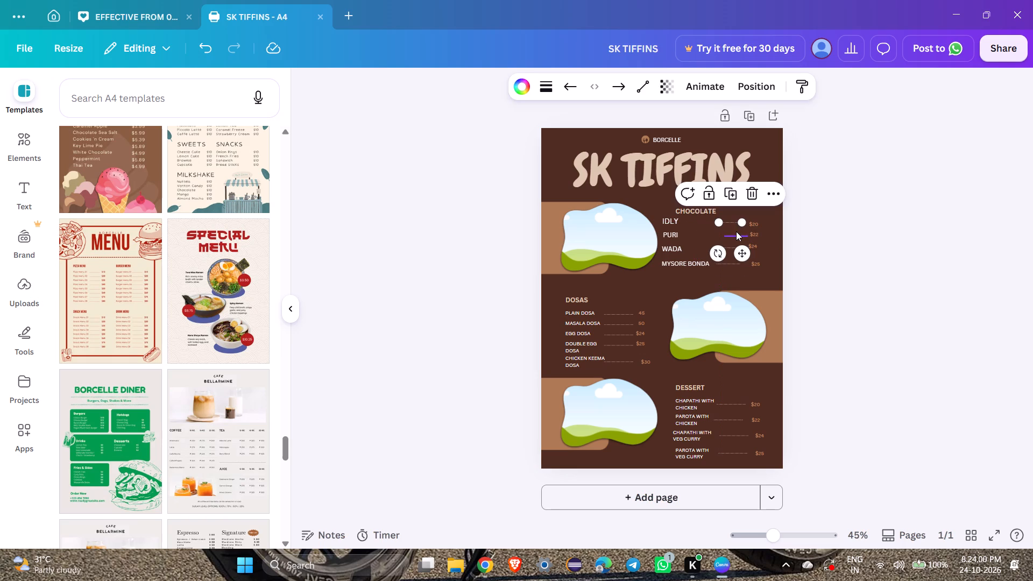
left_click(736, 231)
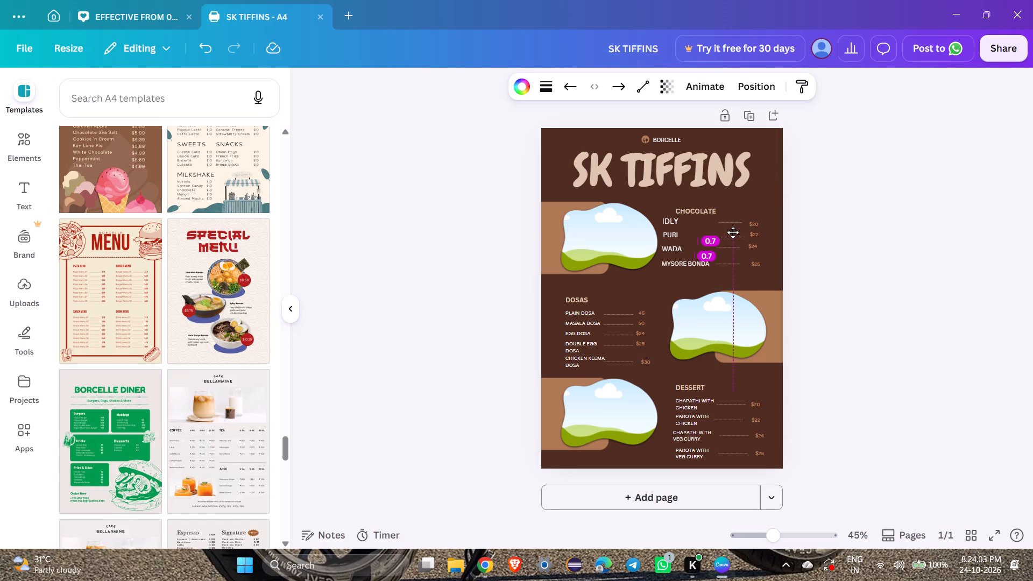
left_click(896, 246)
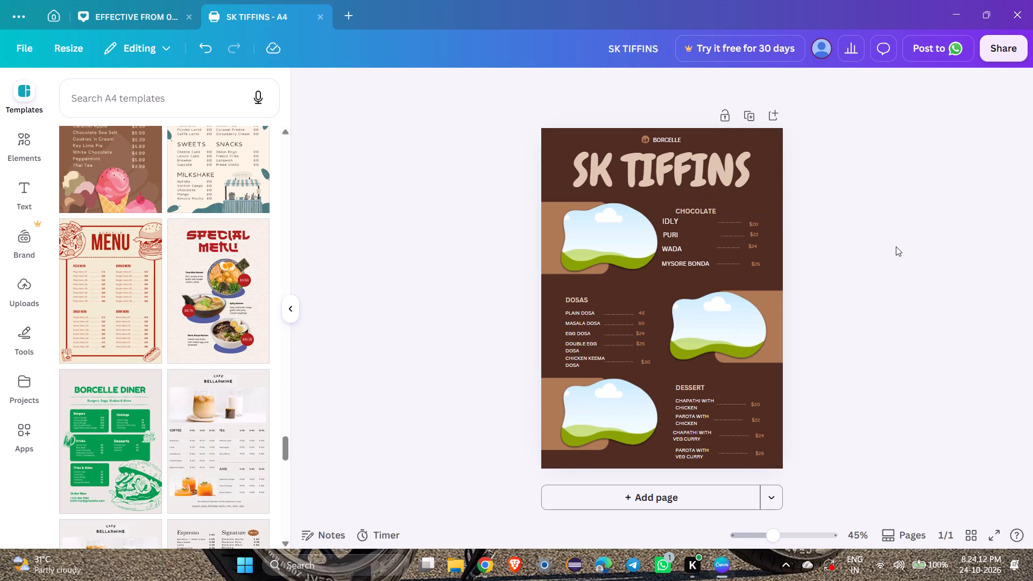
Set the CHOCOLATE section prices to 40 for IDLY and 50 each for PURI, WADA and MYSORE BONDA.
double_click(753, 221)
type("40")
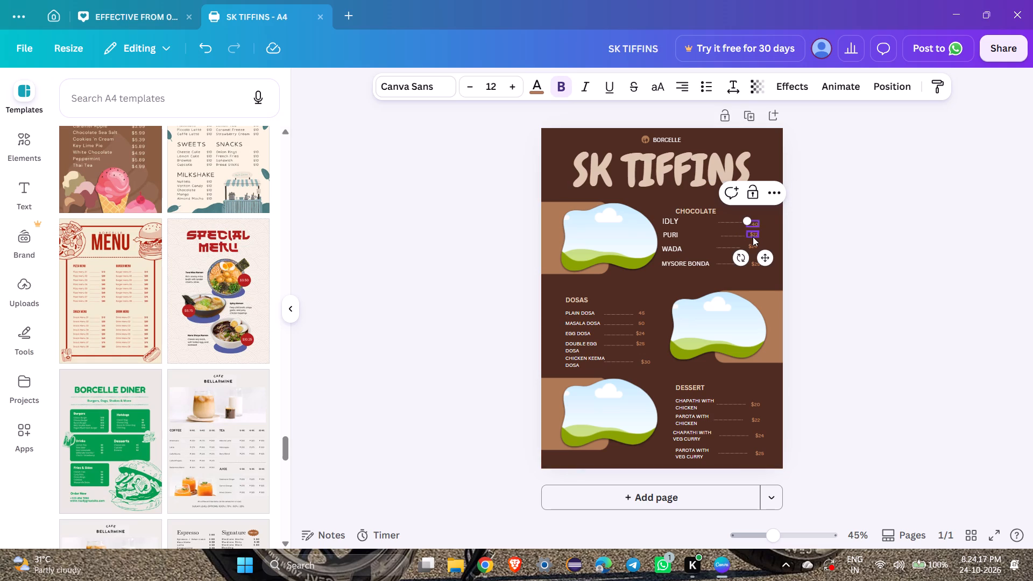
double_click(753, 237)
type("50")
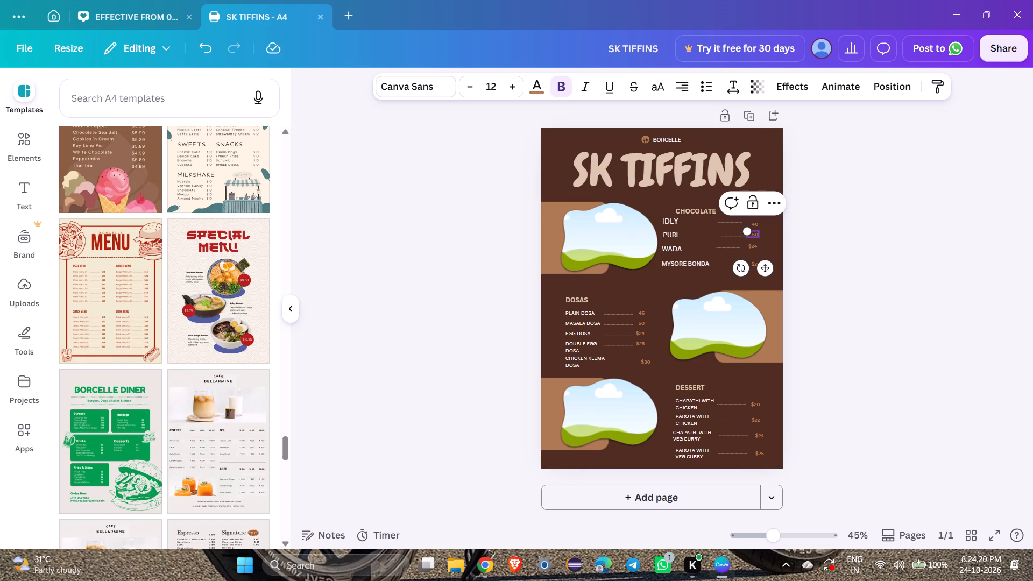
double_click(755, 245)
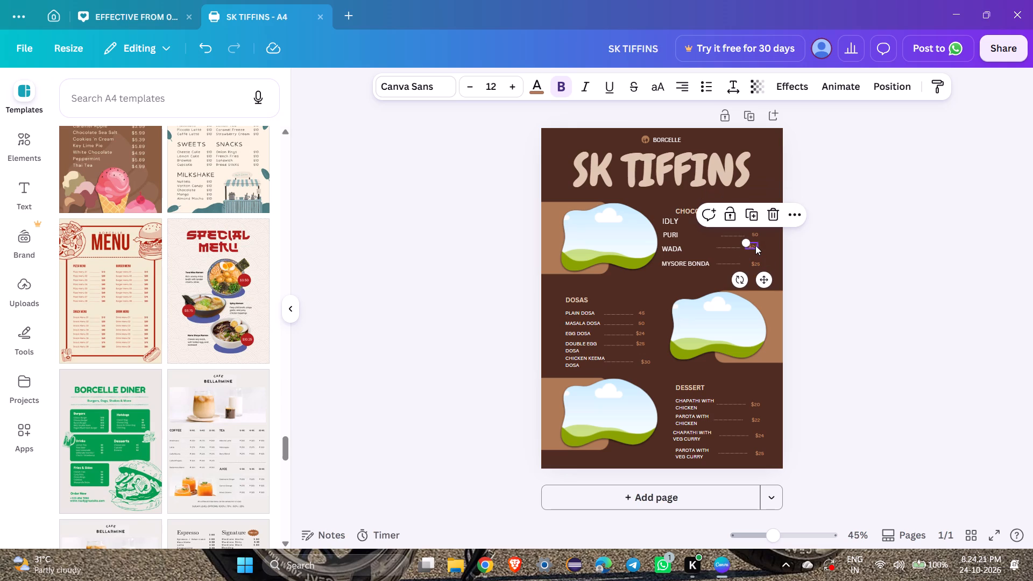
type("50")
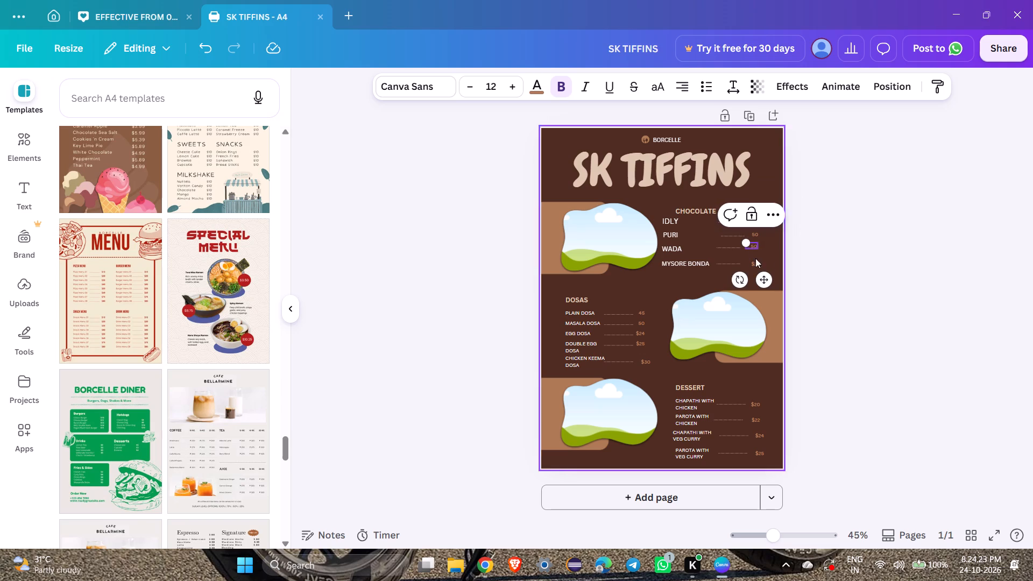
double_click(756, 263)
type("50")
left_click(871, 312)
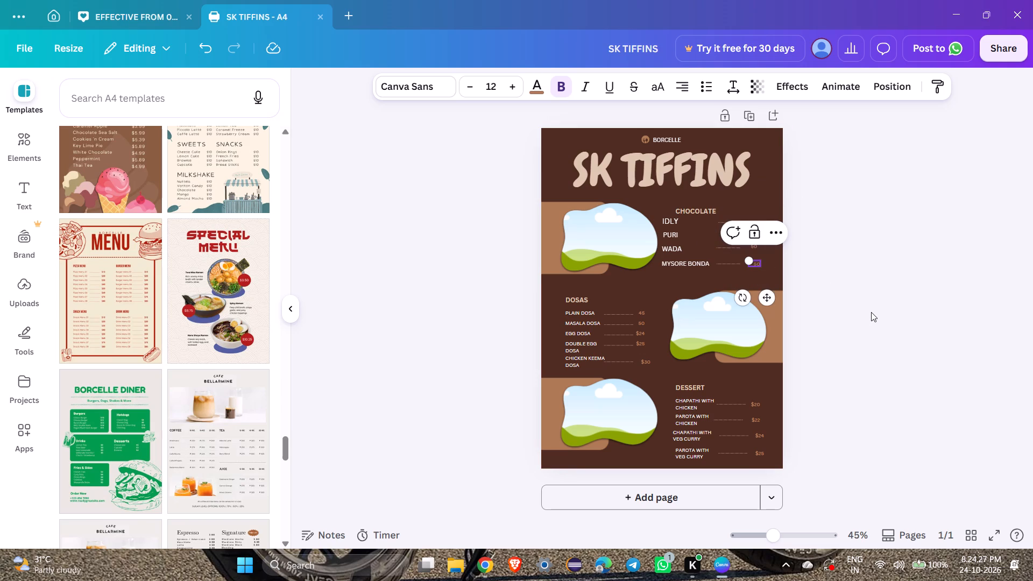
Nudge the MYSORE BONDA price slightly left, roughly in line with the WADA price above it.
left_click(754, 263)
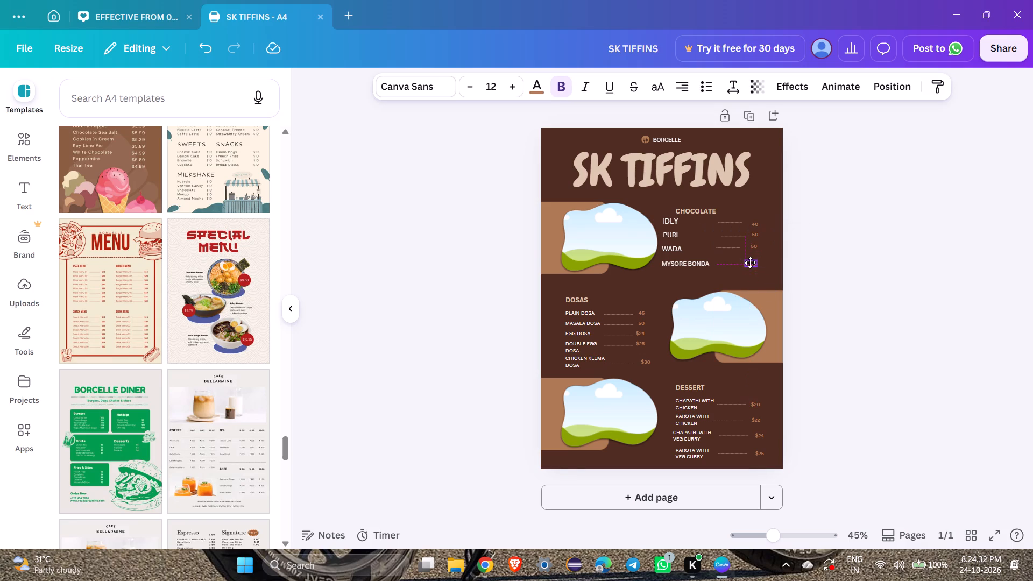
left_click(862, 261)
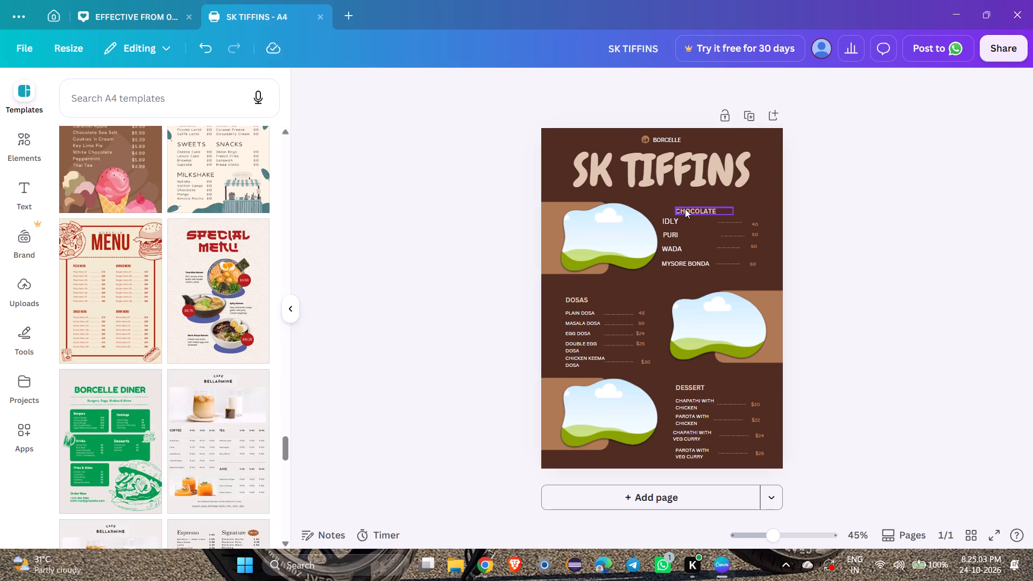
Add the quantity (4) after IDLY in the CHOCOLATE section.
double_click(672, 219)
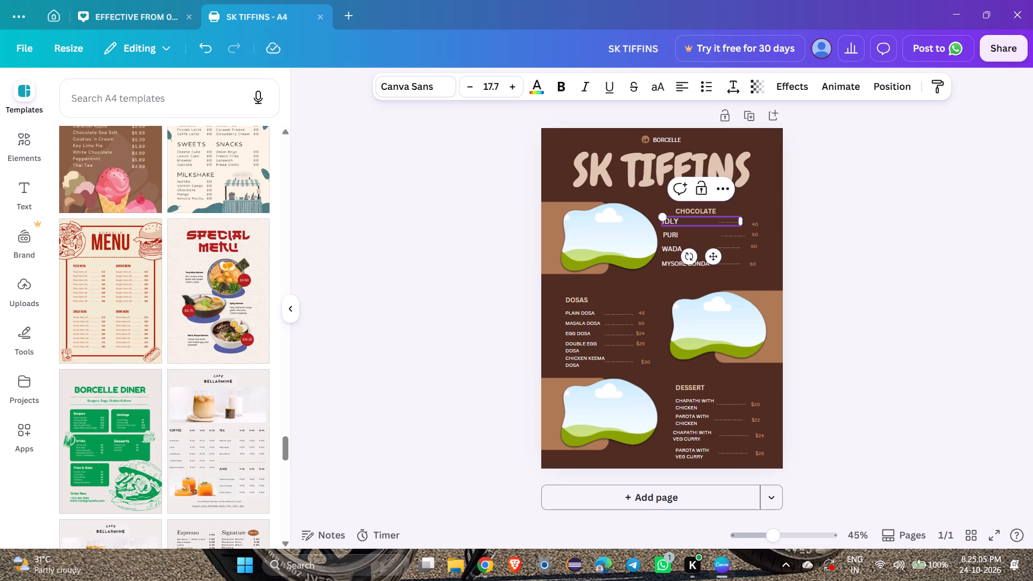
left_click(680, 220)
key("9")
key("BackSpace")
key("shift+parenleft")
key("shift+dollar")
key("BackSpace")
key("4")
key("shift+parenright")
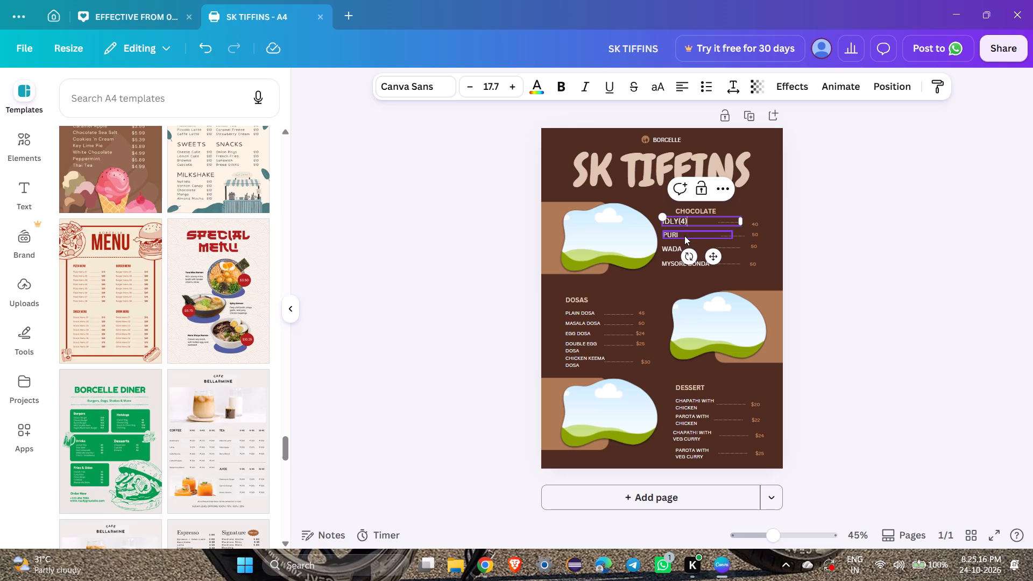
Add the quantity (2) after PURI in the CHOCOLATE section.
left_click(685, 236)
double_click(684, 231)
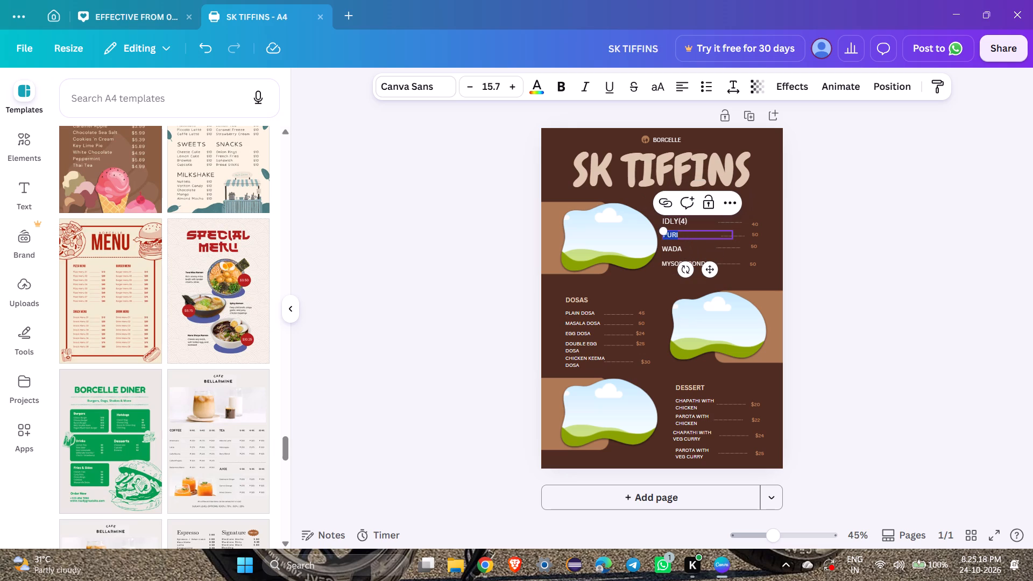
left_click(684, 231)
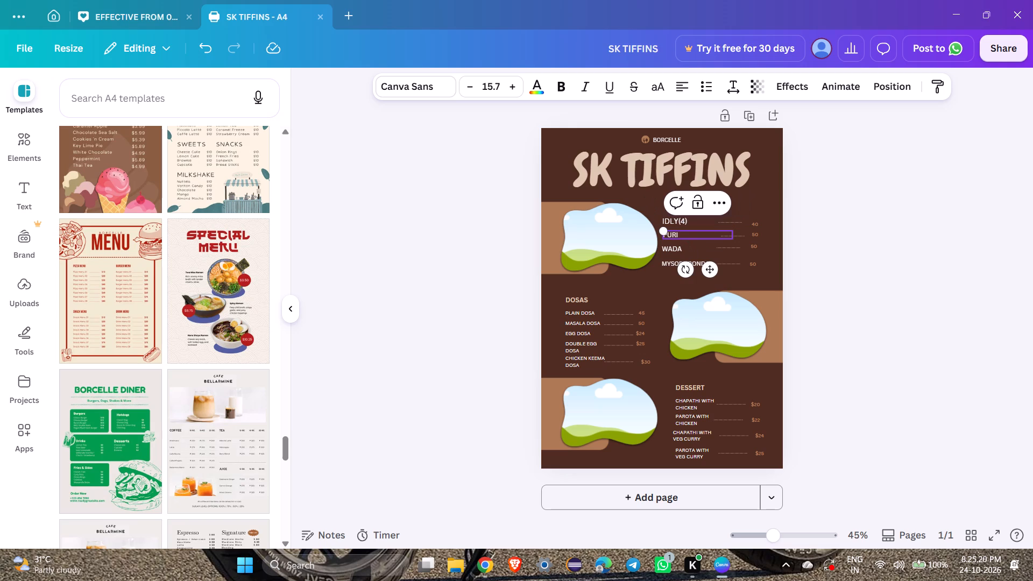
type("(2)")
left_click(999, 277)
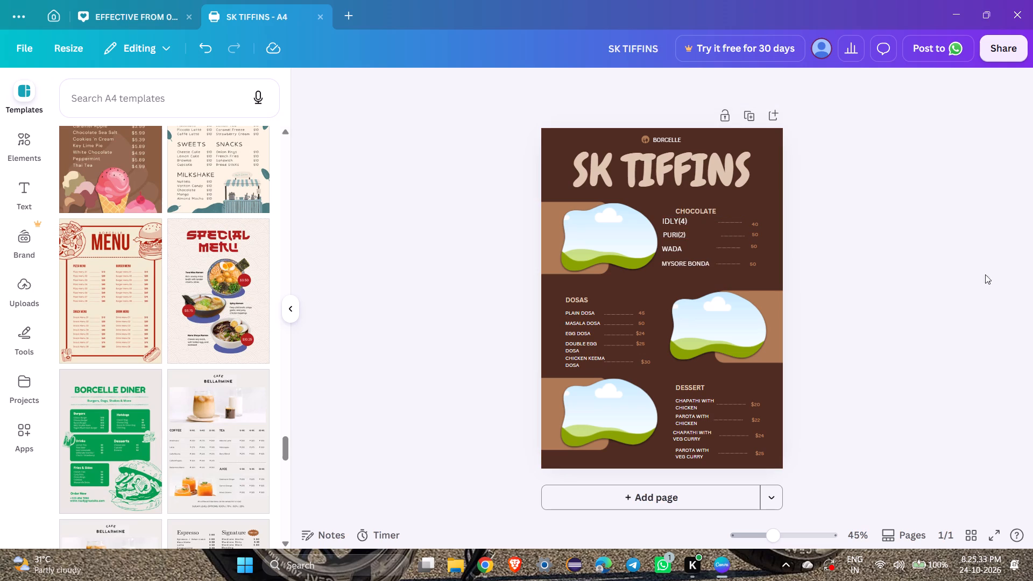
Insert spacing before the bracketed quantities so the items read PURI (2) and IDLY (4).
double_click(684, 236)
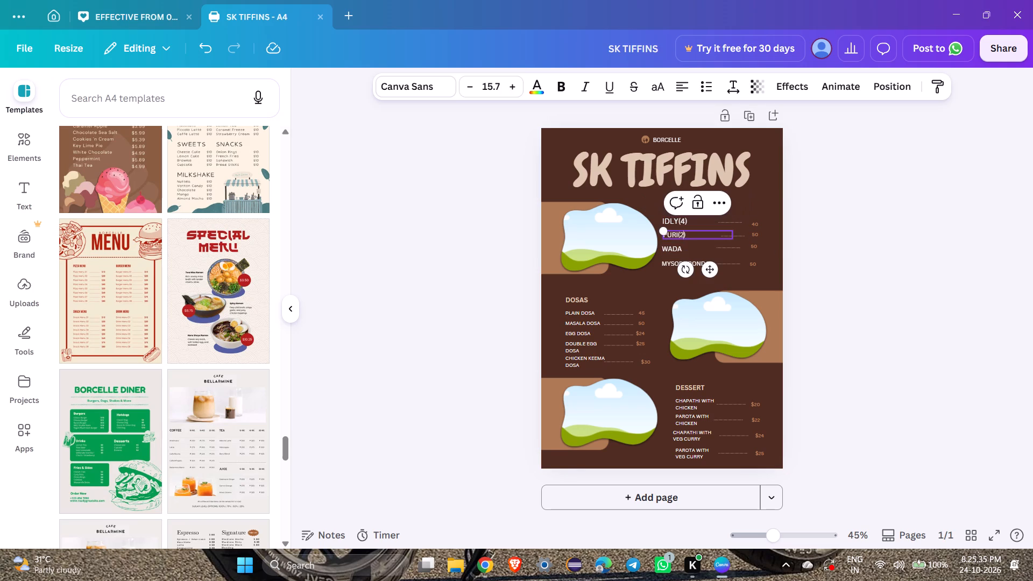
key("Left")
key("Left")
key("space")
key("space")
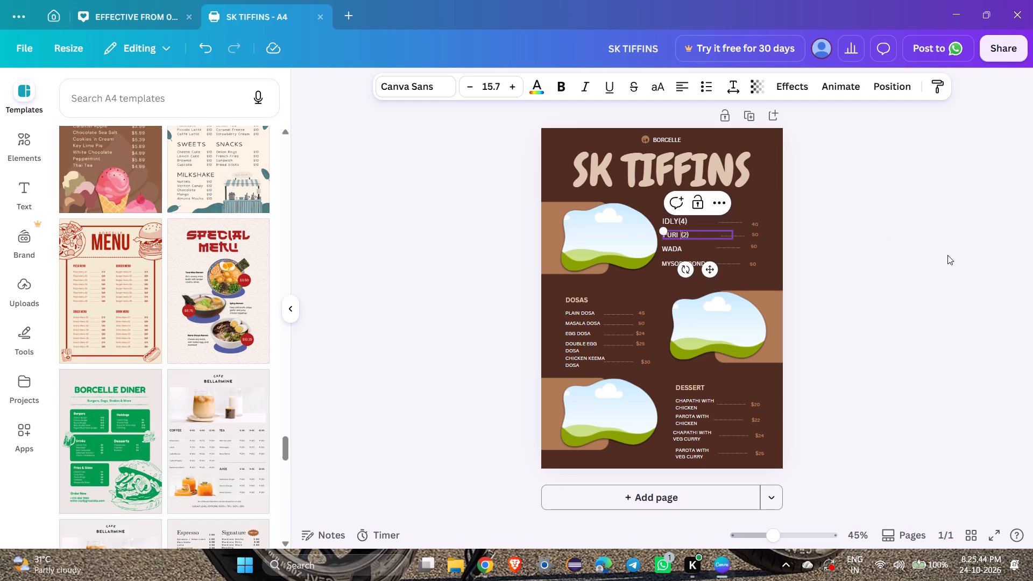
left_click(947, 255)
double_click(683, 219)
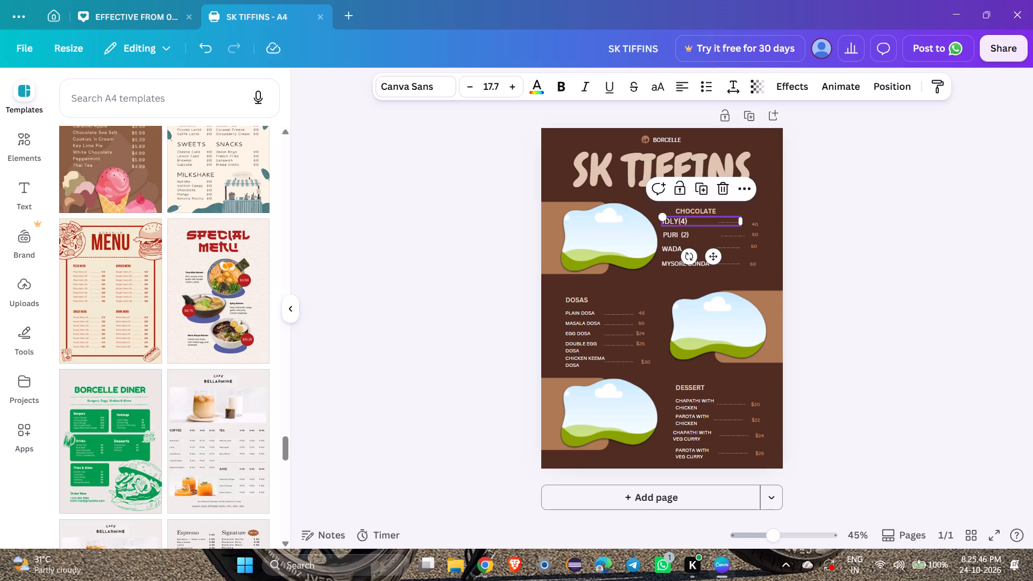
key("Left")
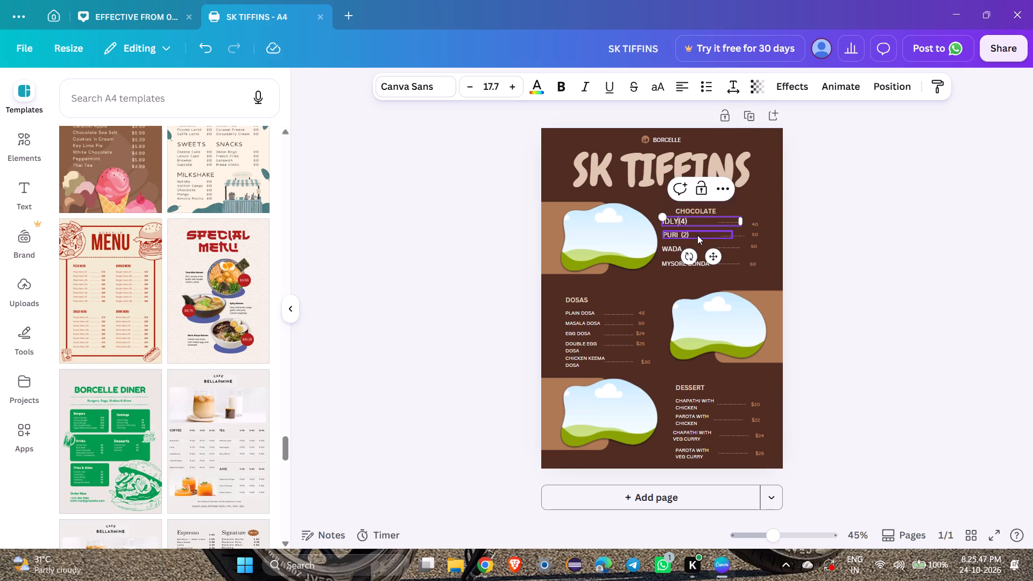
key("space")
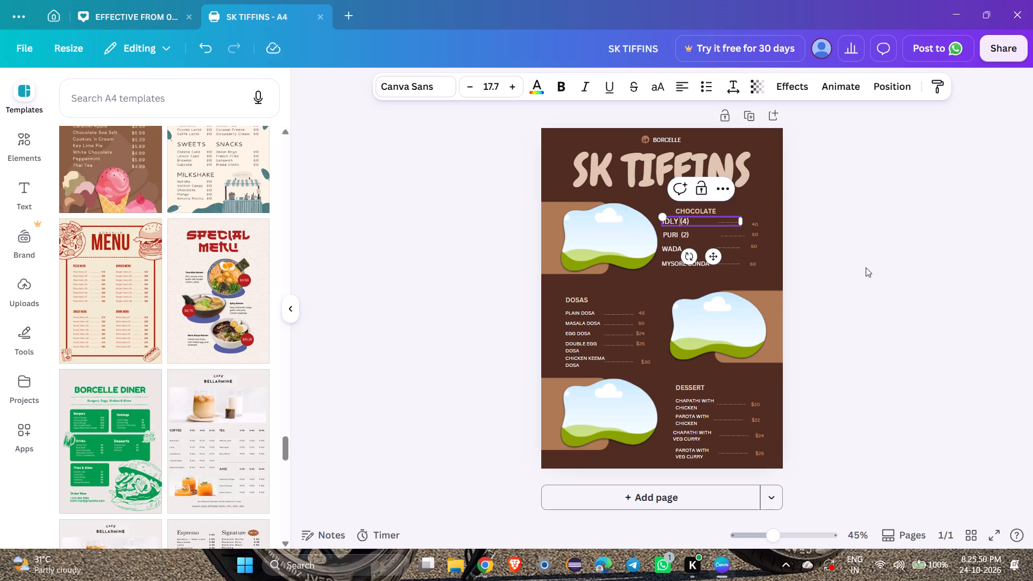
left_click(866, 267)
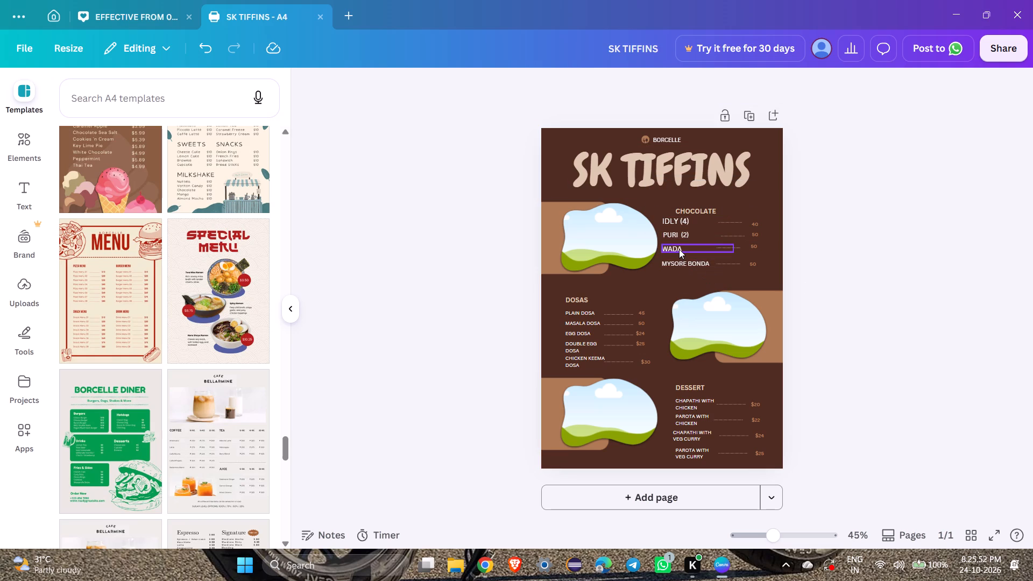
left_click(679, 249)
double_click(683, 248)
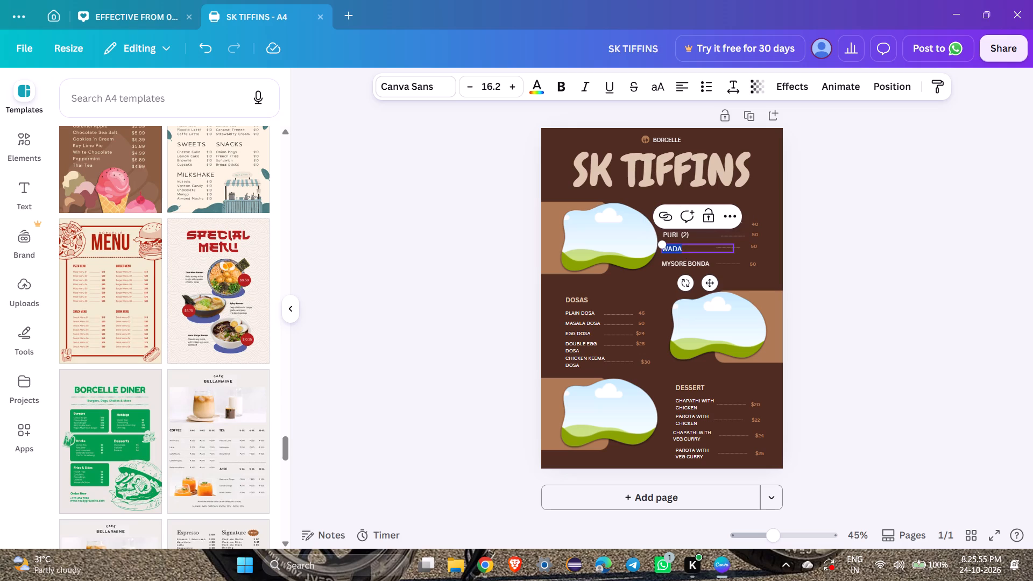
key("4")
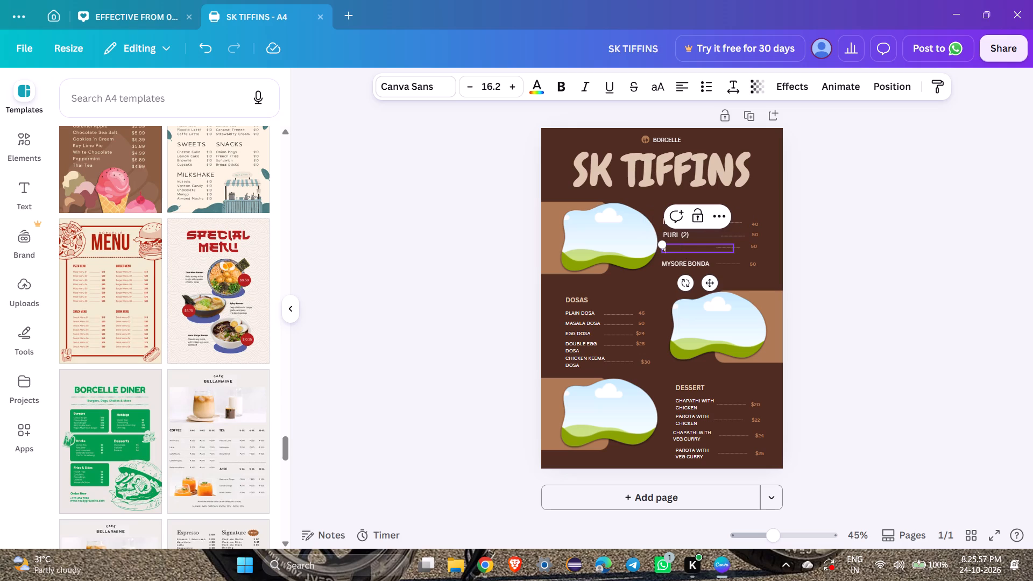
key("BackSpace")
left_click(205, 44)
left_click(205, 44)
Add a space and the quantity (4) after WADA.
key("space")
key("shift+parenleft")
key("4")
key("shift+parenright")
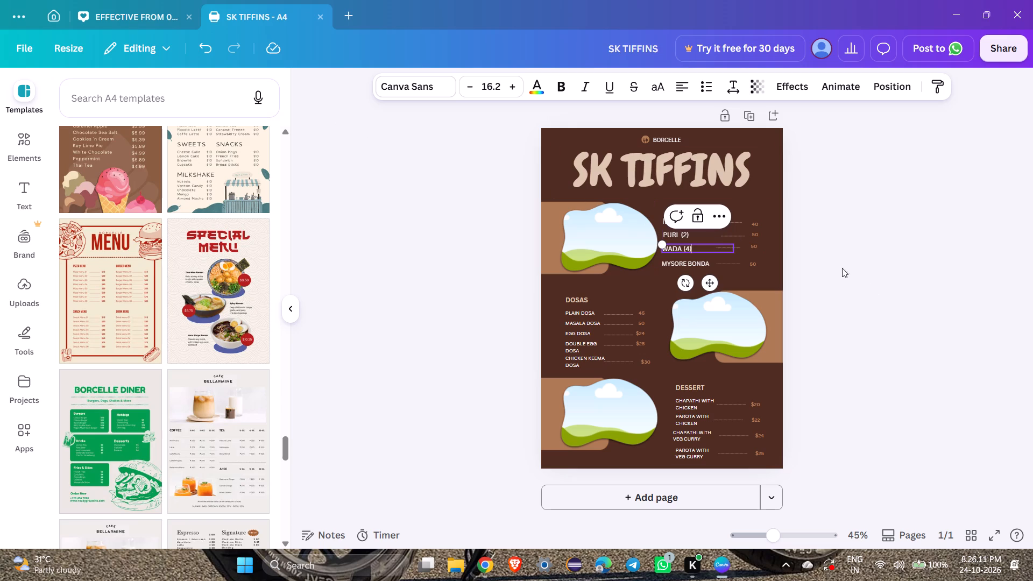
left_click(900, 296)
Add a space and the quantity (4) after MYSORE BONDA in the CHOCOLATE section.
double_click(699, 264)
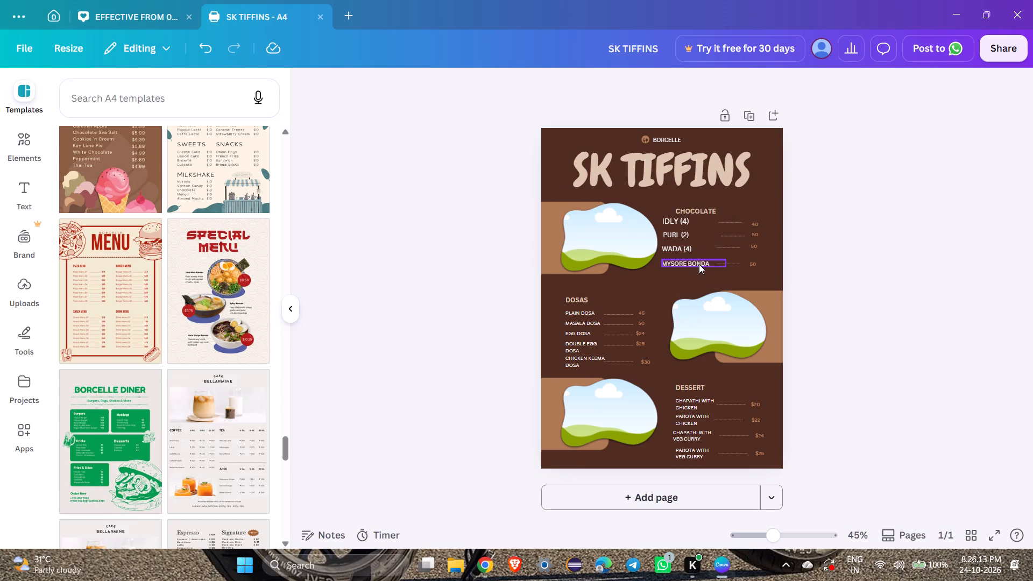
key("Right")
key("Right")
key("Right")
key("Right")
key("Right")
key("Right")
key("Right")
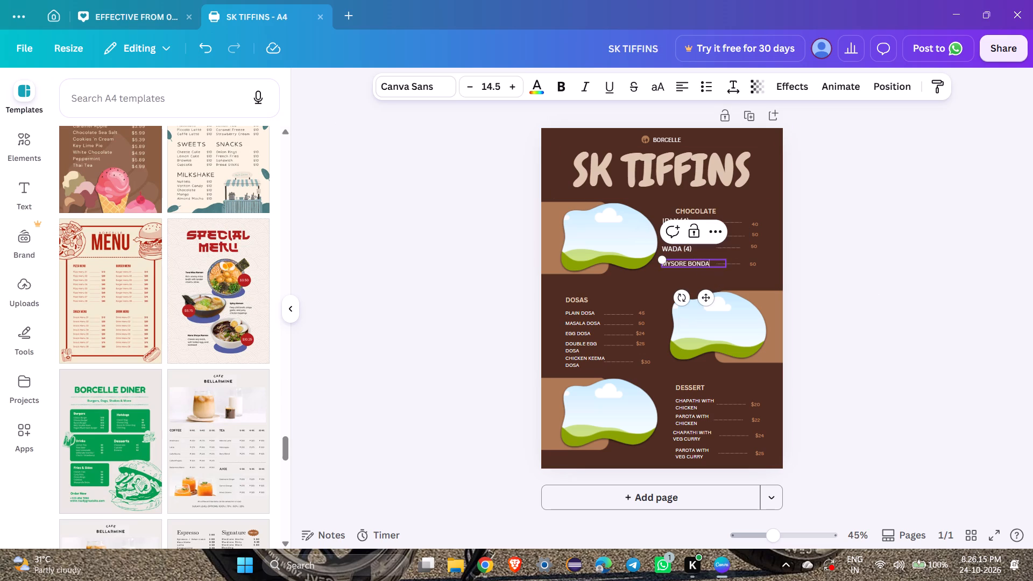
left_click(699, 264)
left_click(712, 264)
key("shift+parenleft")
key("Left")
key("space")
key("Right")
key("4")
key("shift+parenright")
left_click(927, 318)
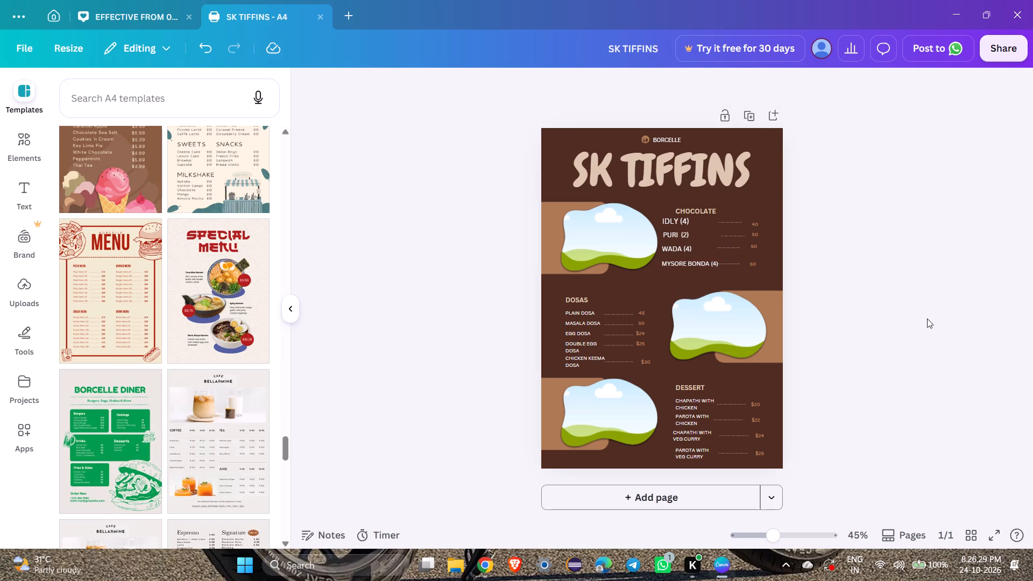
Enlarge the MYSORE BONDA (4) text slightly by extending its upper-left corner outward.
double_click(677, 266)
left_click_drag(659, 260, 654, 255)
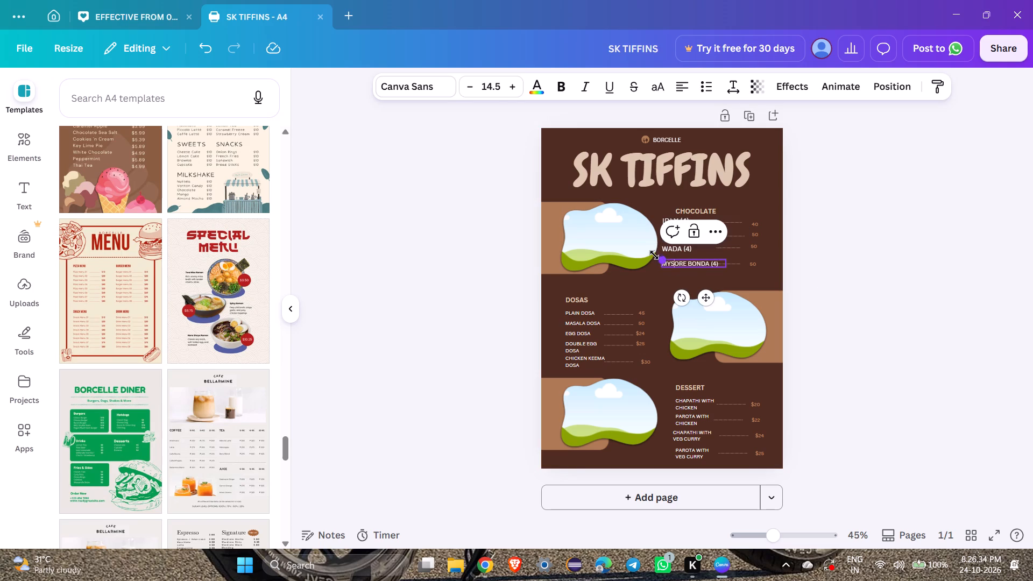
left_click_drag(654, 255, 648, 253)
left_click(911, 301)
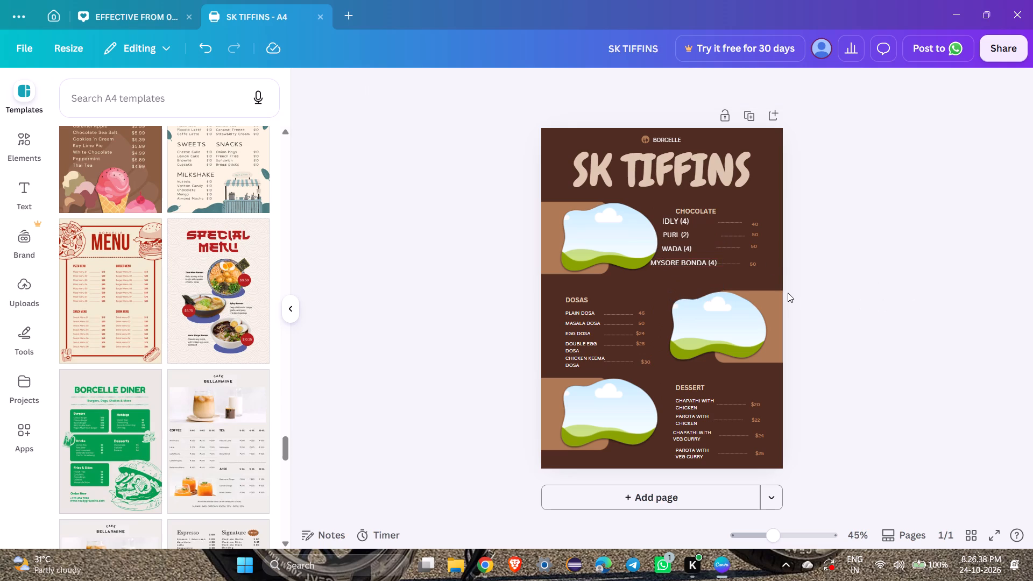
Shift the MYSORE BONDA (4) text, its price and its dotted leader line slightly rightward, away from the image frame.
left_click_drag(675, 262, 680, 262)
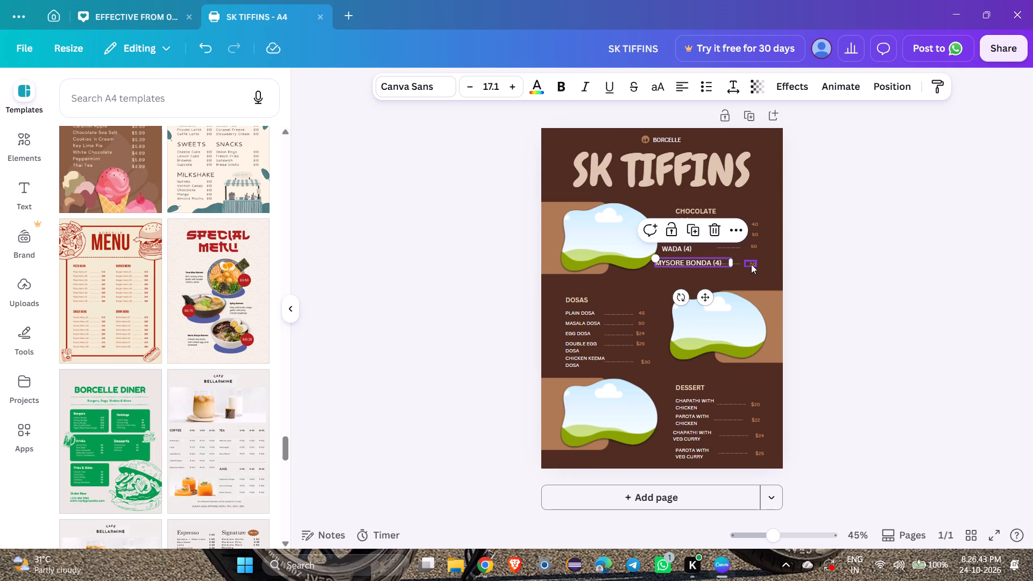
left_click_drag(751, 264, 756, 264)
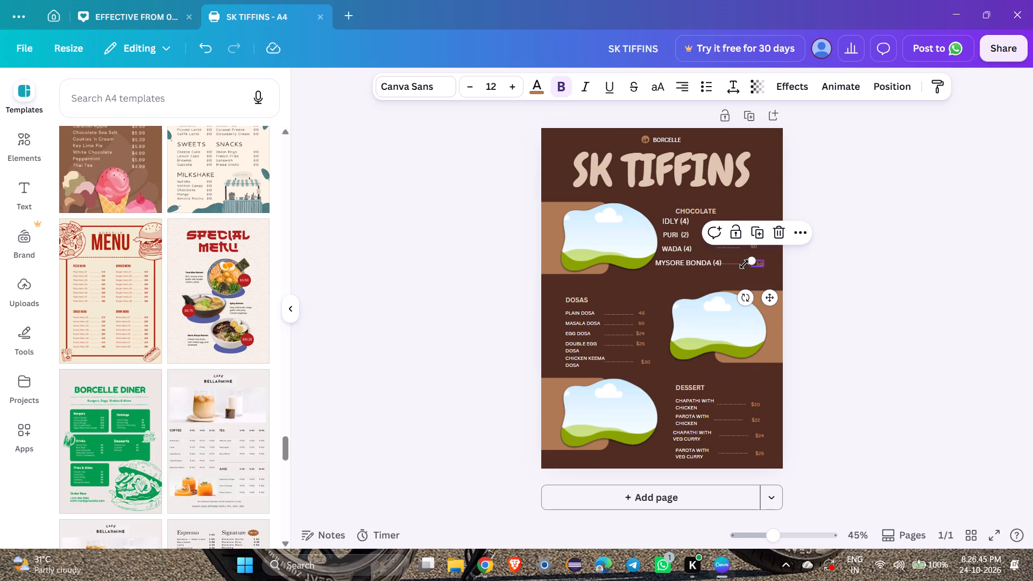
left_click_drag(733, 264, 741, 264)
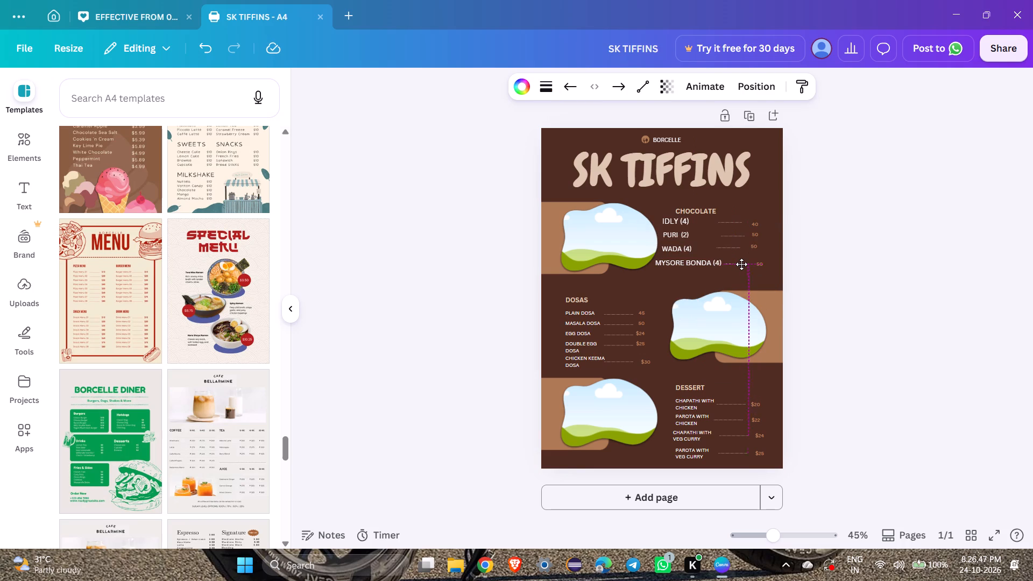
left_click_drag(741, 264, 740, 265)
left_click(870, 301)
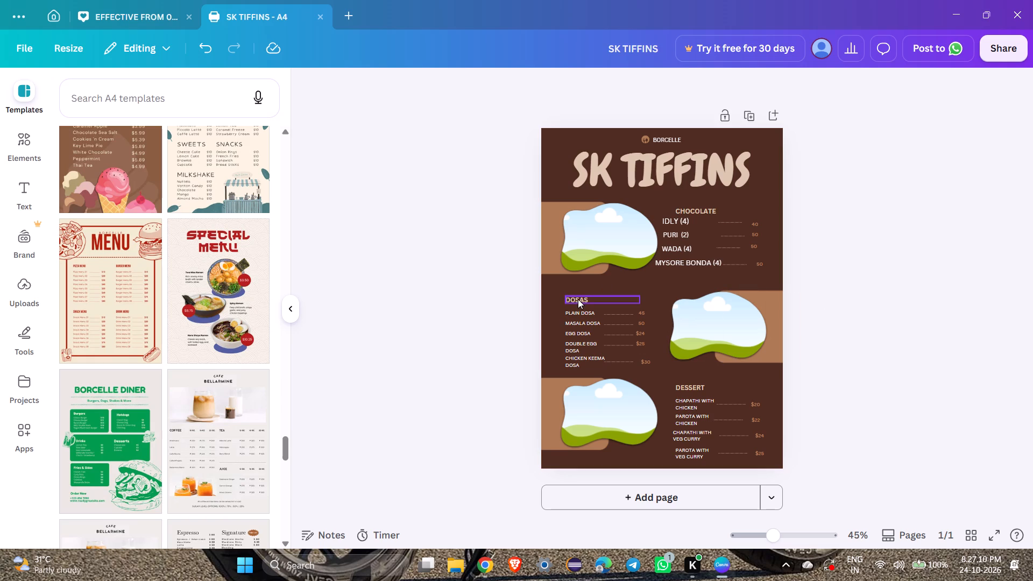
Move the DOSAS heading and the PLAIN DOSA name, dotted line and price upward, opening a gap above MASALA DOSA.
left_click_drag(578, 299, 577, 290)
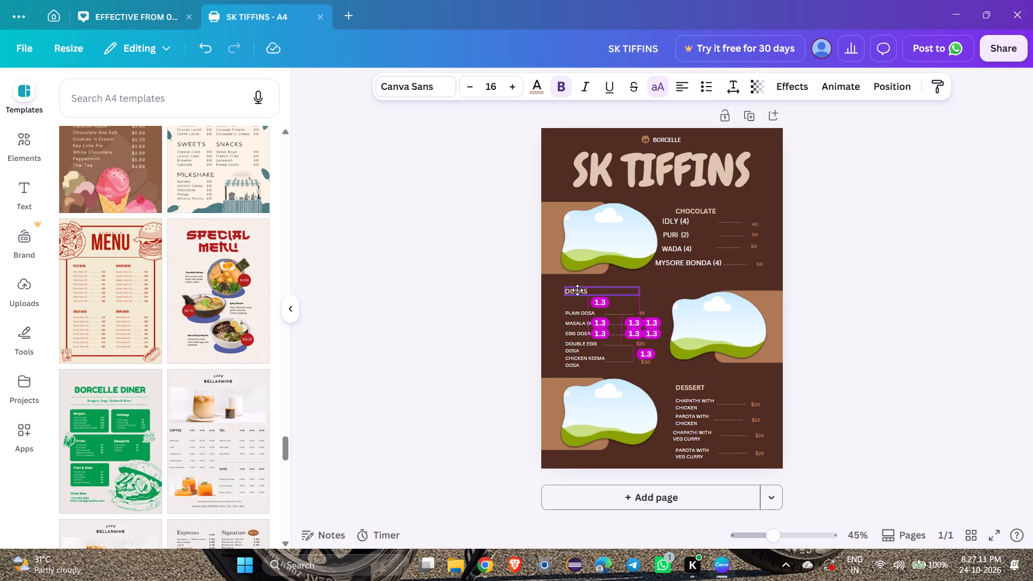
left_click_drag(577, 290, 578, 293)
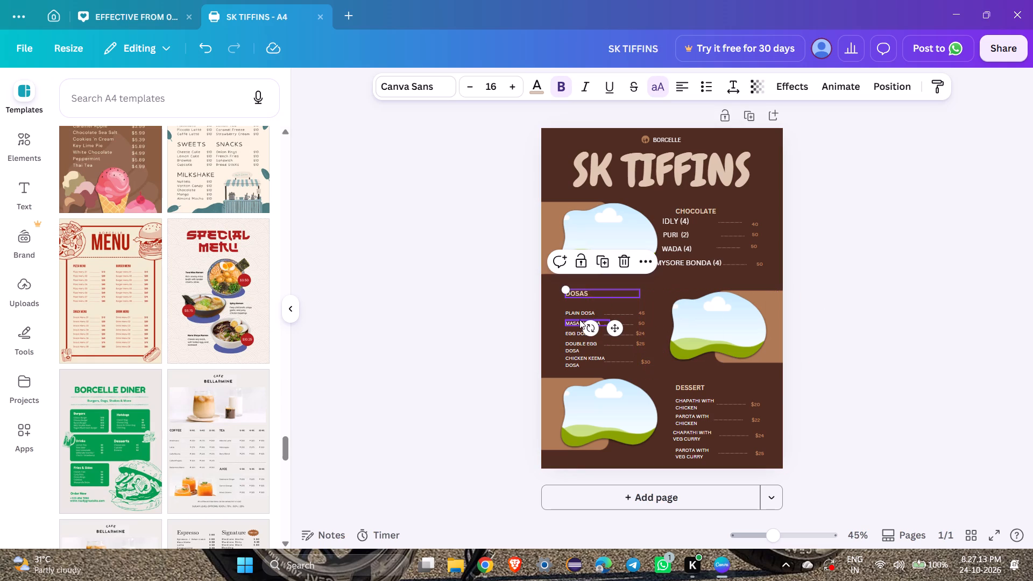
left_click_drag(579, 315, 579, 309)
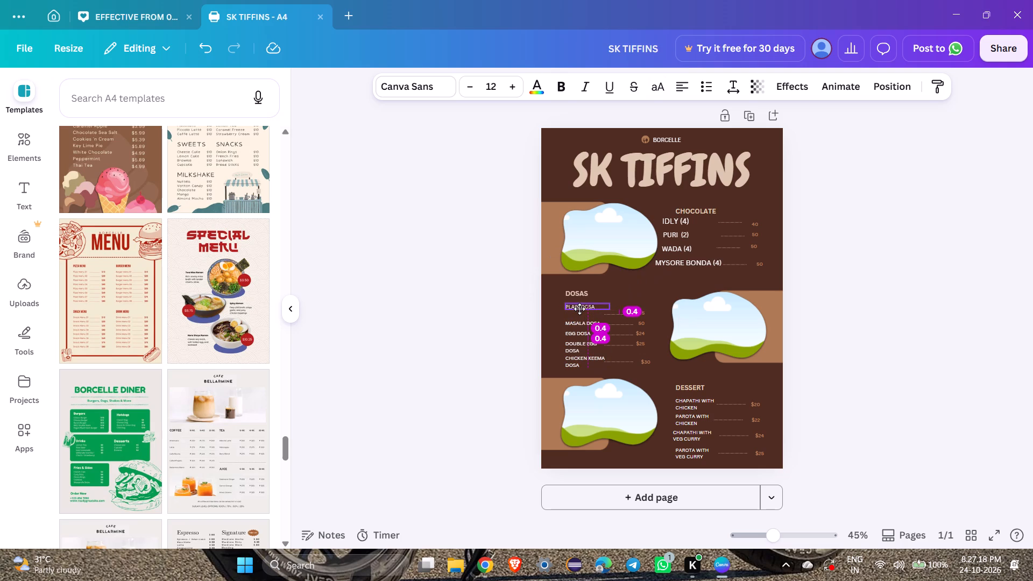
left_click_drag(579, 309, 579, 306)
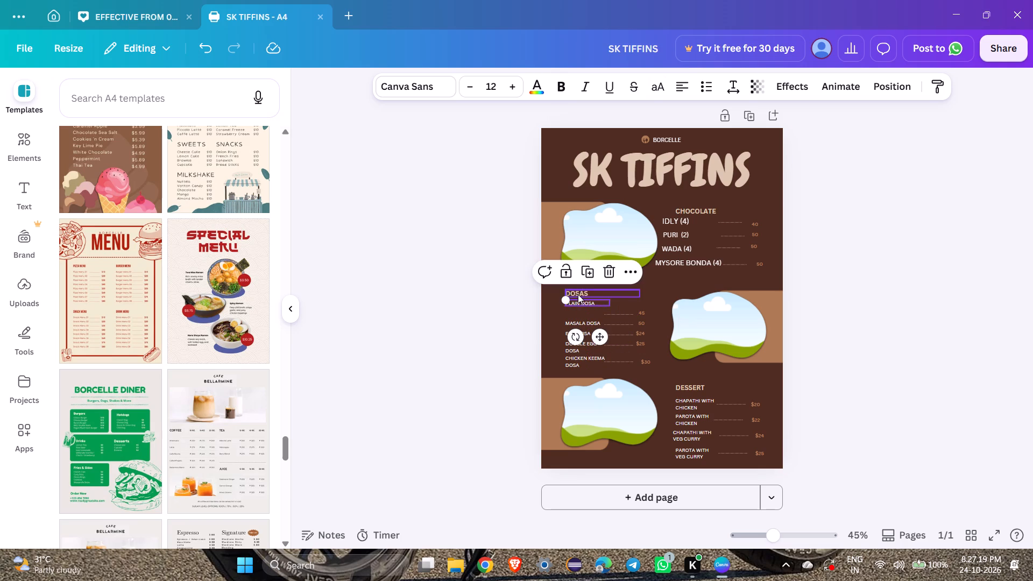
left_click(577, 294)
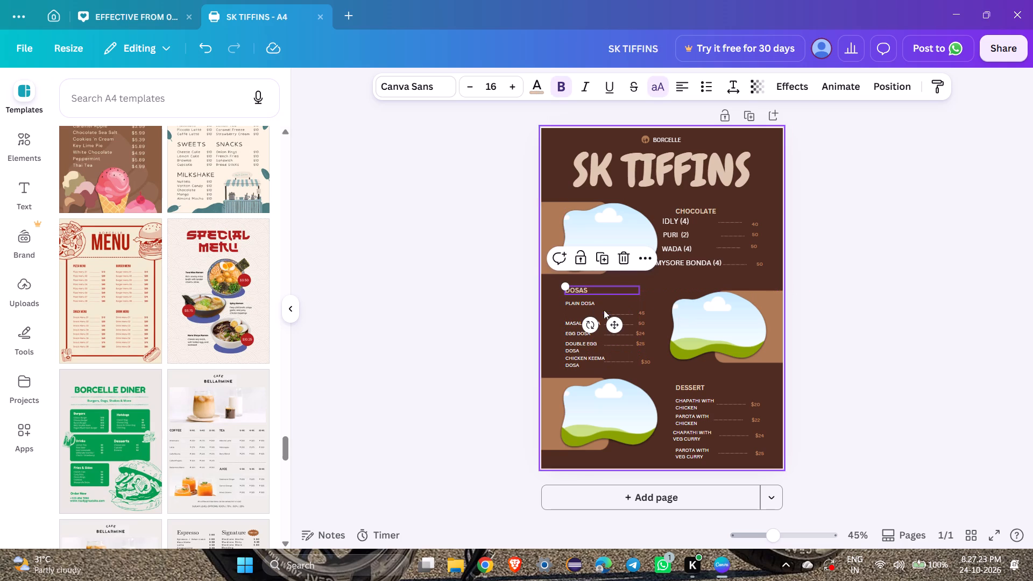
left_click_drag(619, 312, 617, 304)
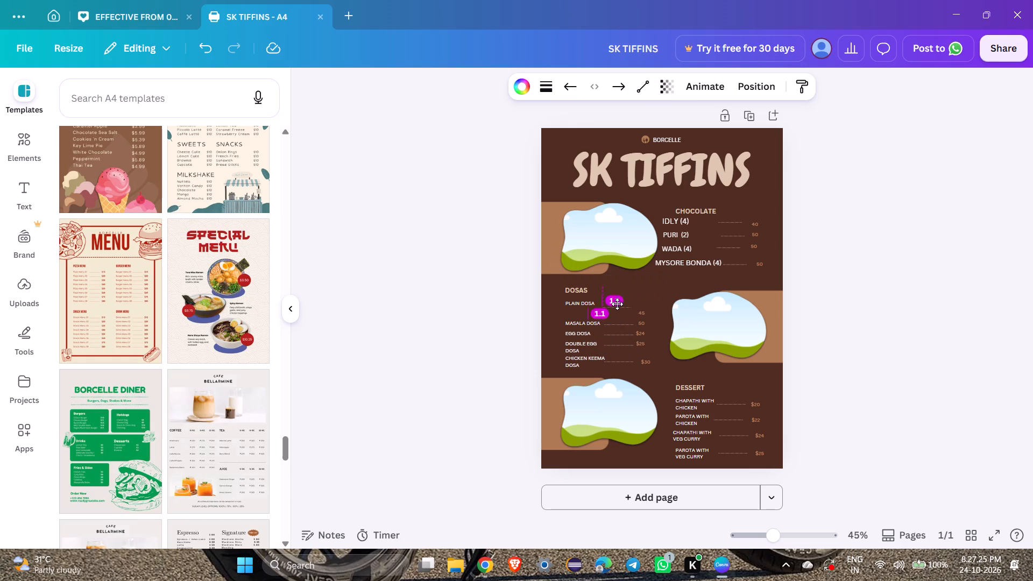
left_click_drag(617, 304, 616, 302)
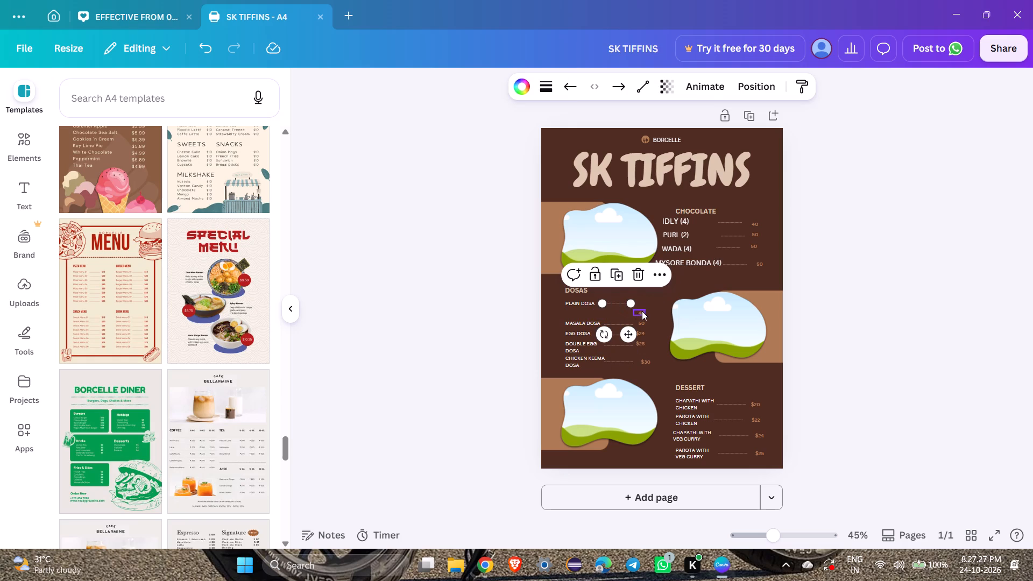
left_click_drag(642, 311, 643, 302)
left_click(928, 397)
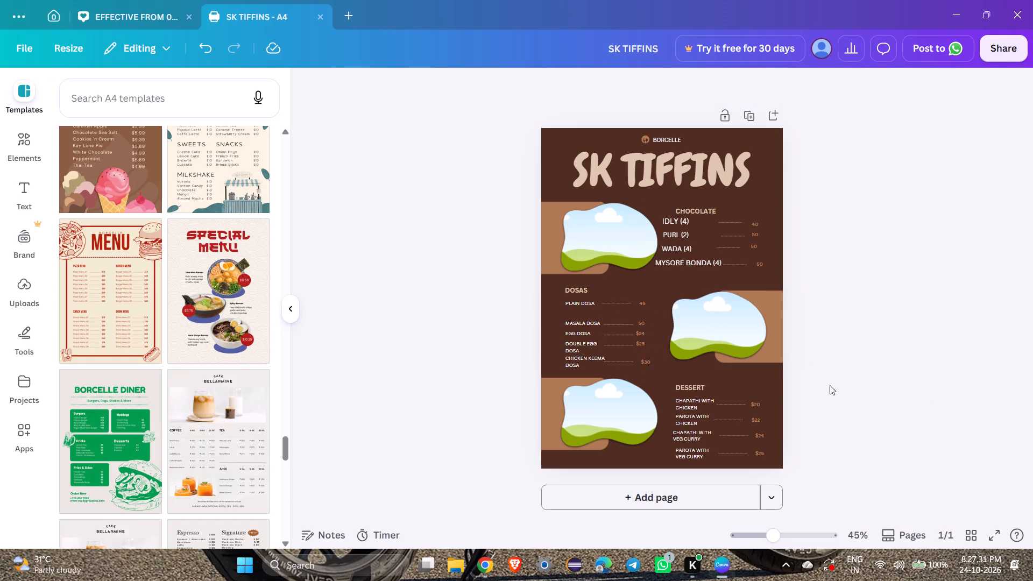
Add a new text box and place it in the gap between PLAIN DOSA and MASALA DOSA.
left_click(576, 316)
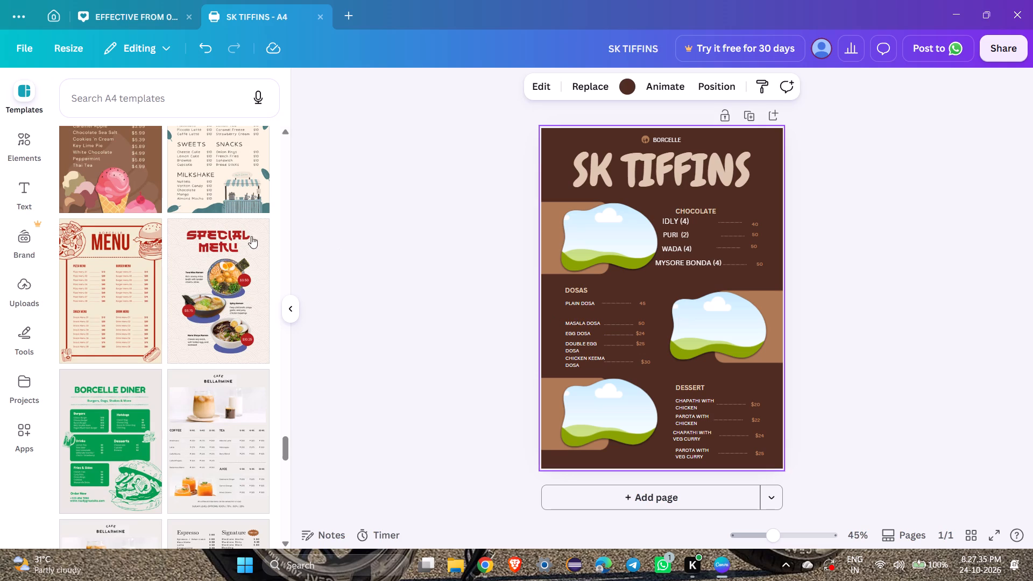
left_click(22, 196)
left_click(180, 138)
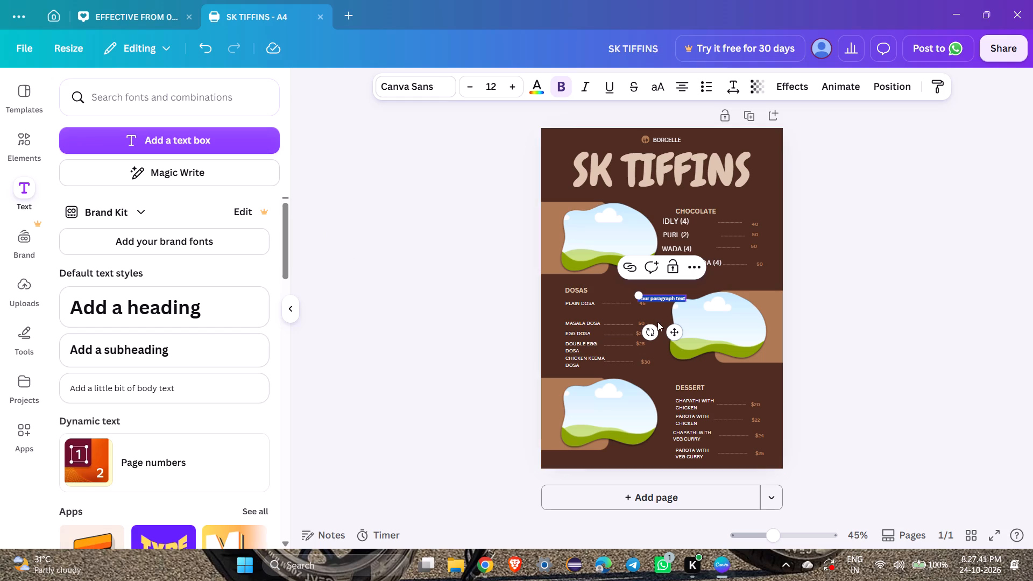
left_click_drag(659, 301, 635, 309)
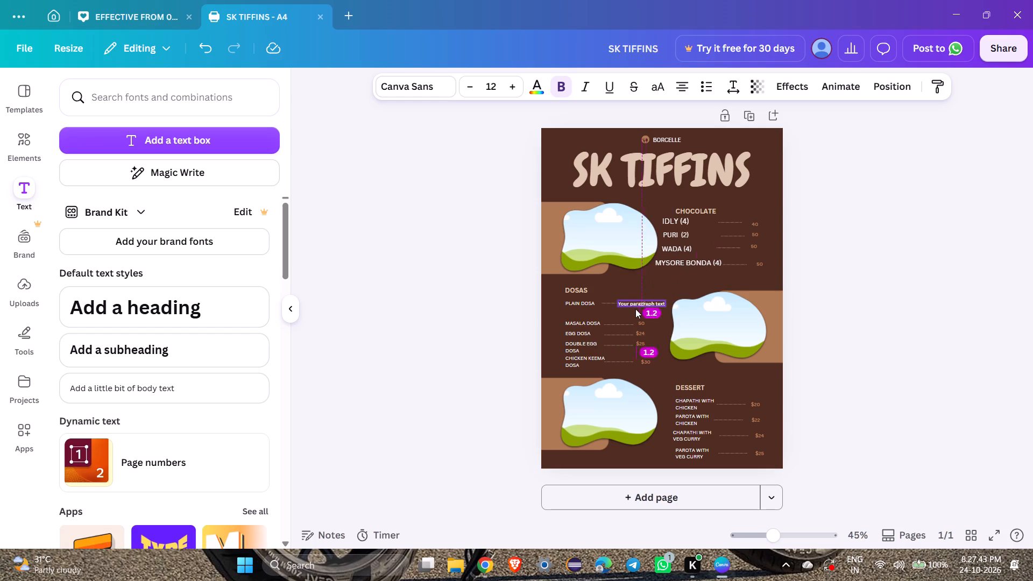
left_click_drag(635, 309, 582, 317)
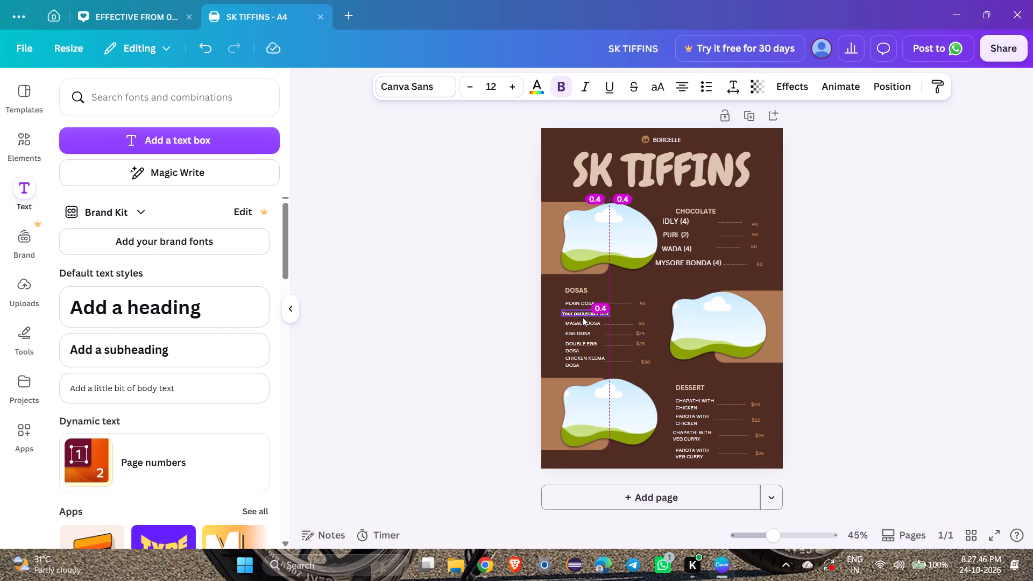
left_click_drag(582, 317, 585, 317)
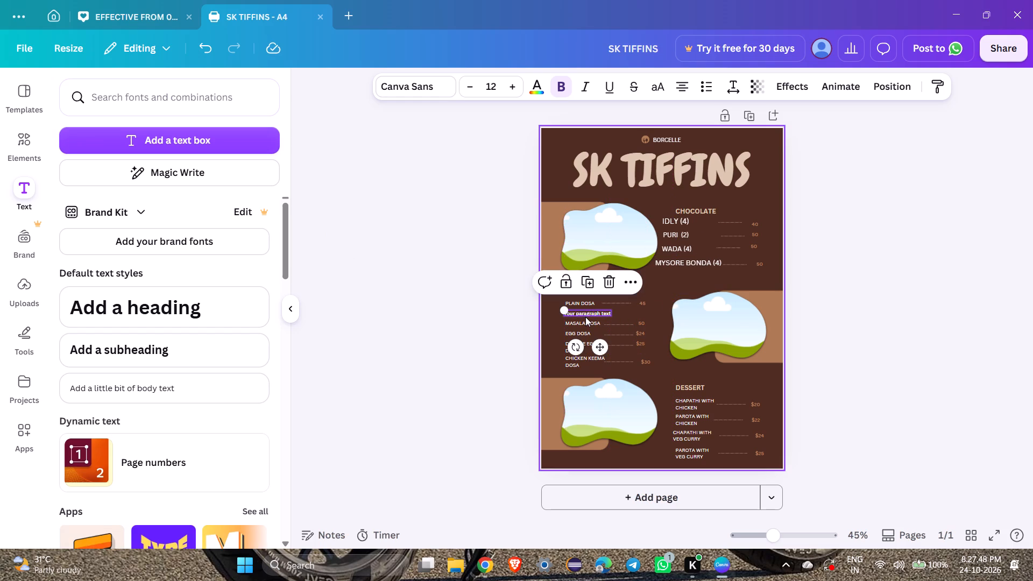
Replace the new text box's placeholder text with "onion dosa".
left_click(570, 301)
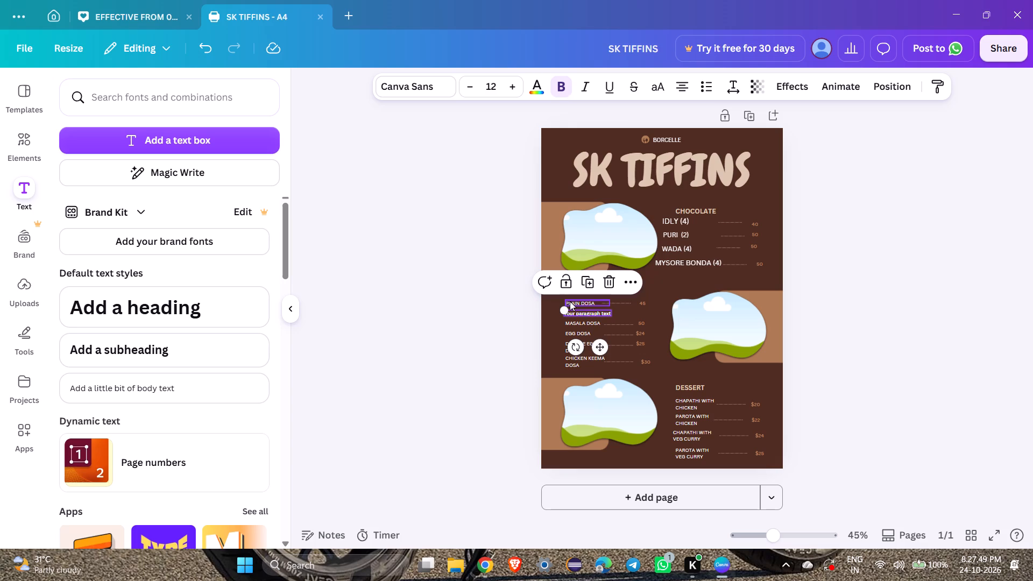
left_click(592, 313)
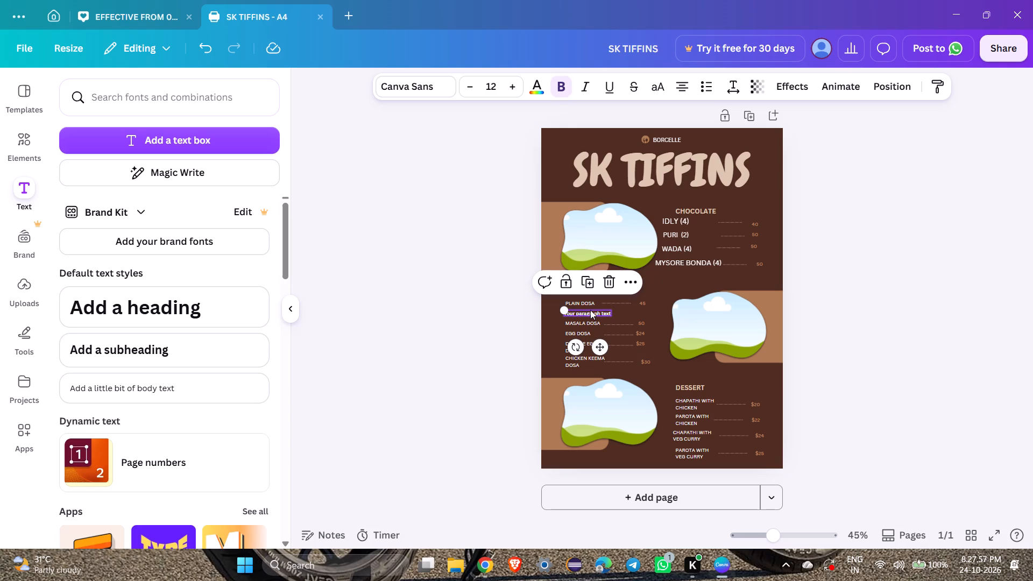
double_click(590, 310)
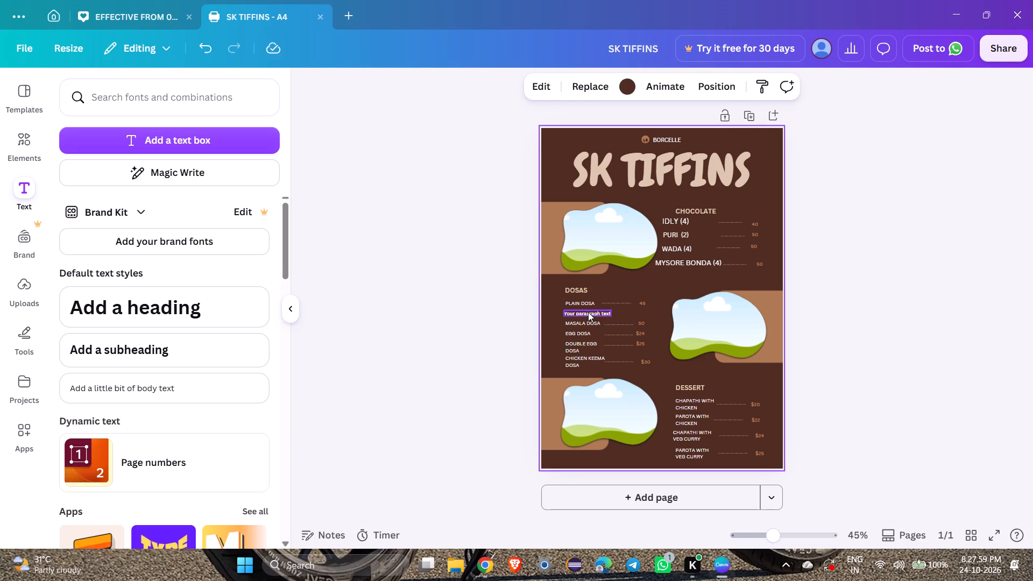
double_click(588, 312)
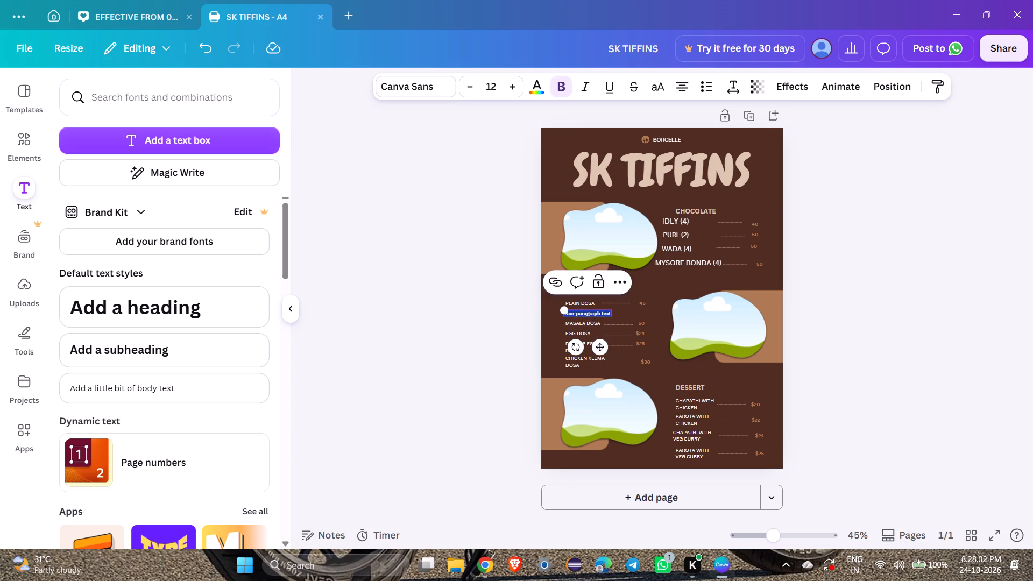
key("o")
type("nion")
key("space")
type("dosa")
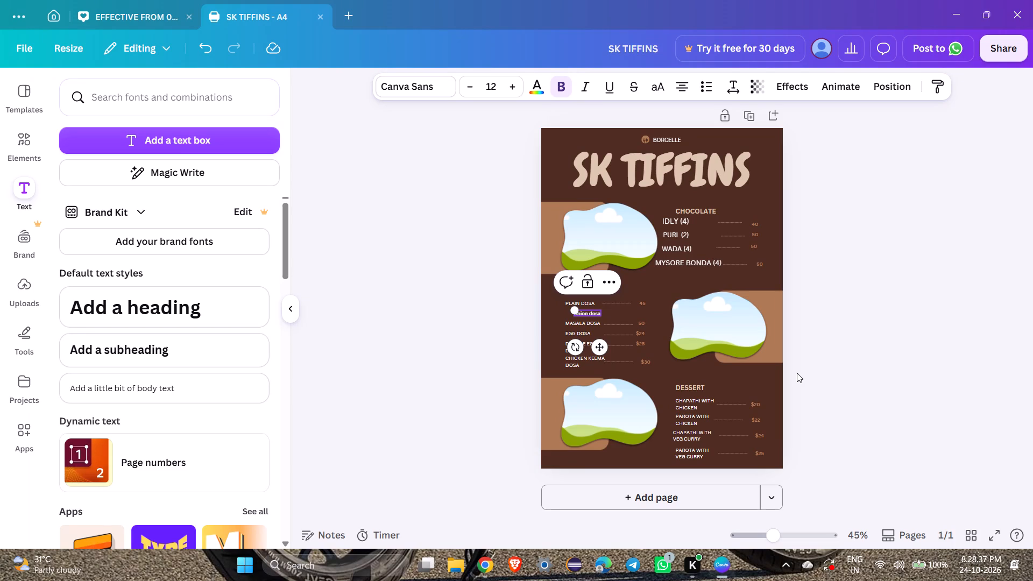
Choose Canva Sans as the font for the onion dosa text.
scroll(174, 180, "up", 6)
left_click(421, 93)
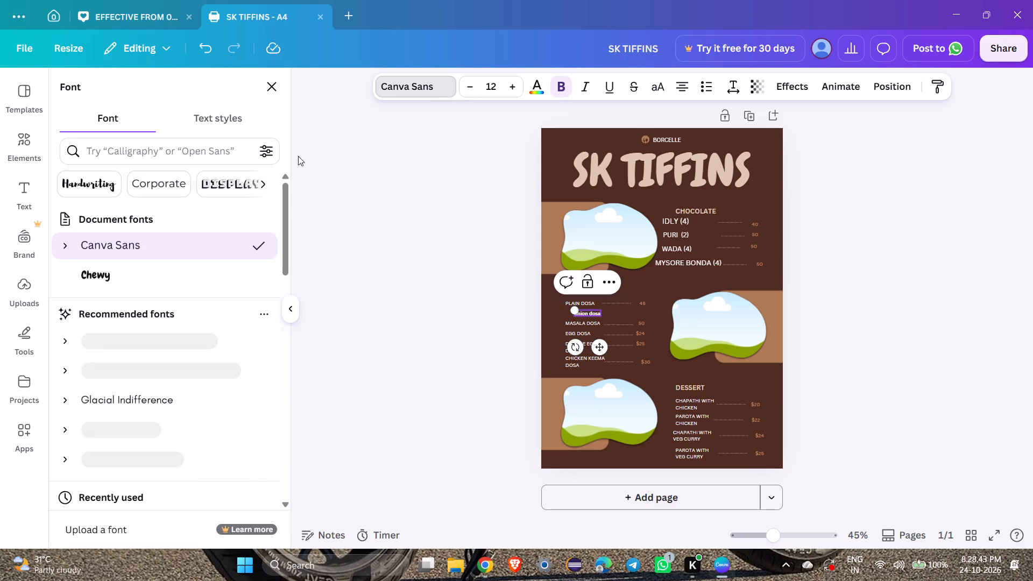
scroll(157, 285, "up", 3)
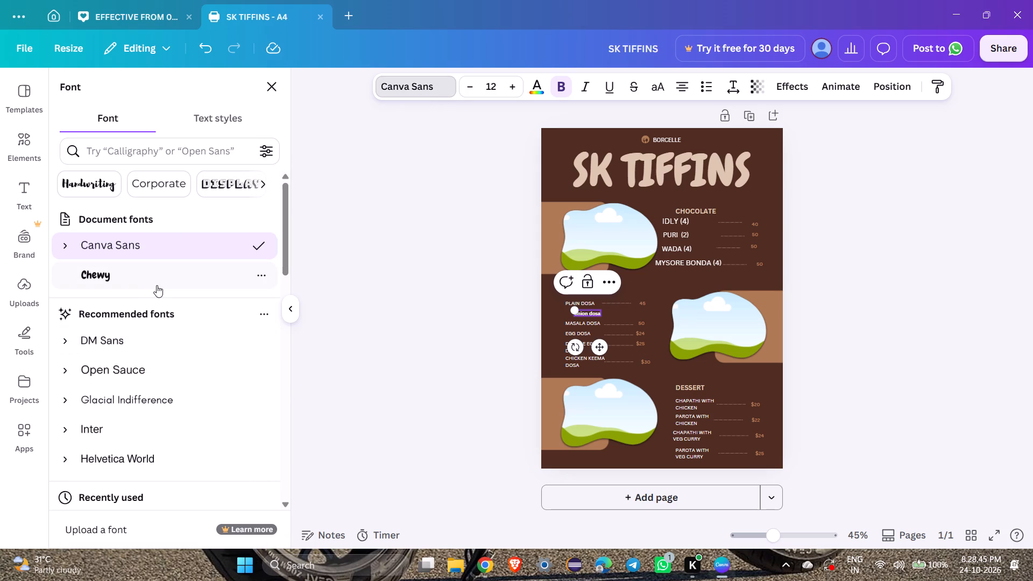
scroll(157, 285, "up", 2)
left_click(161, 250)
left_click(894, 351)
left_click(860, 359)
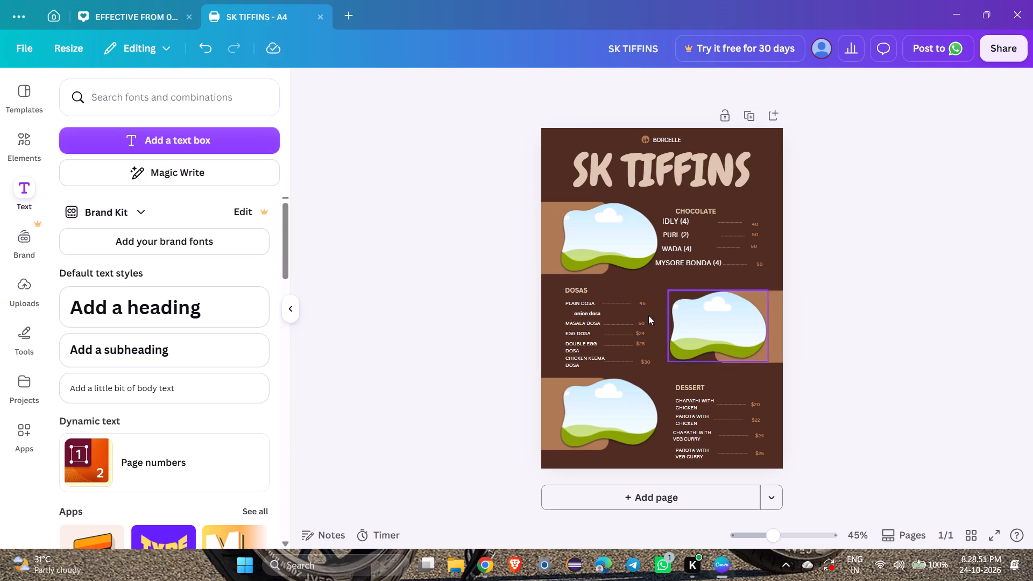
Shift the onion dosa text leftward so it lines up with the other item names under DOSAS.
left_click_drag(588, 314, 580, 314)
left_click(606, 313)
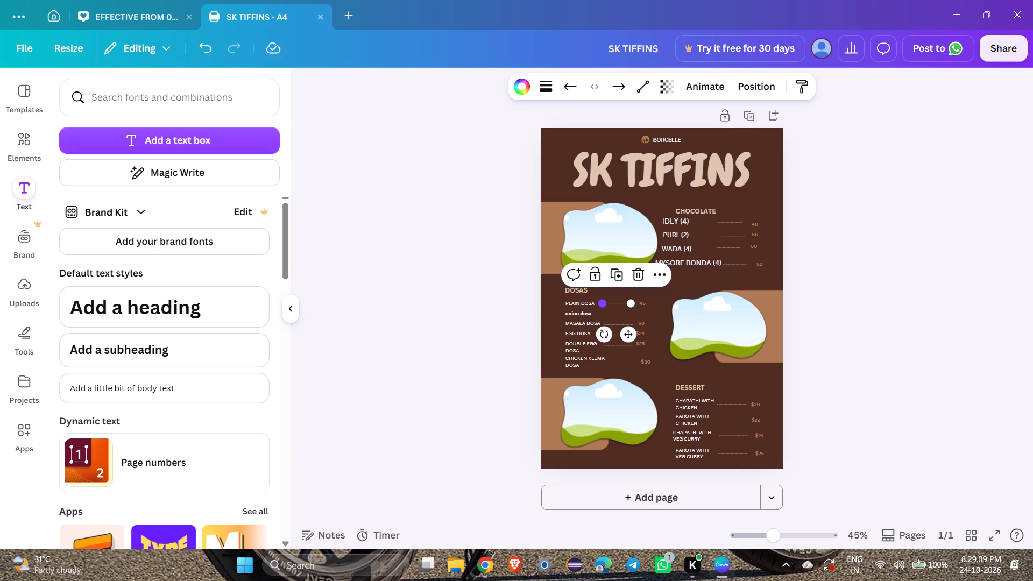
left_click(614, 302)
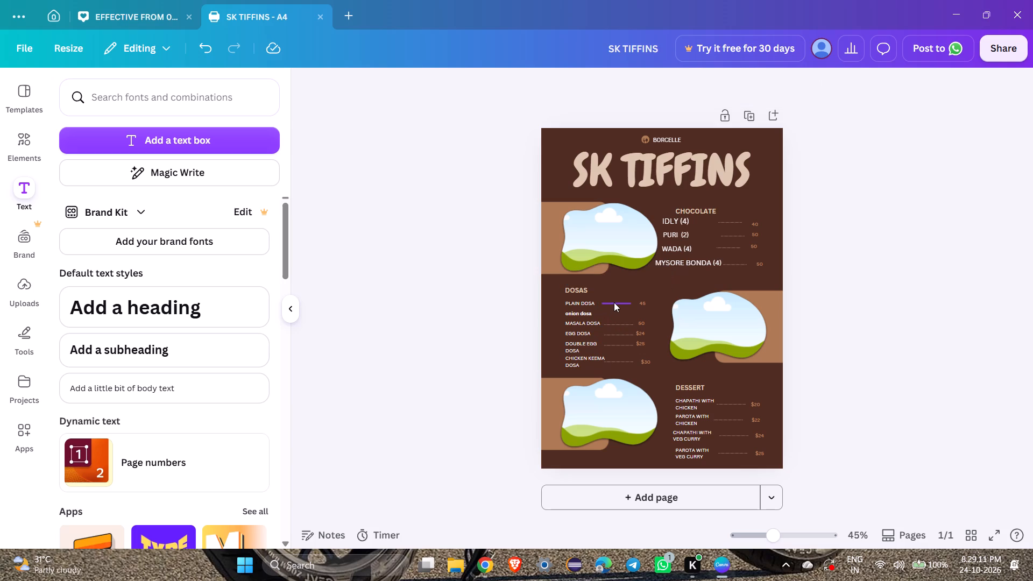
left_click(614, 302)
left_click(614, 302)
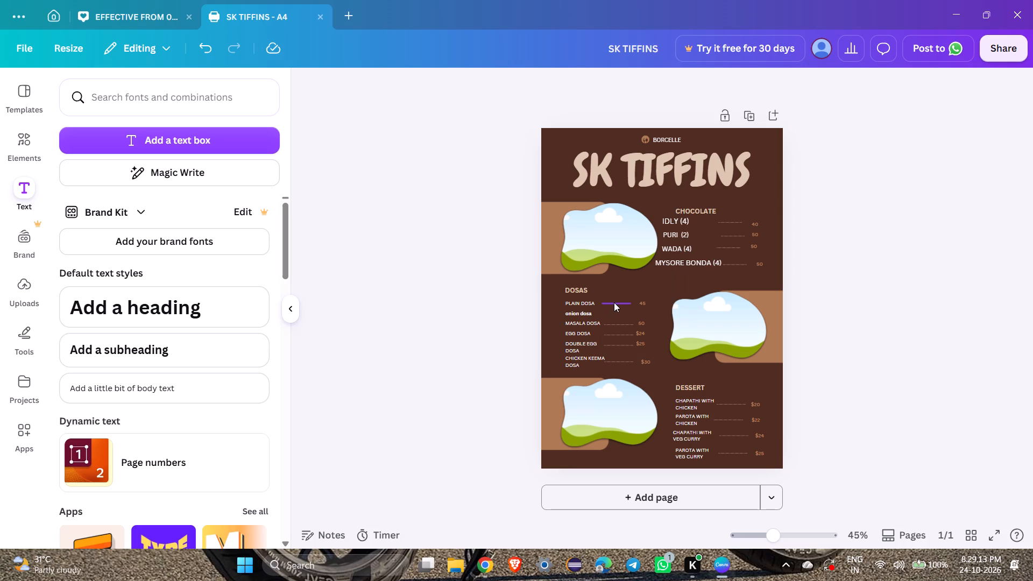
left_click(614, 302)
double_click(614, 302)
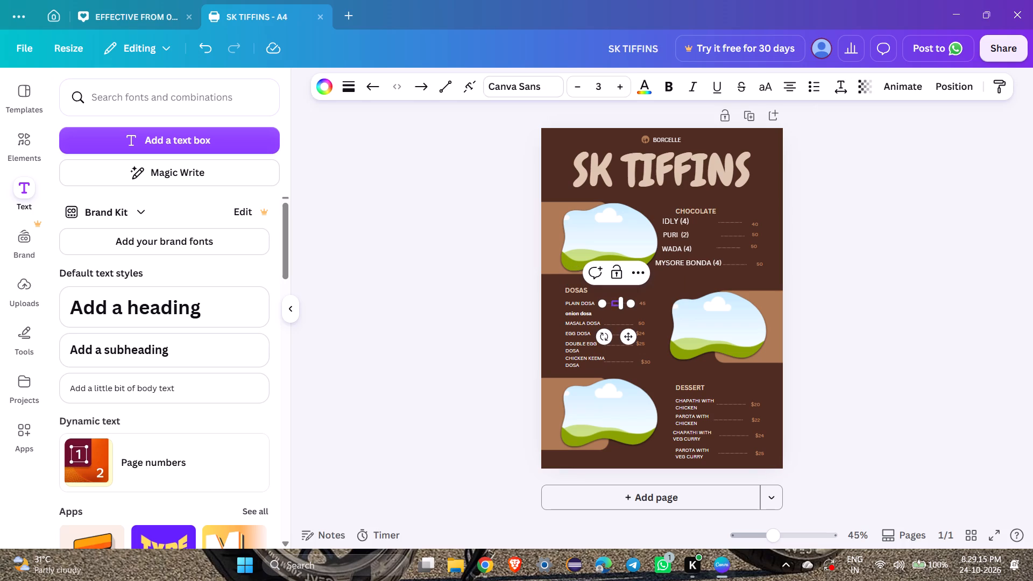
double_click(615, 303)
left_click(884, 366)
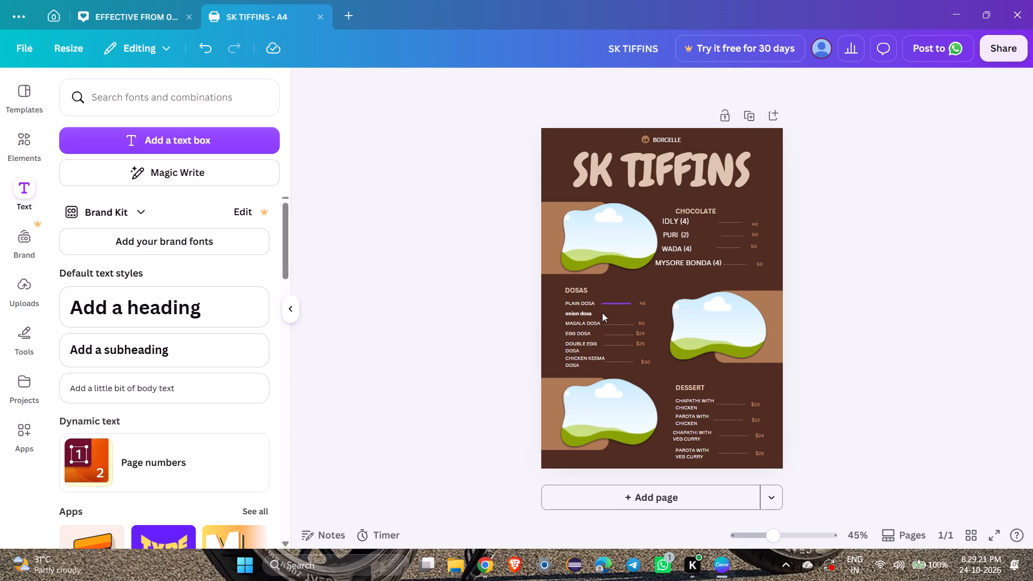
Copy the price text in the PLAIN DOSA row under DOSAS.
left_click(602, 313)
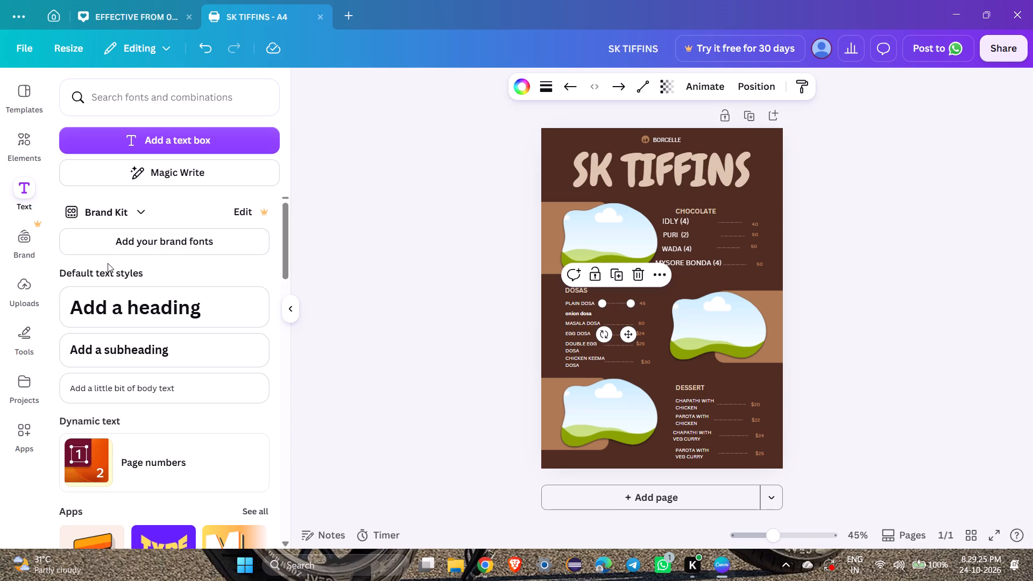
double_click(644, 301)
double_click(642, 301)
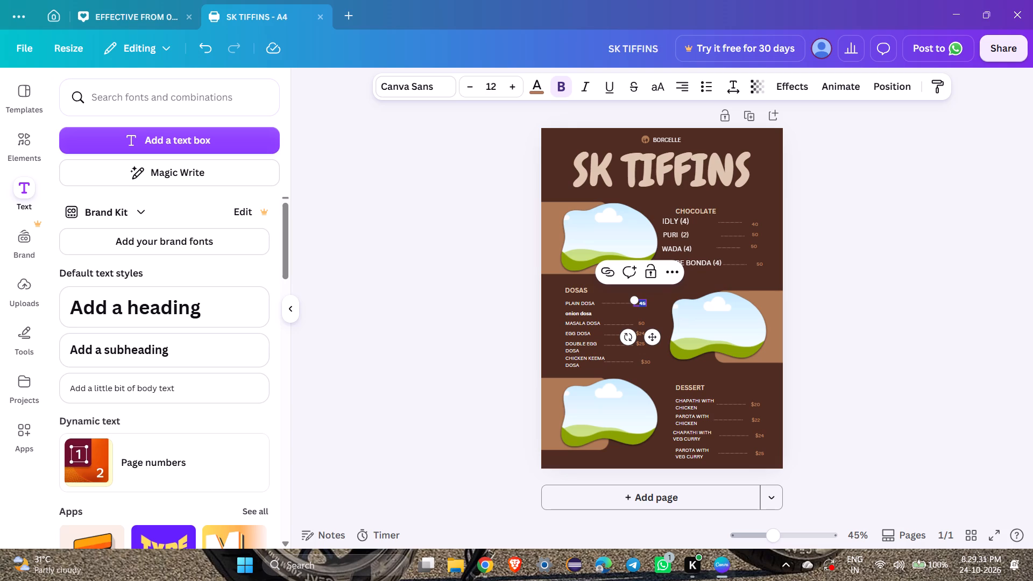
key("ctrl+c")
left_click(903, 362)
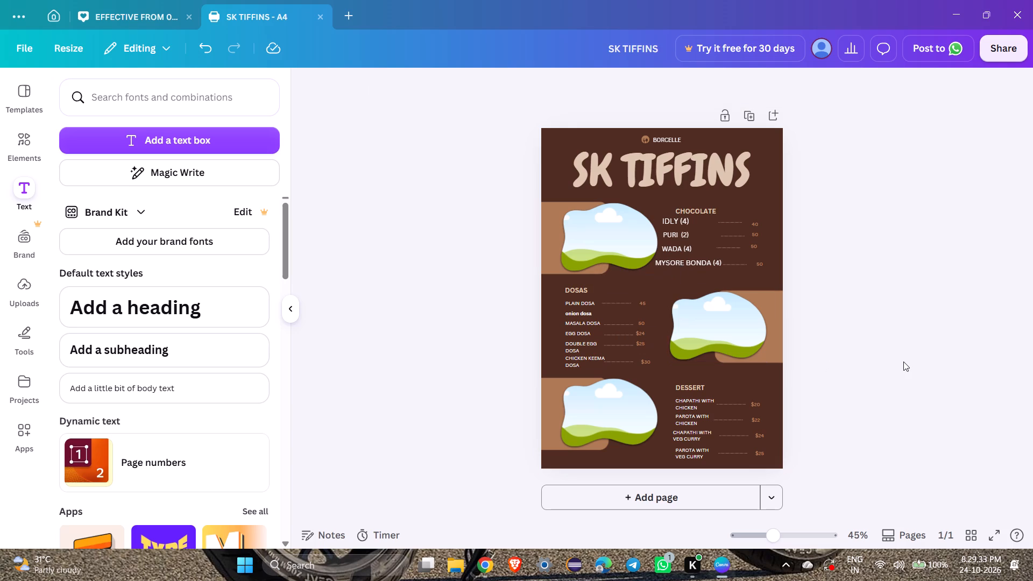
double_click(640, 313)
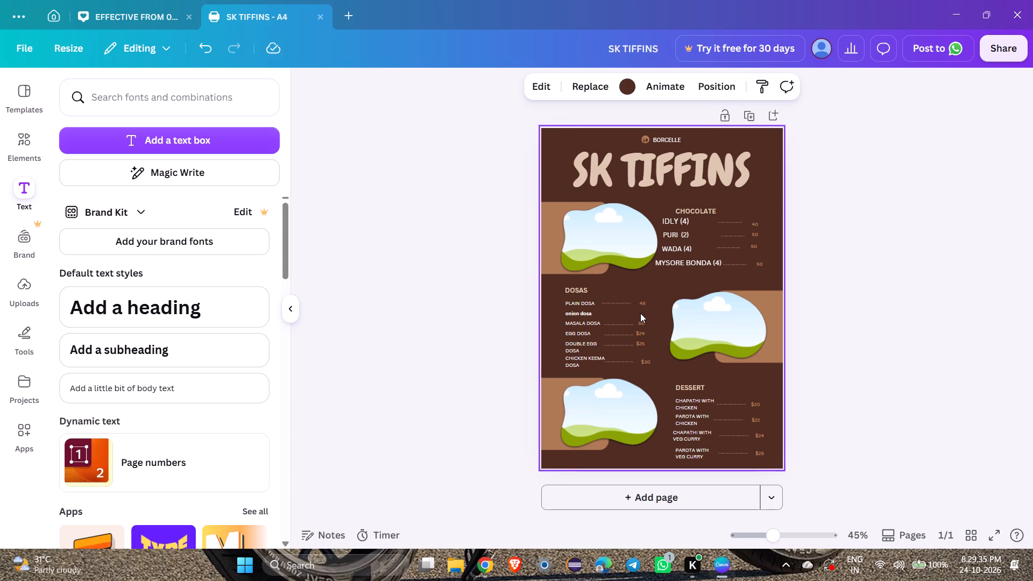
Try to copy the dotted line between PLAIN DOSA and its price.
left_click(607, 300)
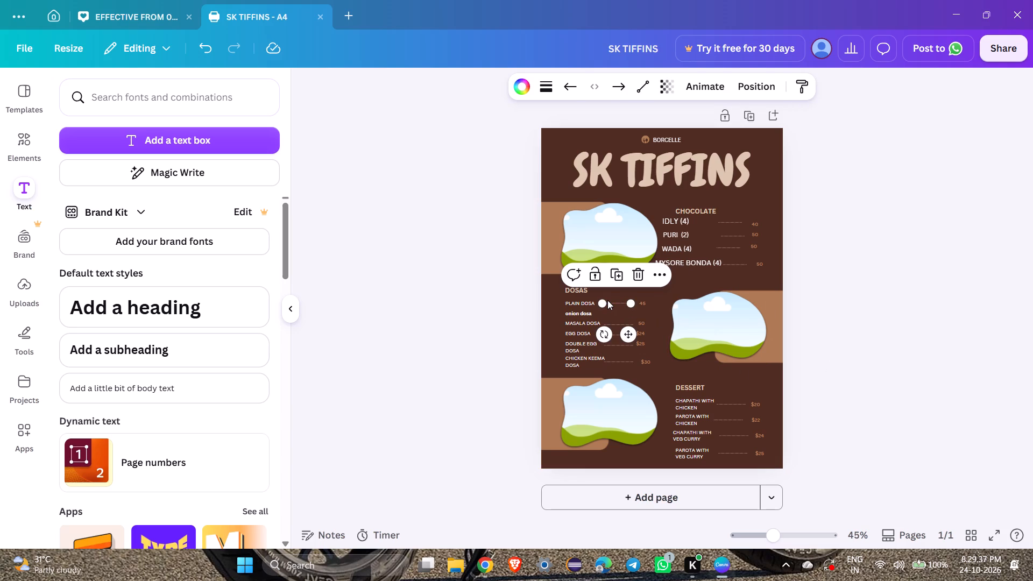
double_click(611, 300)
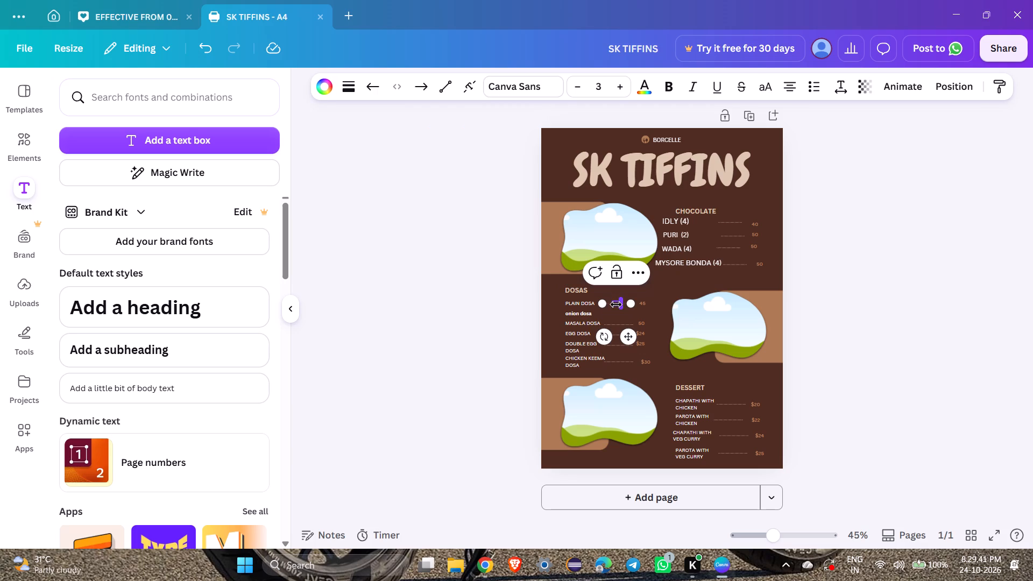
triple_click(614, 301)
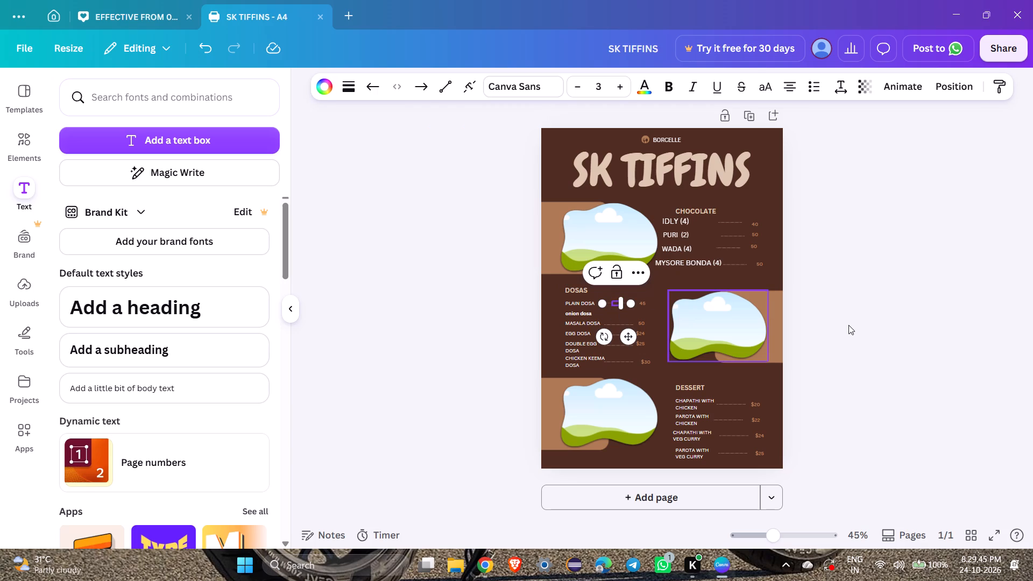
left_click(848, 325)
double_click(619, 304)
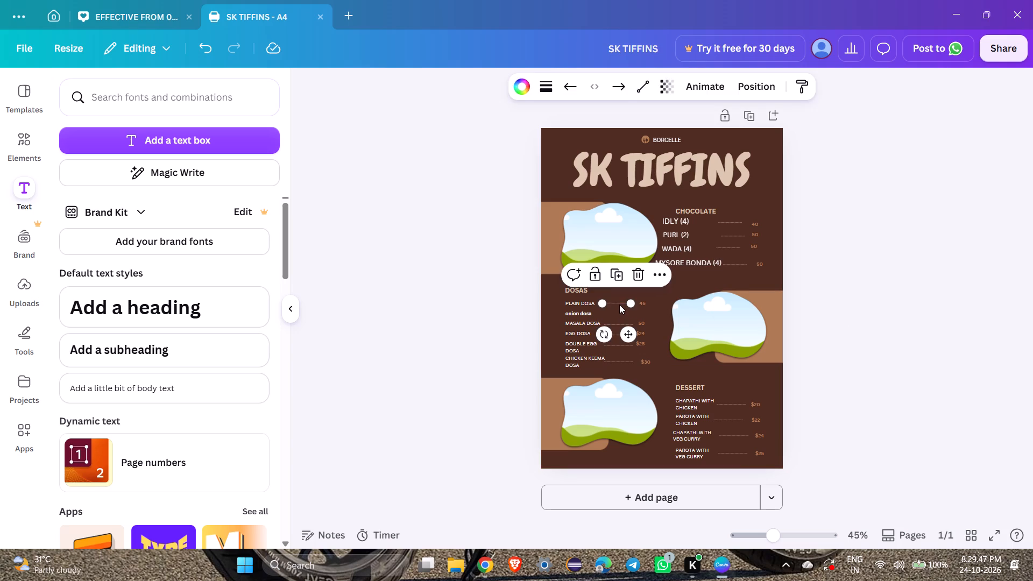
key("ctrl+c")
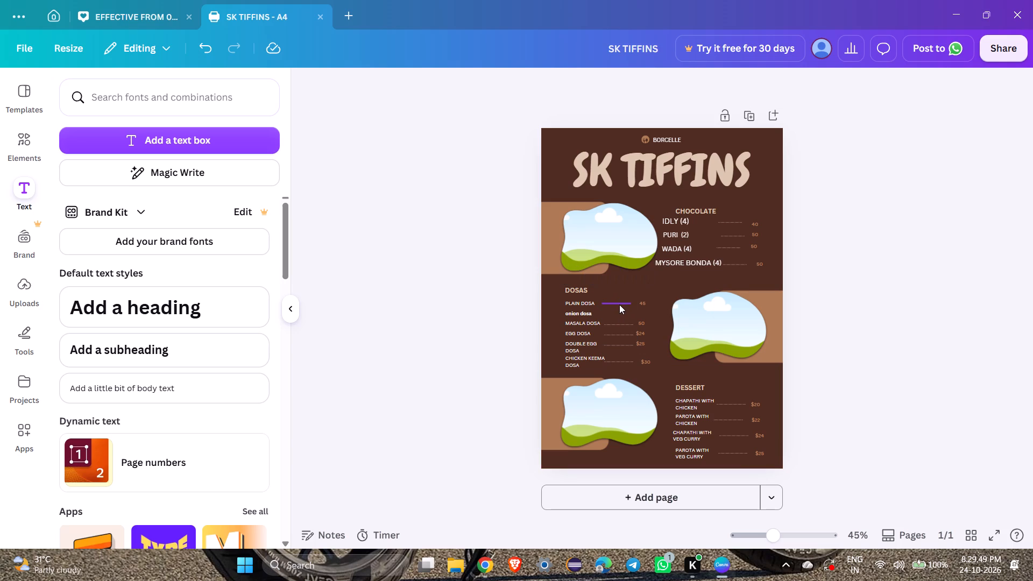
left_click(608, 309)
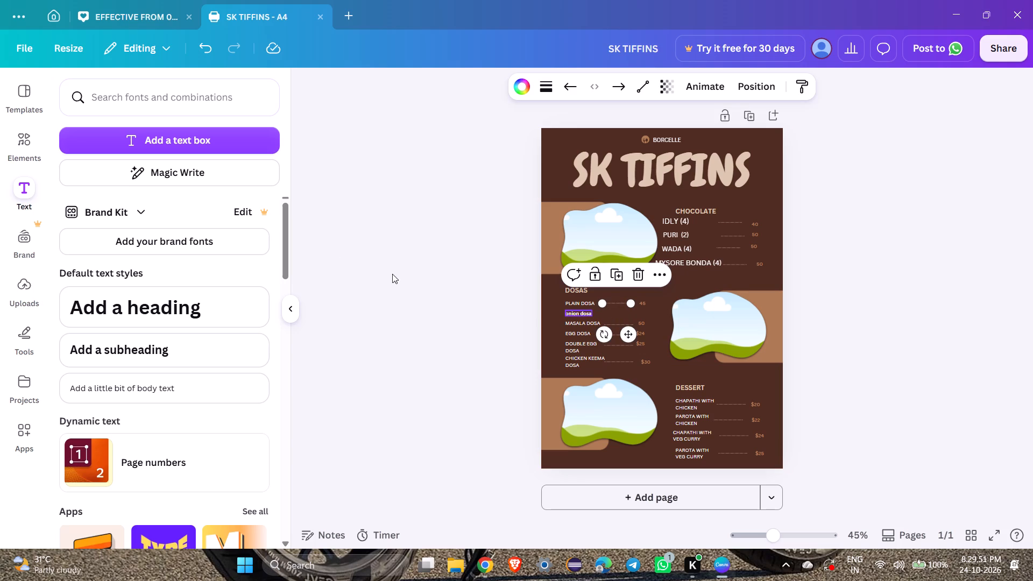
Add a new text box for the onion dosa price and make its text 50.
left_click(174, 139)
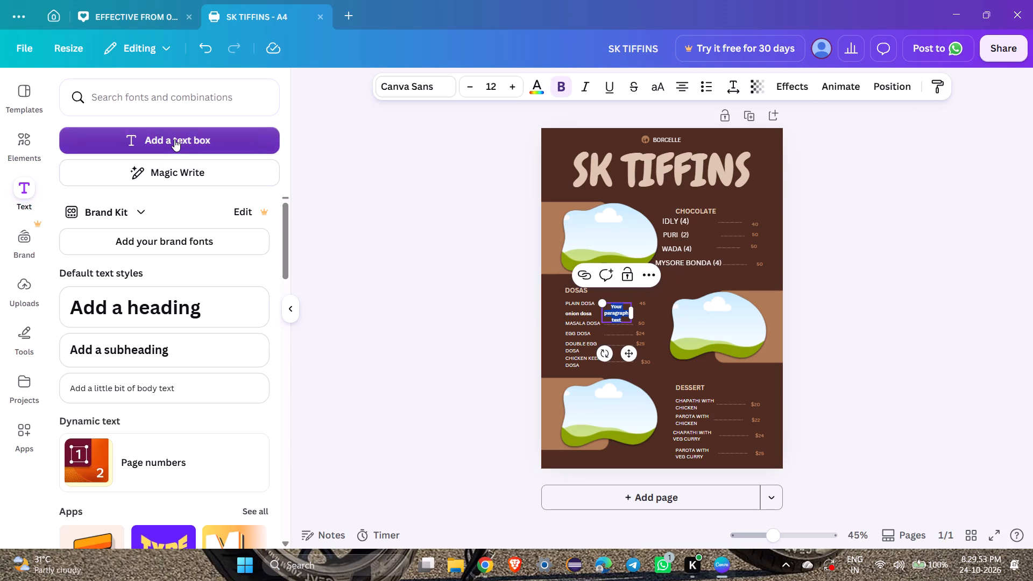
key("ctrl+v")
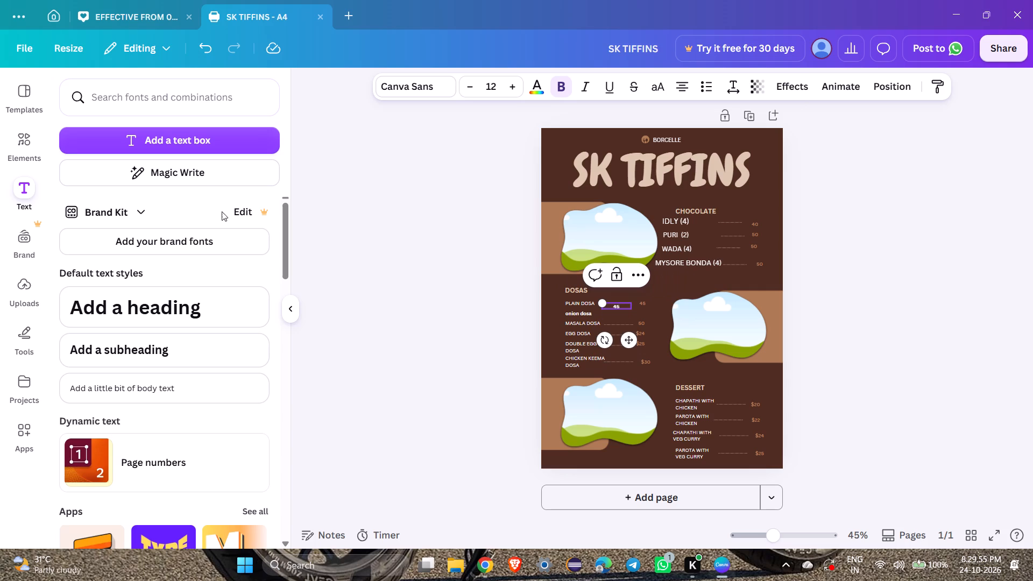
left_click(623, 308)
key("BackSpace")
key("BackSpace")
type("50")
left_click(1016, 381)
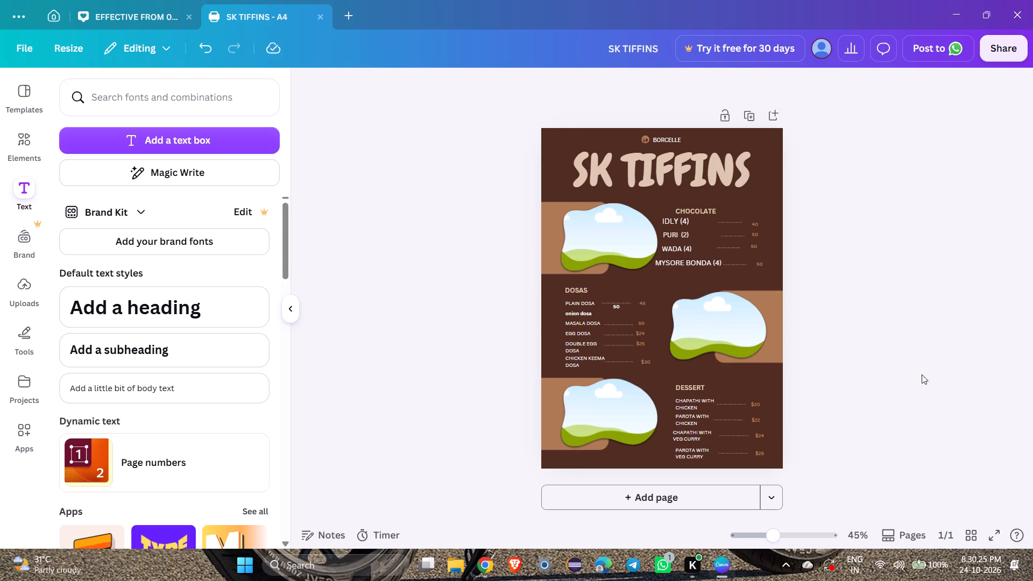
Place the new price 50 in the price column on the onion dosa row.
left_click_drag(615, 306, 629, 310)
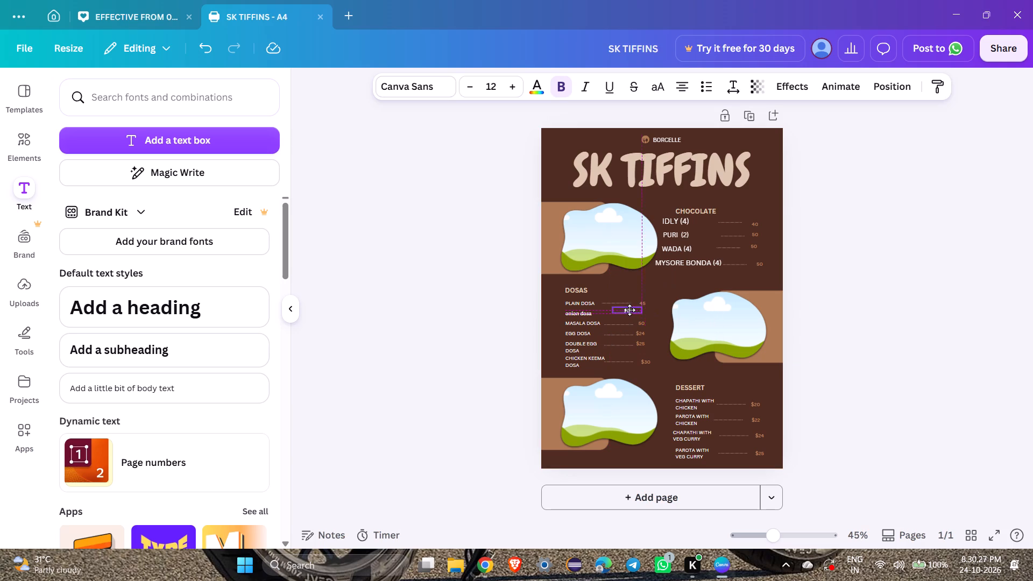
left_click_drag(629, 310, 642, 312)
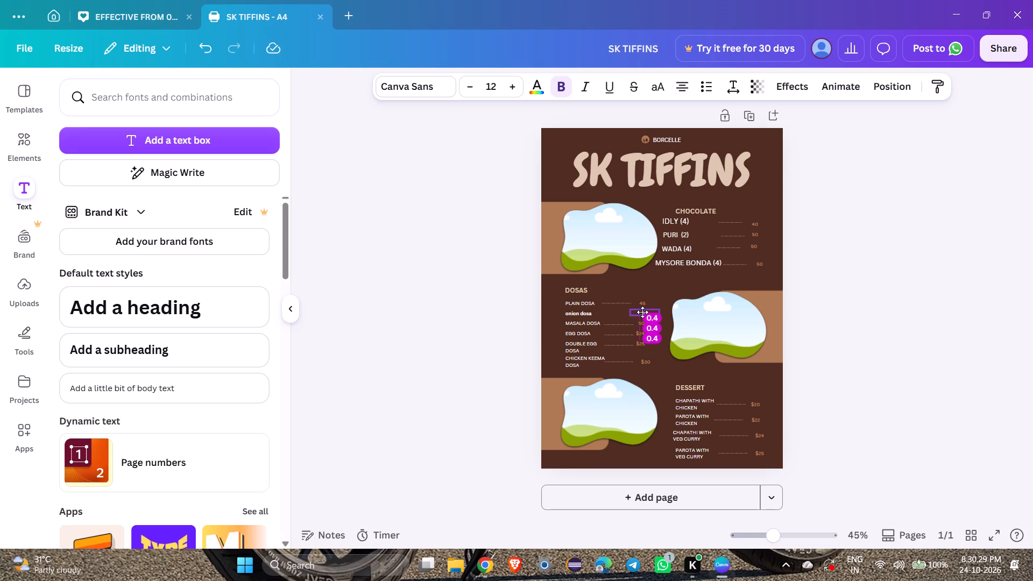
left_click_drag(642, 312, 641, 313)
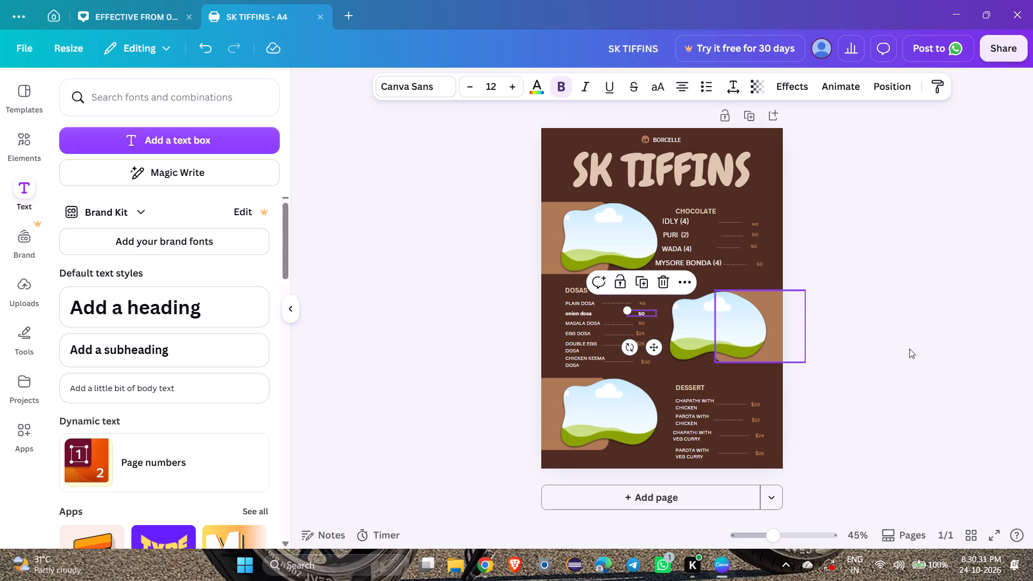
Colour the onion dosa price 50 Greyorange (#ae7954) like the other prices.
left_click(537, 80)
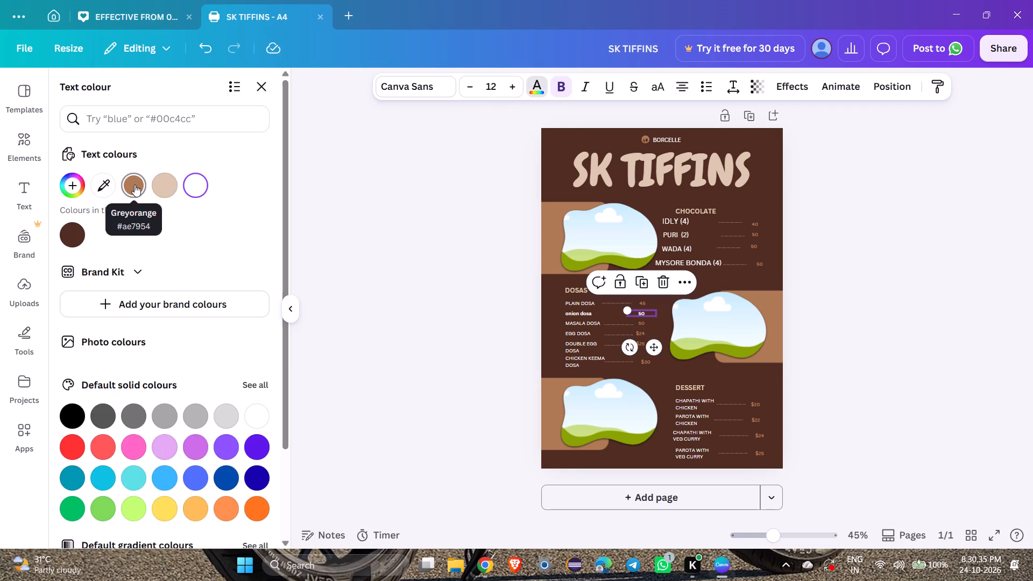
left_click(135, 185)
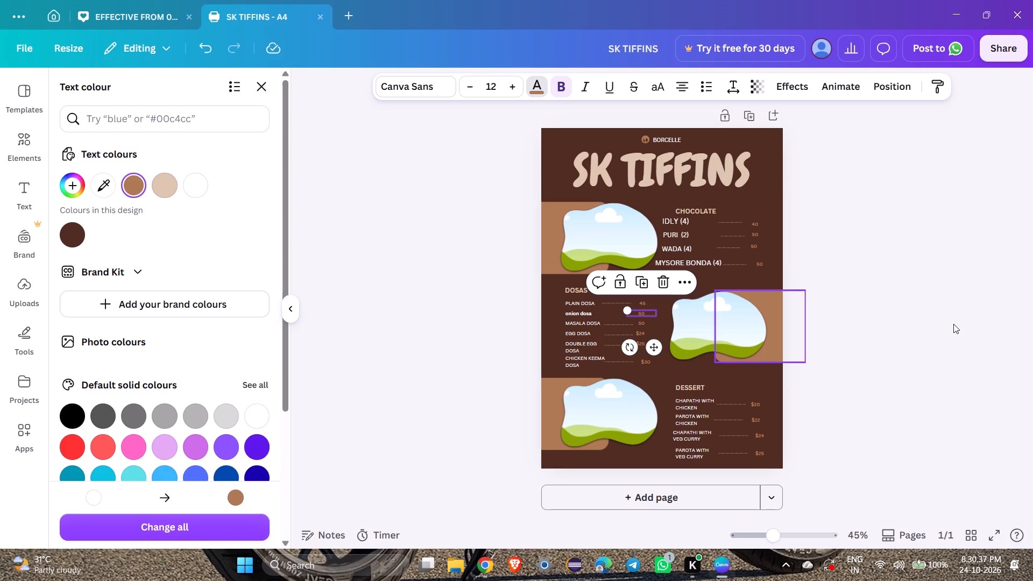
left_click(953, 324)
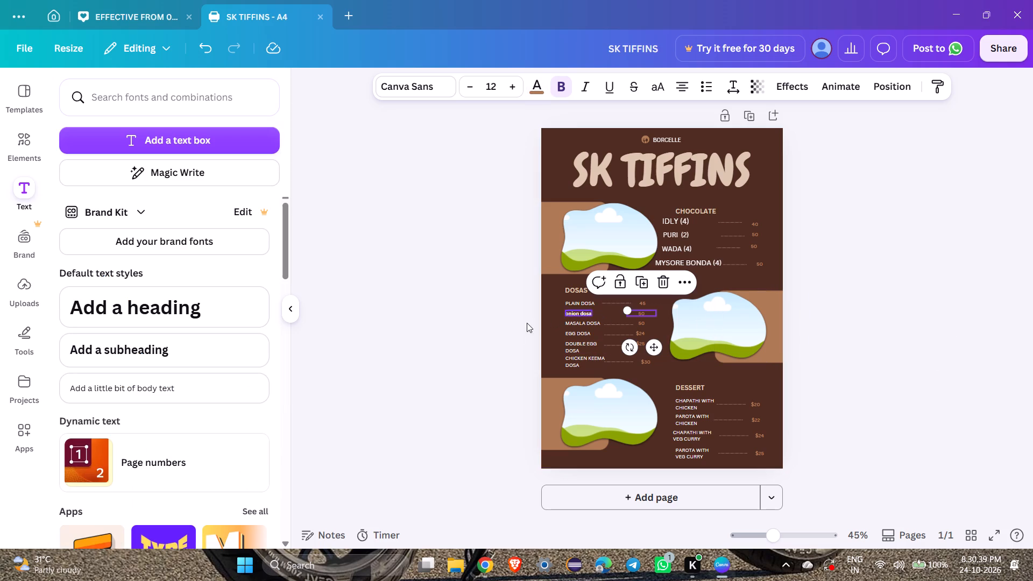
left_click(991, 386)
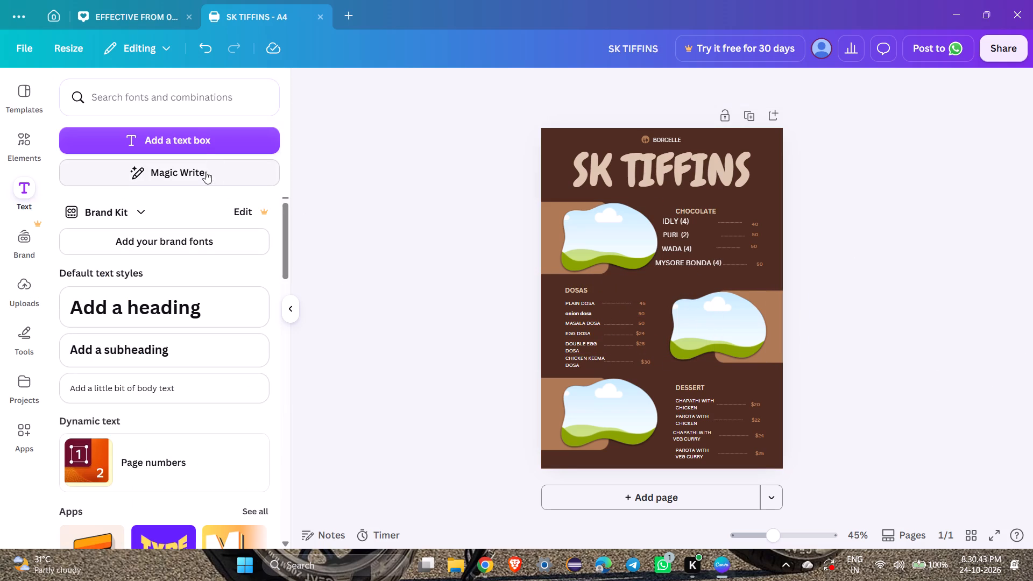
Add a new text box containing seven underscores as the onion dosa leader line.
left_click(203, 140)
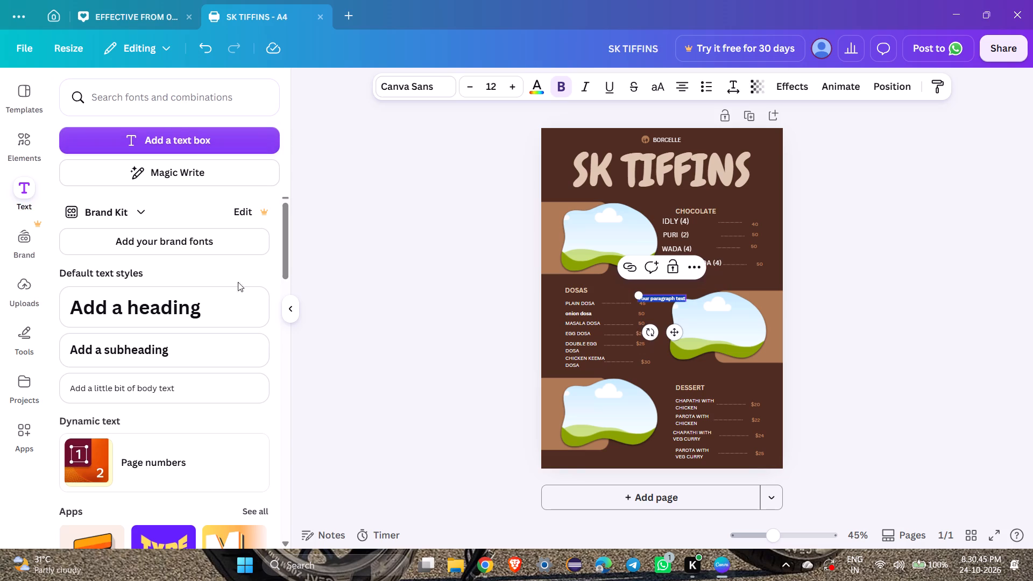
type("_____")
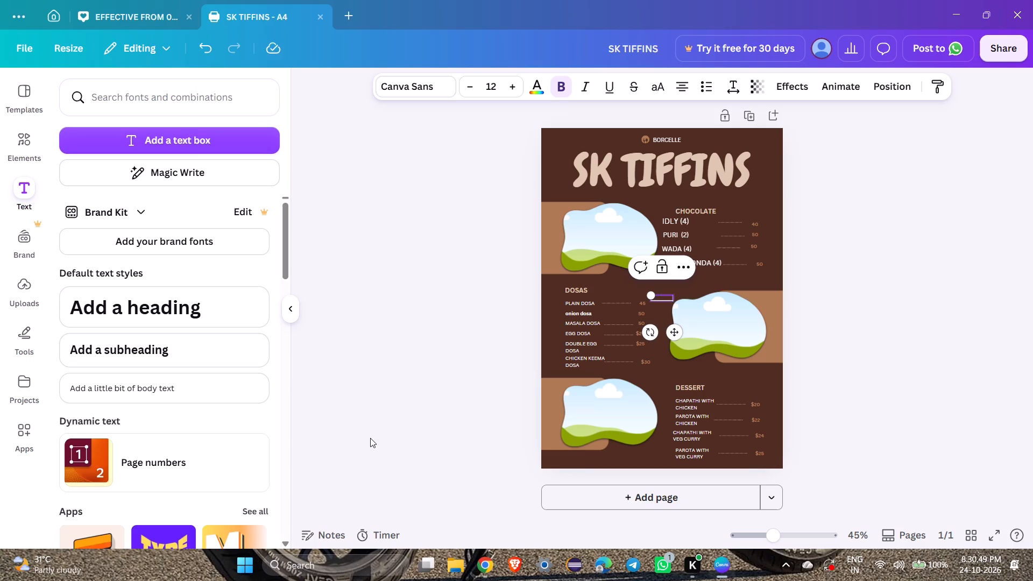
type("__")
Colour the underscore line's text Greyorange (#ae7954).
left_click(534, 82)
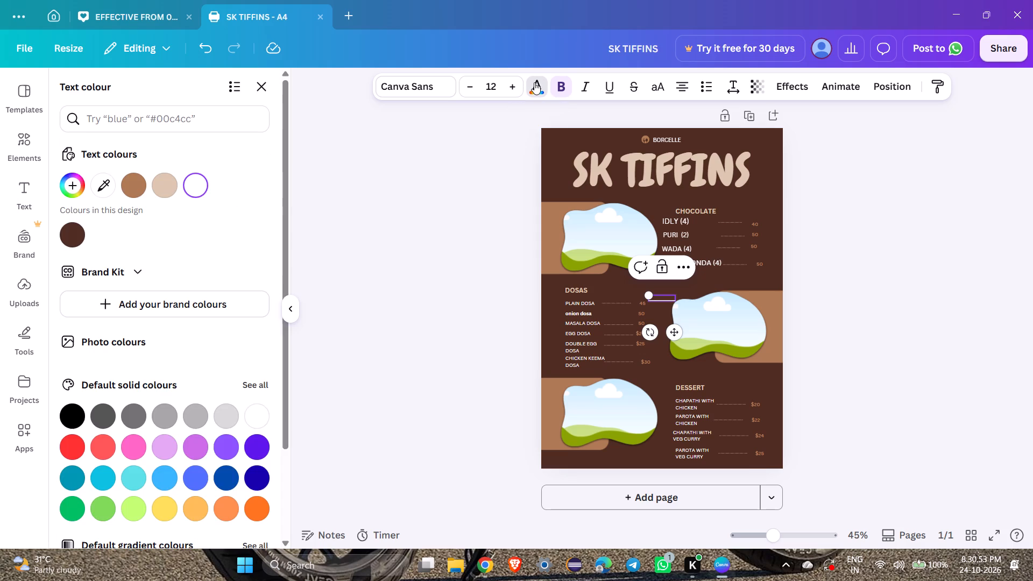
left_click(132, 177)
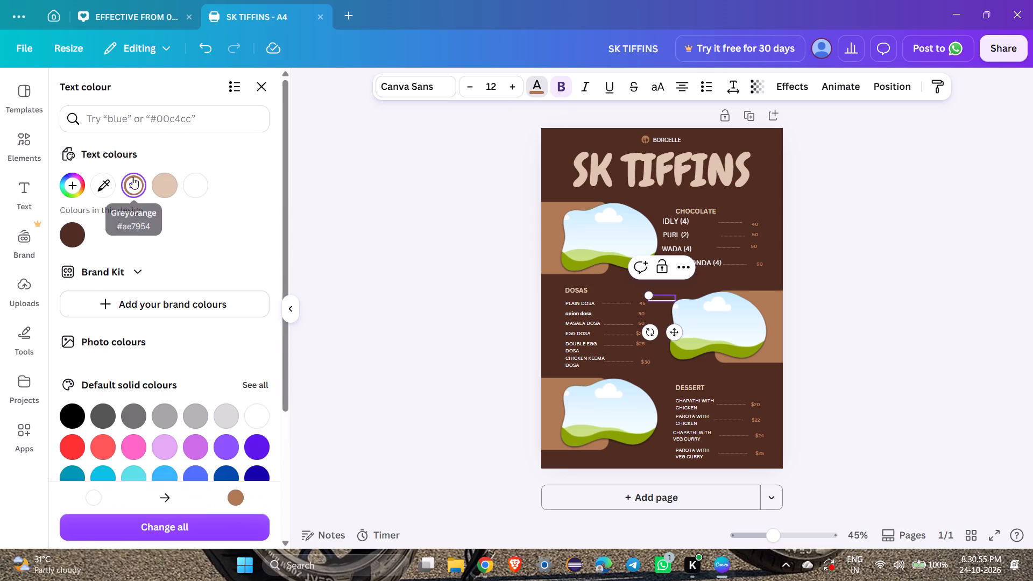
left_click(165, 187)
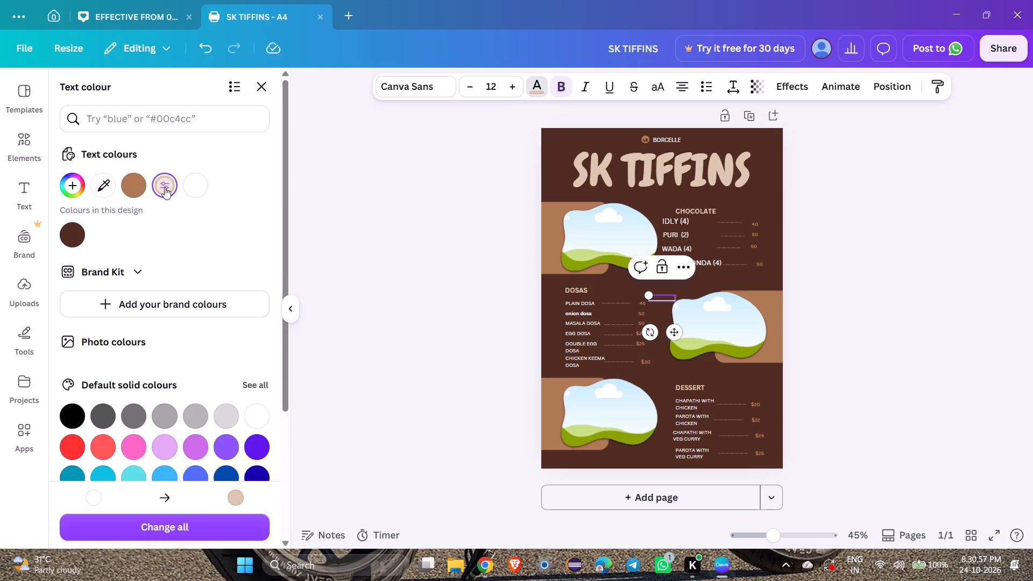
triple_click(666, 300)
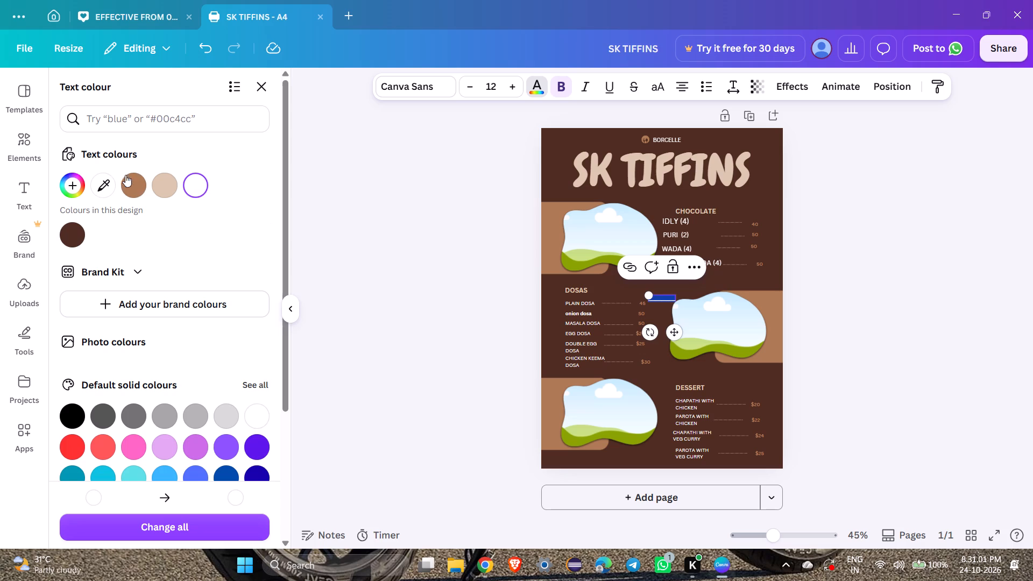
left_click(133, 180)
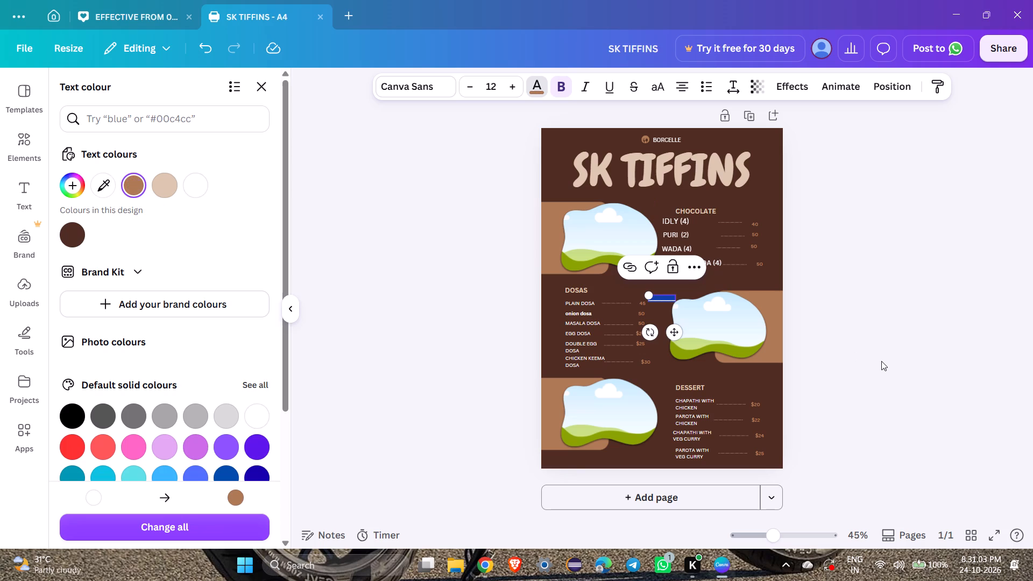
left_click(881, 361)
left_click(881, 361)
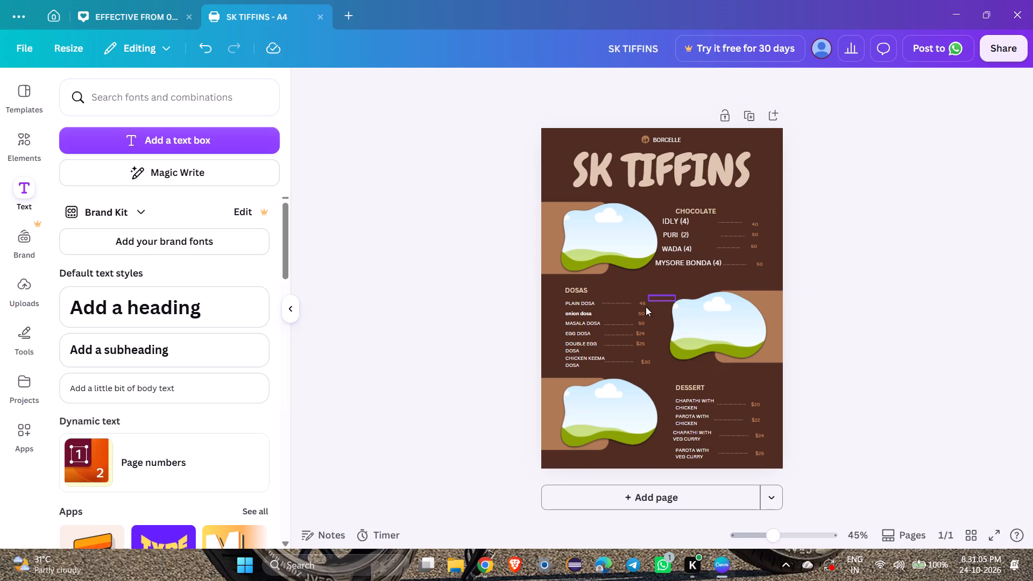
Place the underscore line between onion dosa and its price, aligned with the dotted lines of neighbouring rows.
left_click_drag(658, 295, 614, 313)
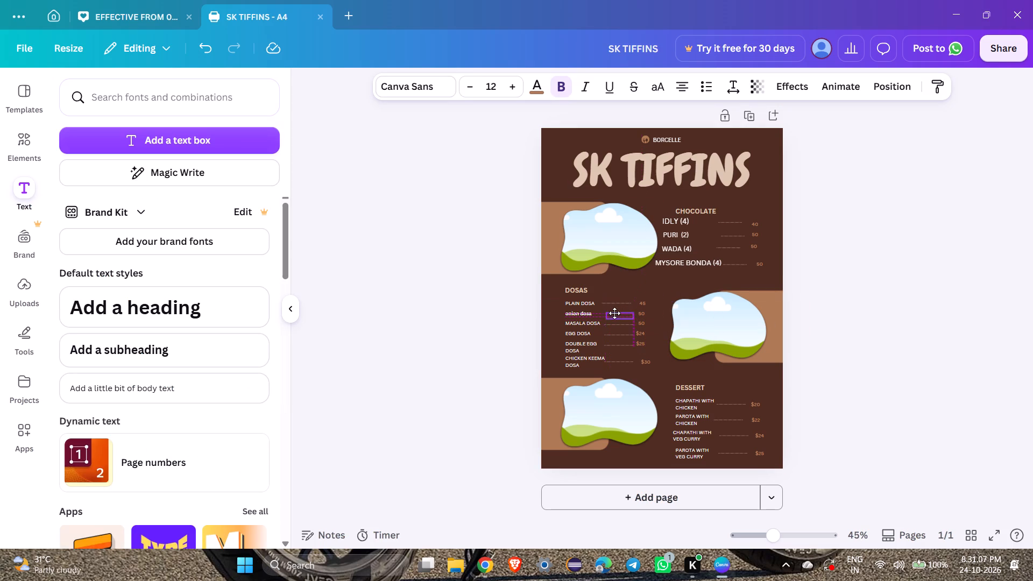
left_click_drag(614, 313, 612, 313)
left_click(932, 355)
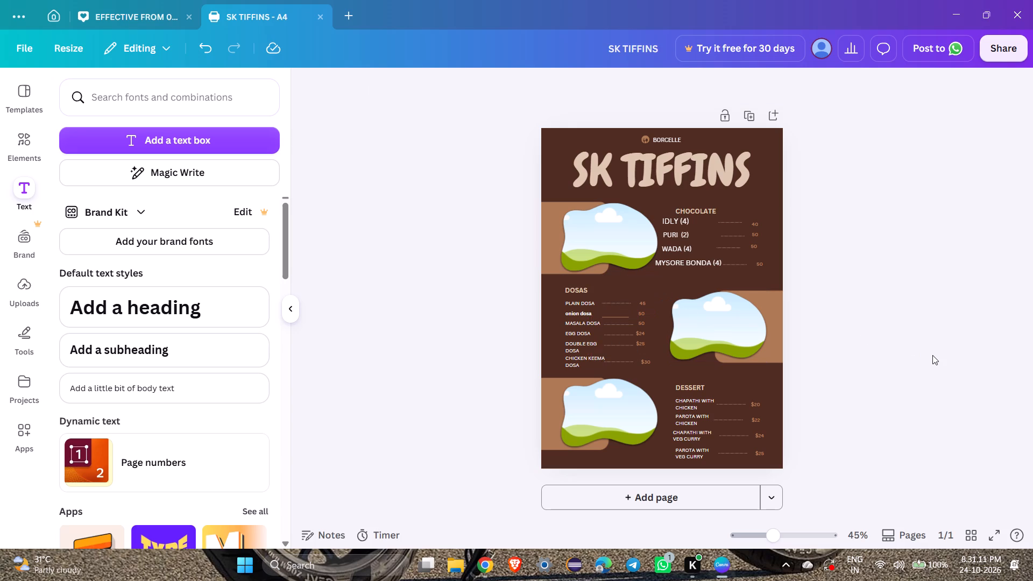
left_click(614, 318)
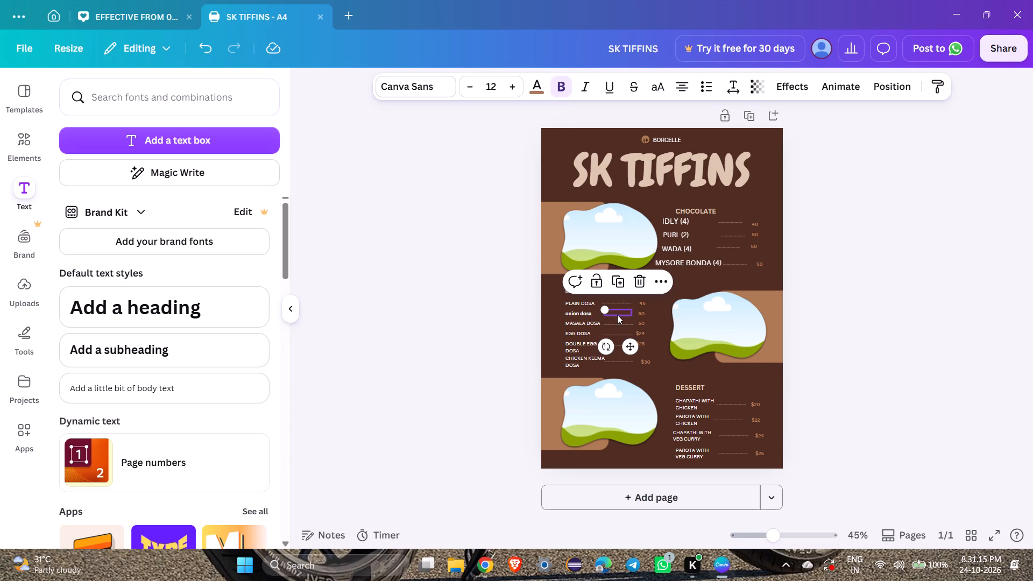
left_click(989, 355)
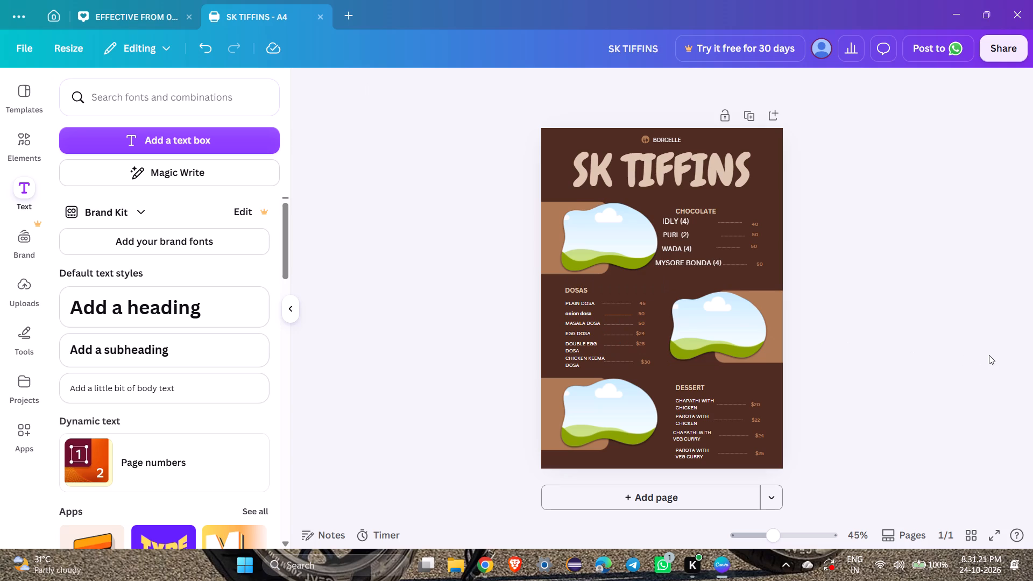
Set the dosa prices to 60 for egg dosa, 70 for double egg dosa and 120 for chicken keema dosa.
double_click(639, 331)
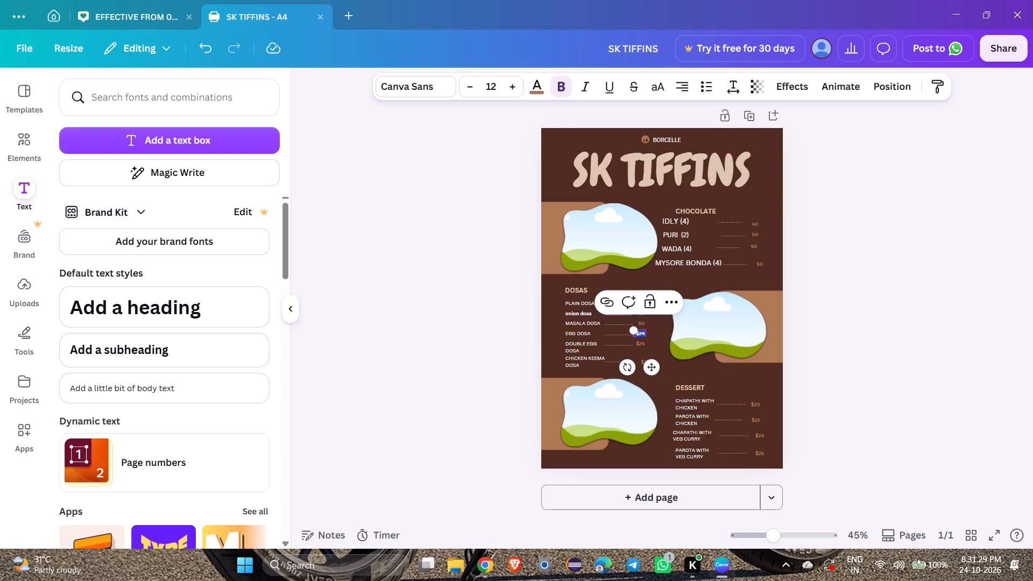
type("60")
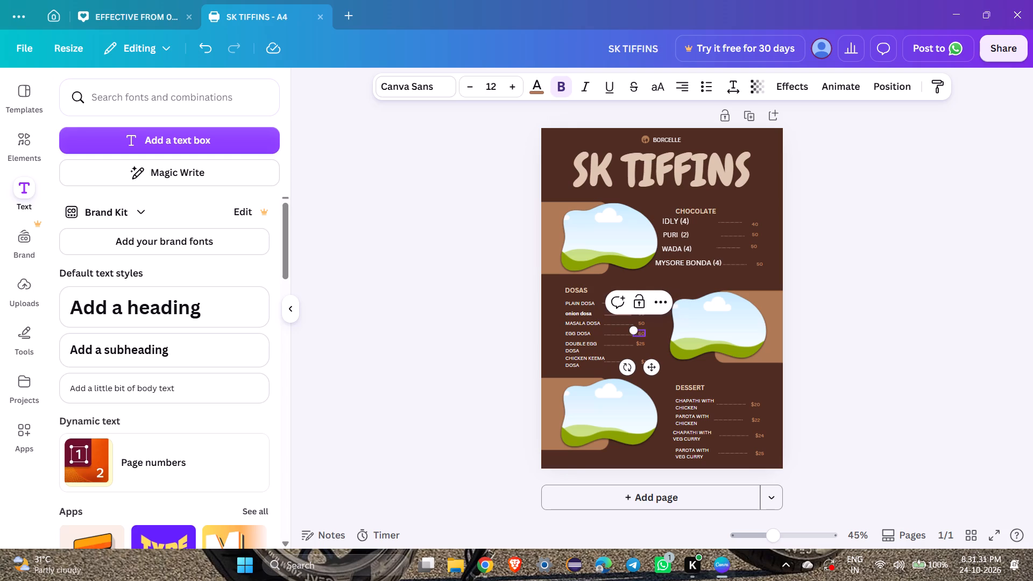
double_click(641, 344)
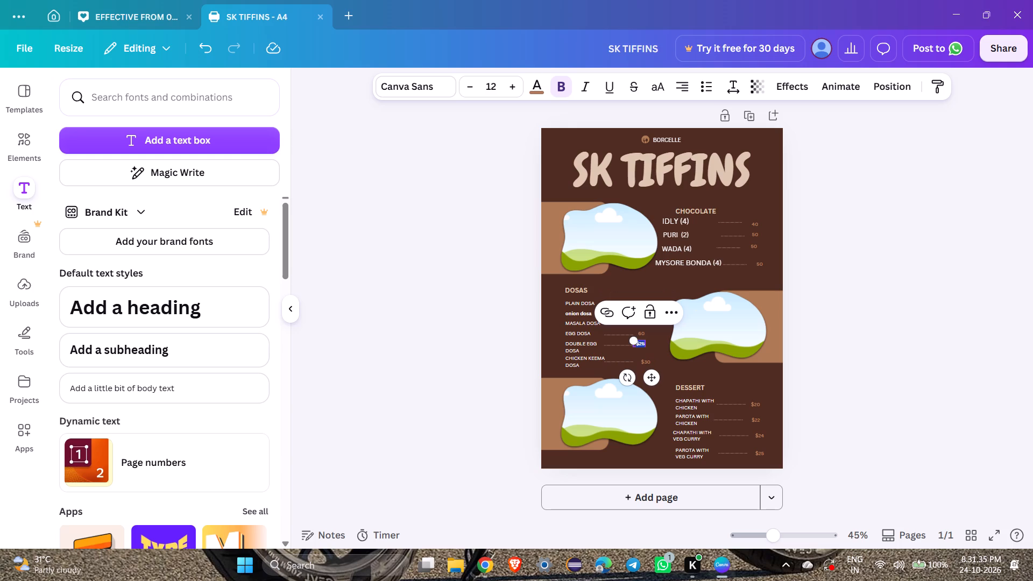
type("70")
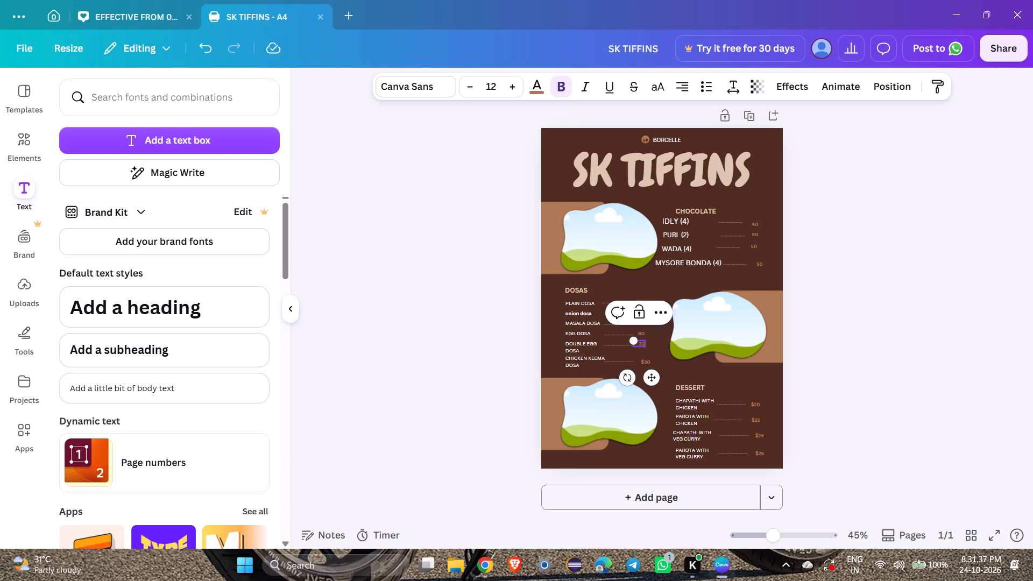
double_click(643, 363)
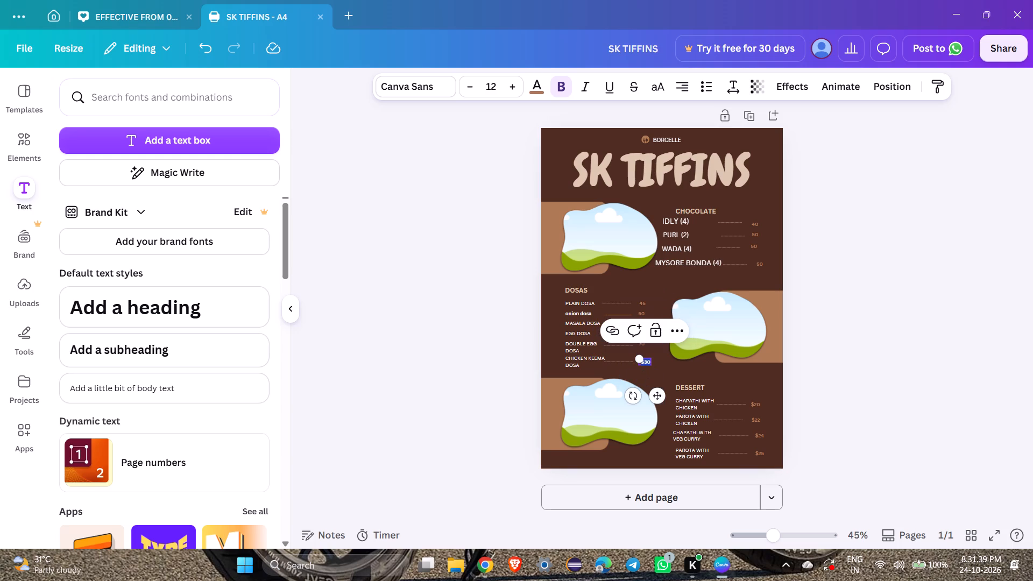
type("120")
left_click(911, 403)
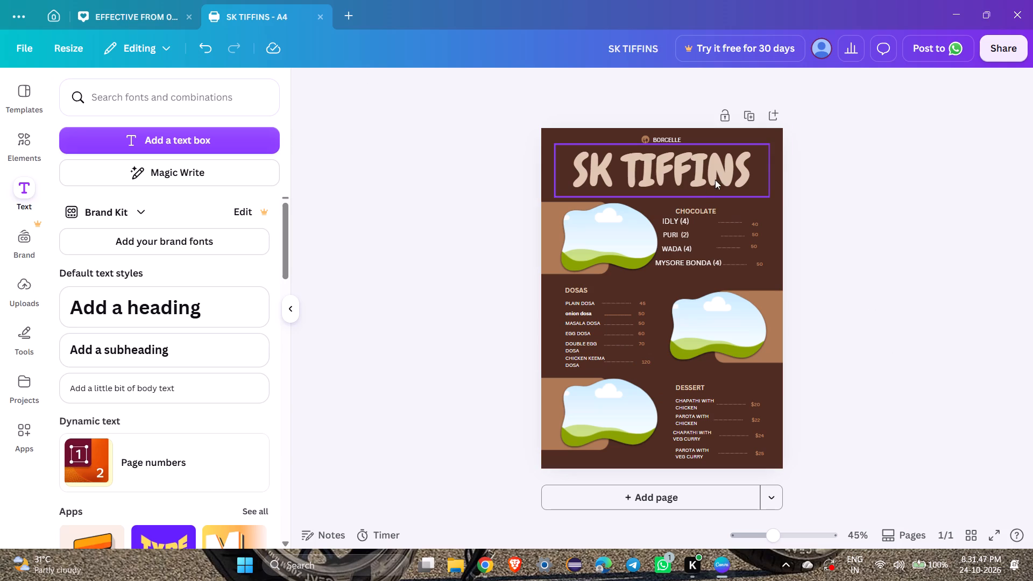
Delete the CHOCOLATE heading text above the idly row.
double_click(698, 209)
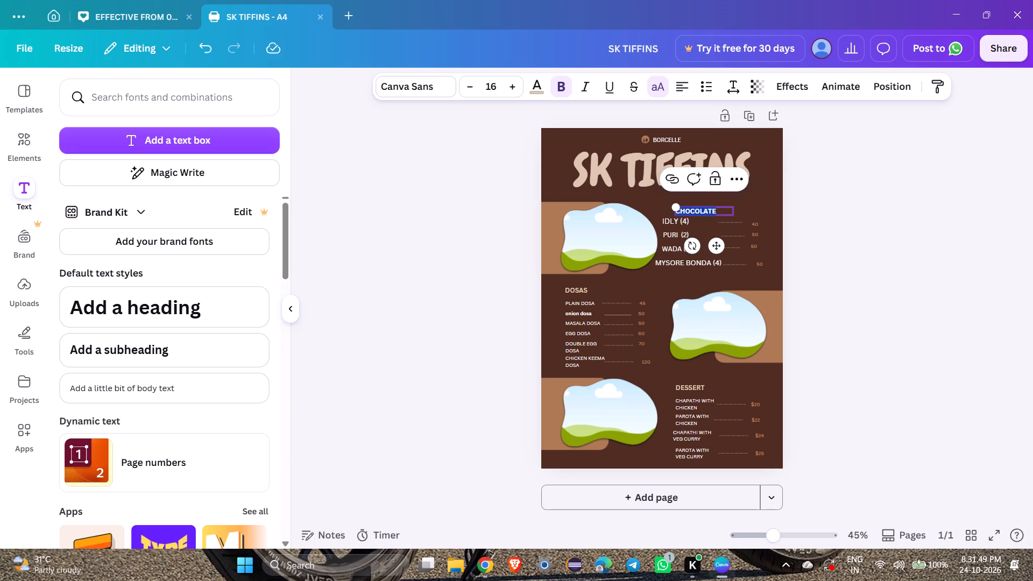
key("BackSpace")
left_click(928, 285)
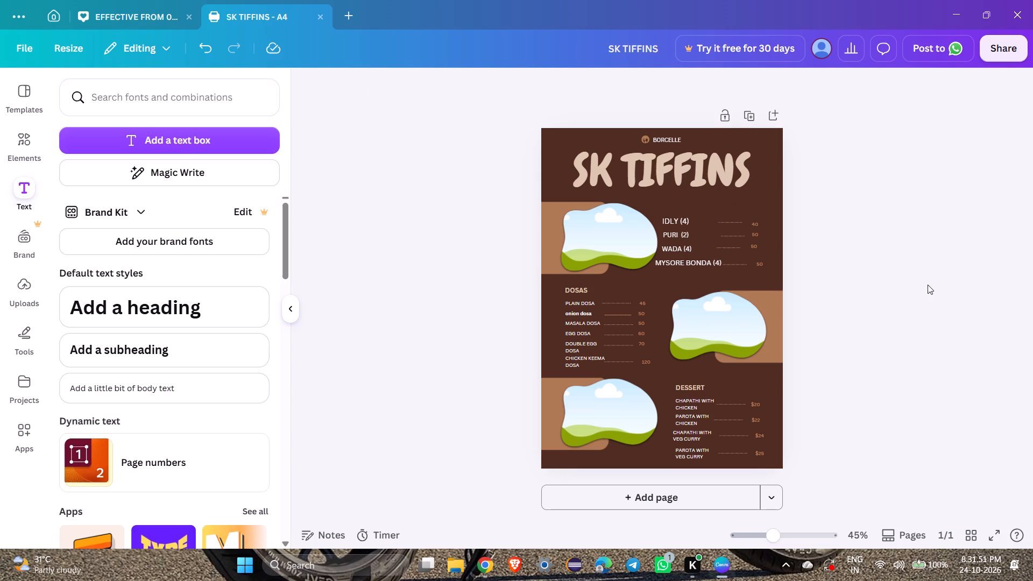
Replace the DESSERT heading with "chapati & parota" and widen its text box so it fits on one line.
double_click(691, 385)
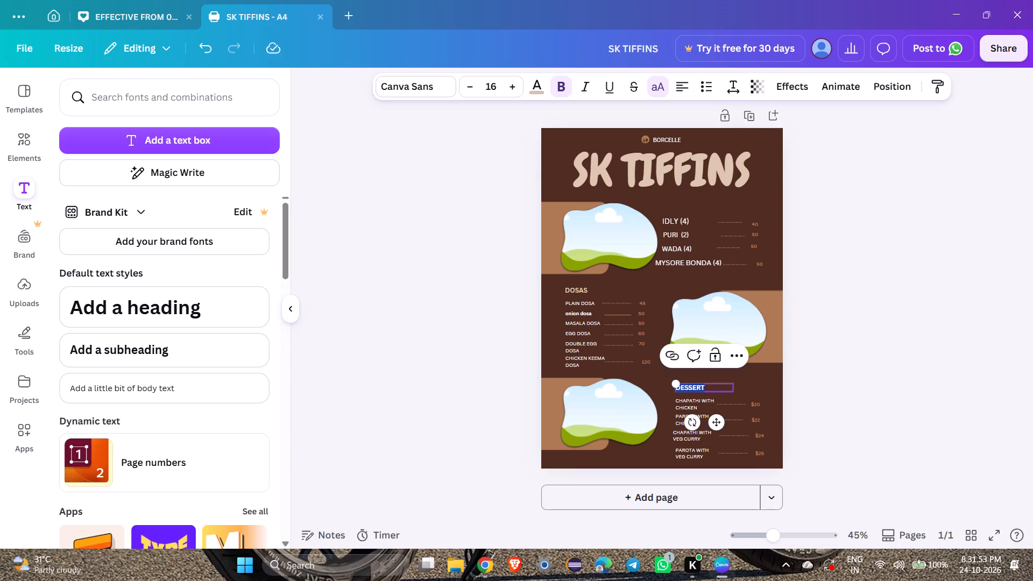
key("v")
key("BackSpace")
type("chapati")
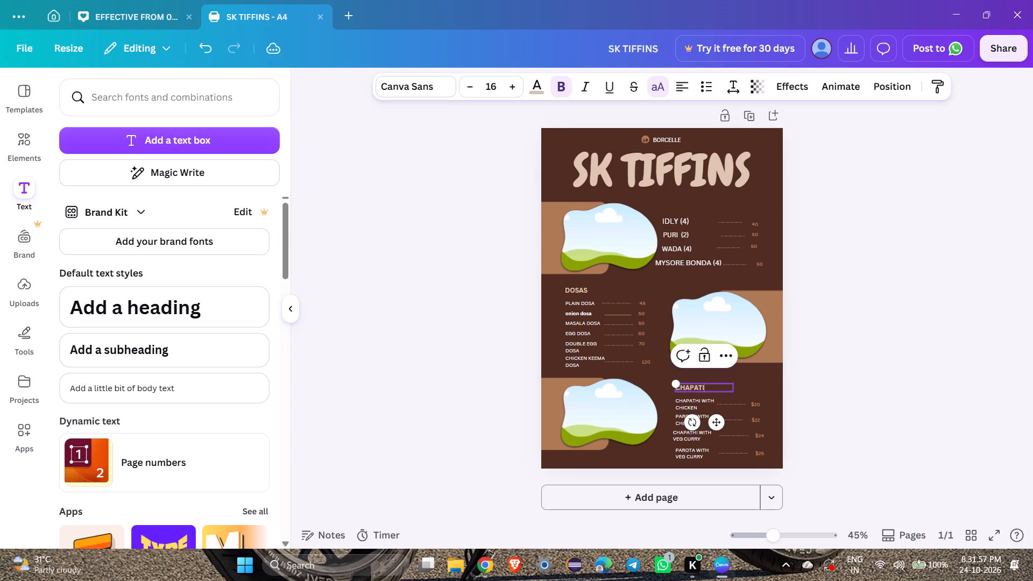
key("space")
type("& parota")
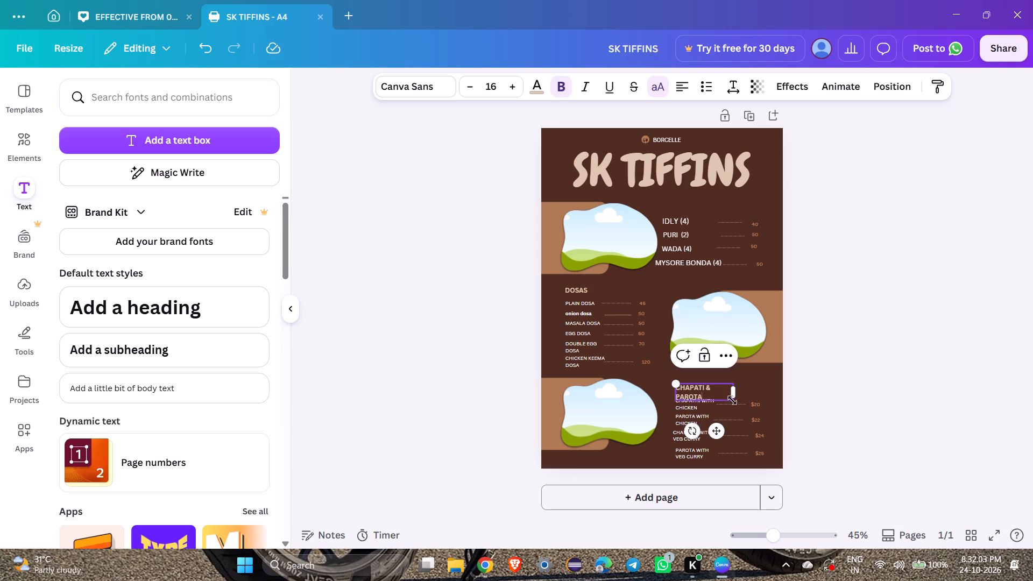
left_click_drag(733, 397, 751, 395)
left_click(818, 398)
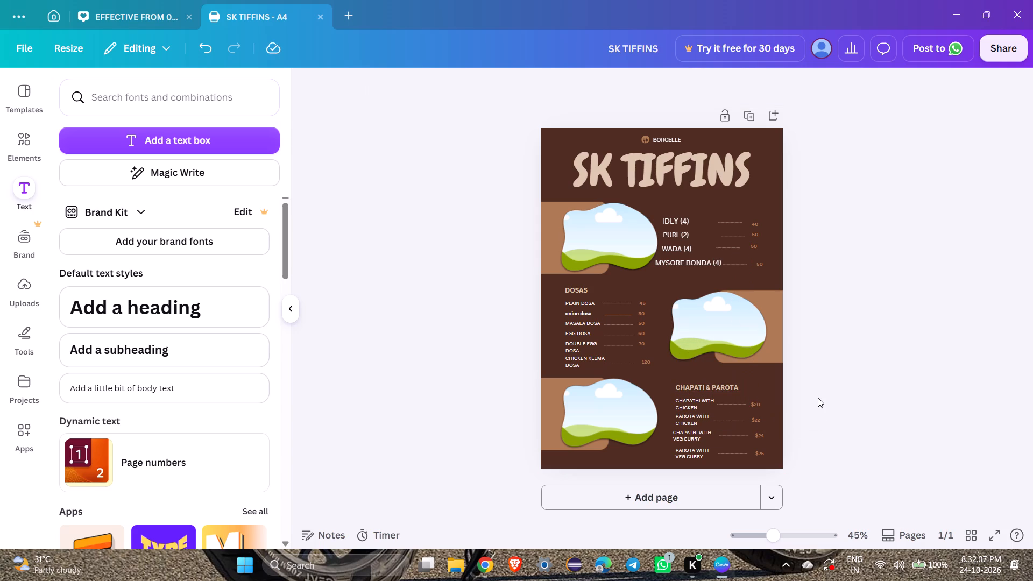
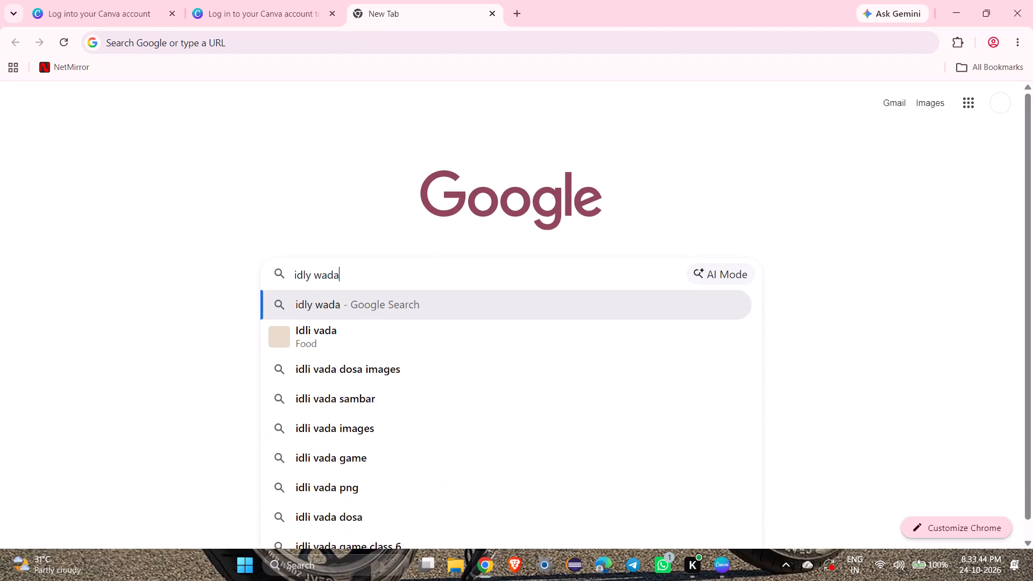
Search Google for "idly wada puri bonda images" and show the image results for the corrected "idli vada" spelling.
type("puri")
key("space")
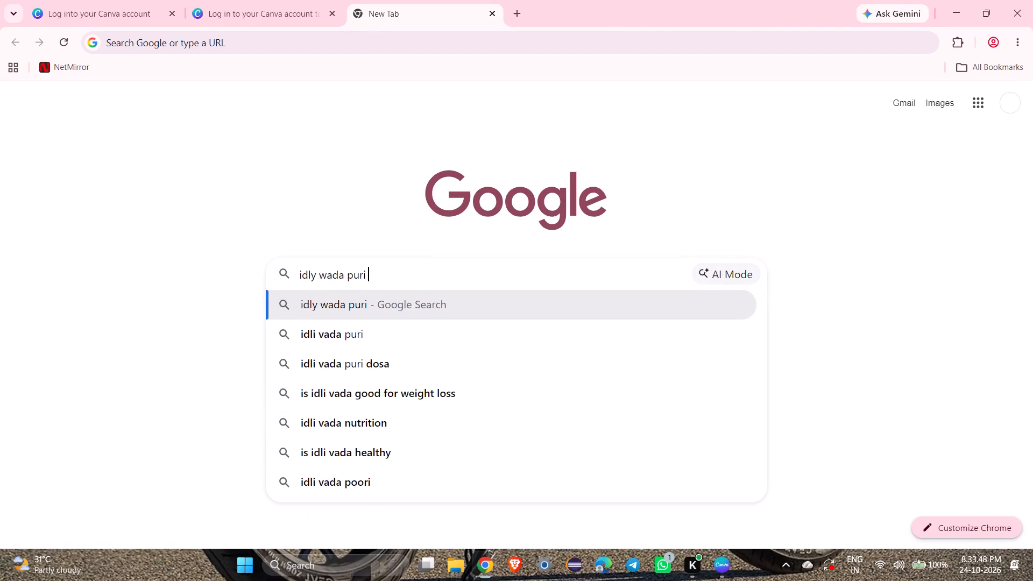
type("bonda")
key("space")
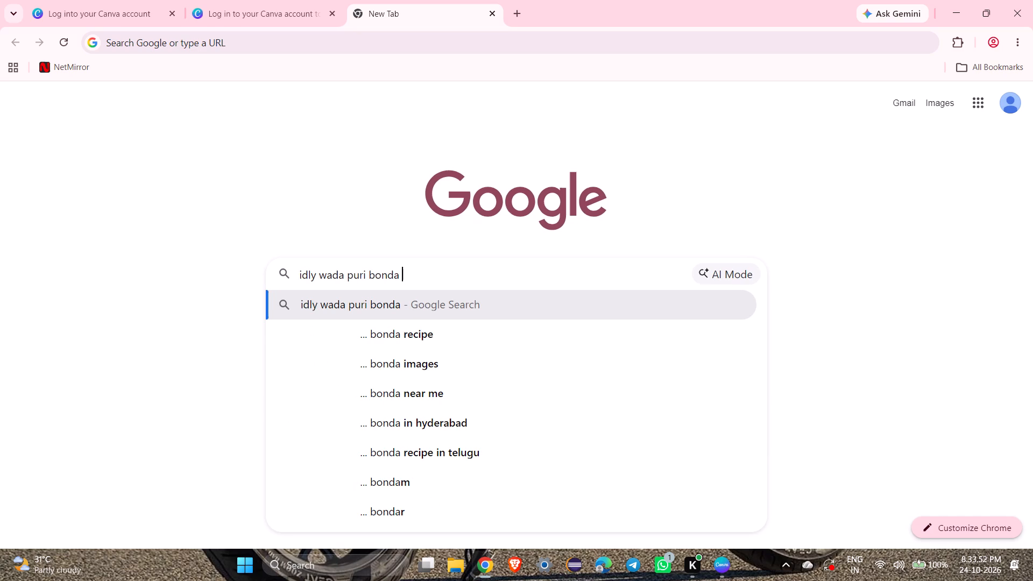
left_click(373, 358)
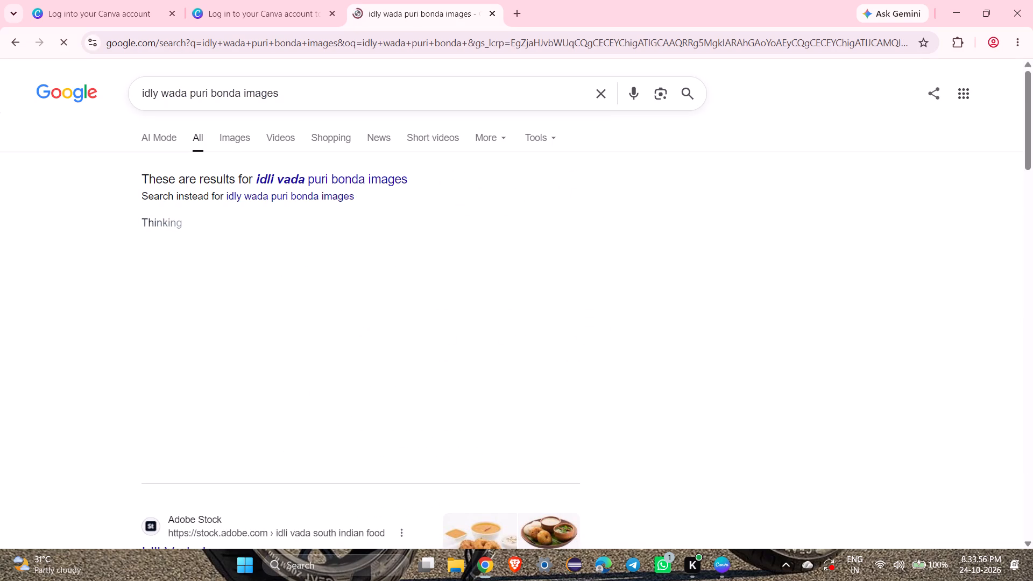
left_click(279, 176)
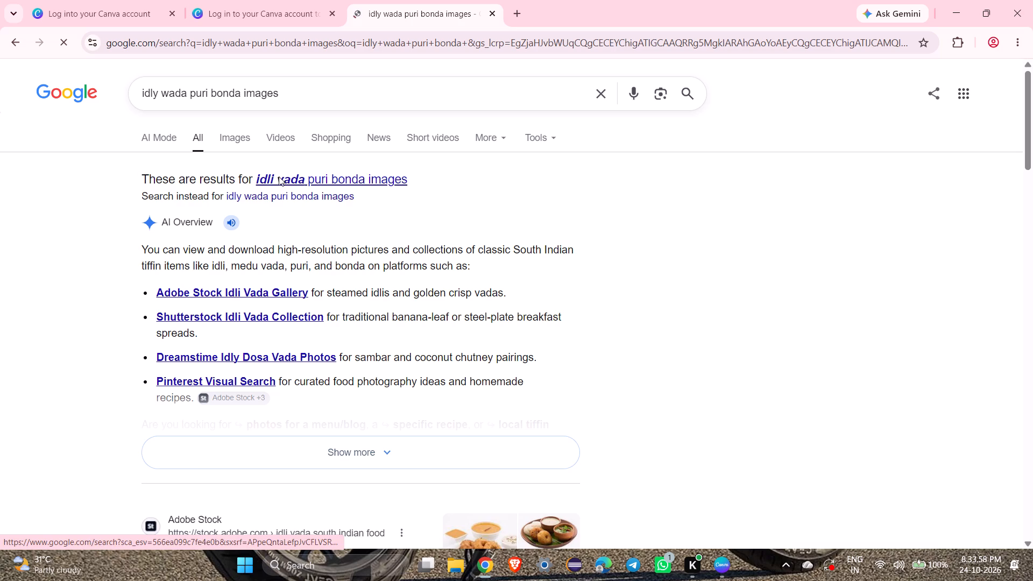
left_click(232, 136)
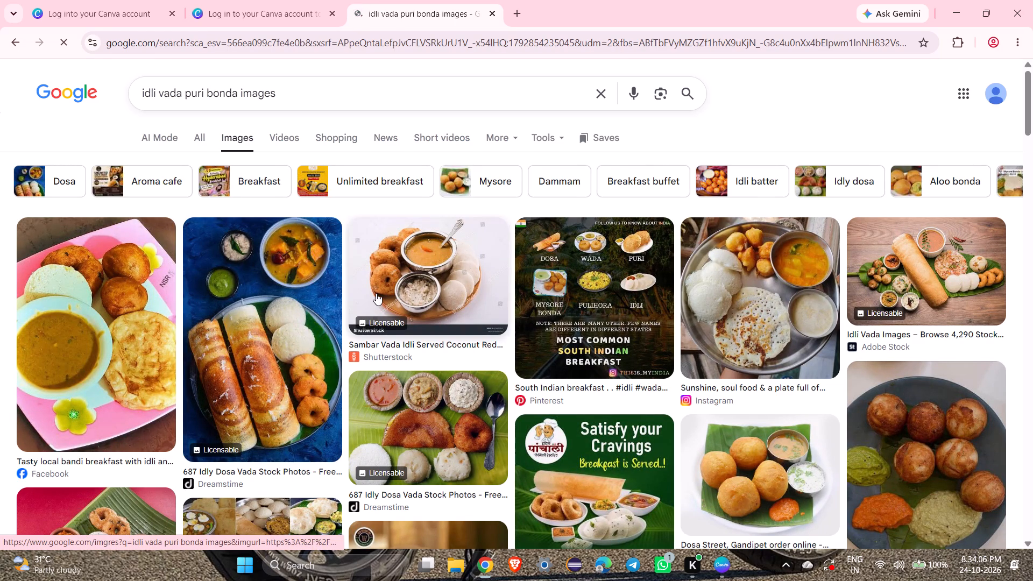
Browse the idli, vada, puri and bonda image results for a photo suitable for the menu.
scroll(376, 293, "down", 5)
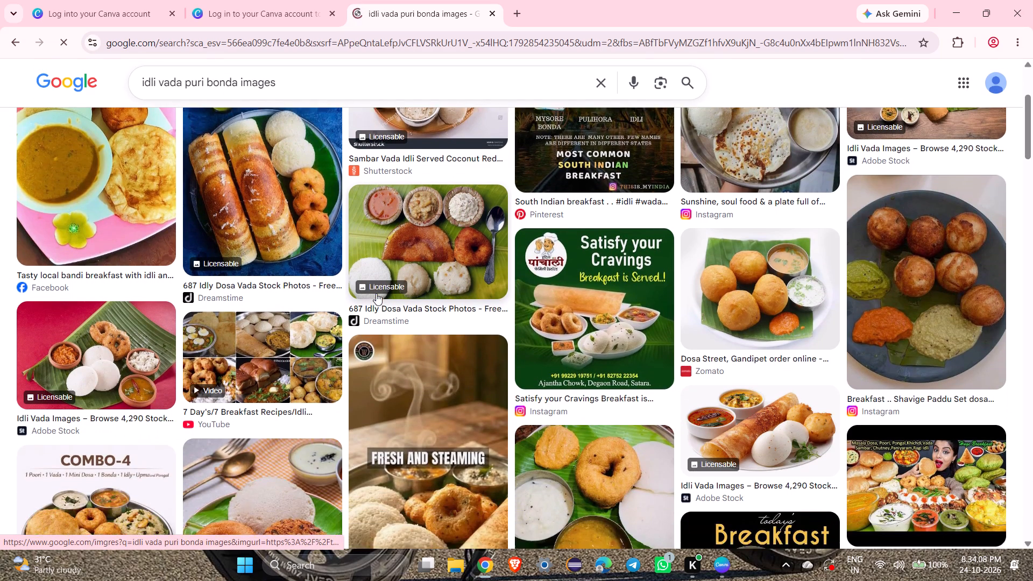
scroll(376, 293, "down", 4)
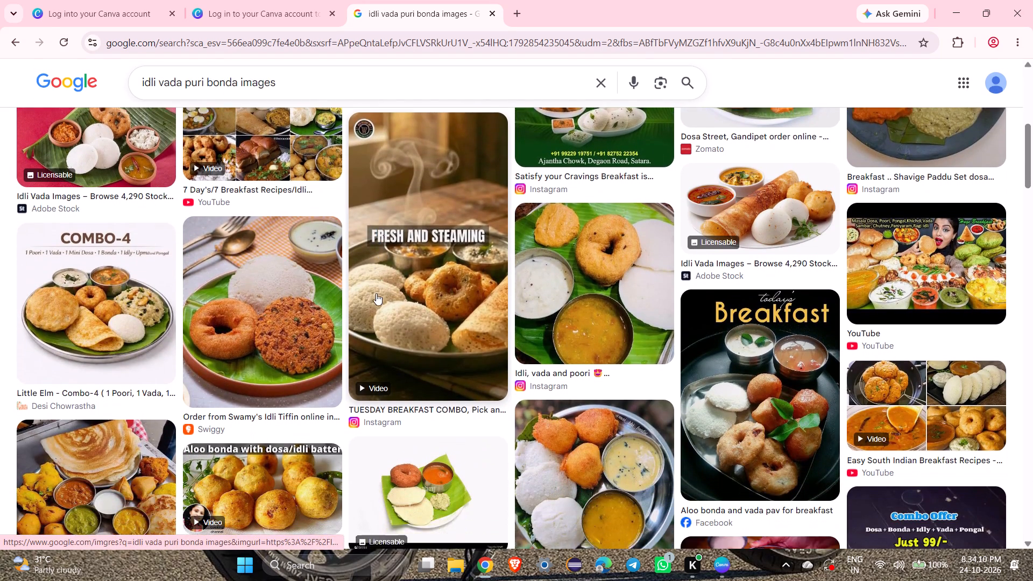
scroll(376, 293, "down", 6)
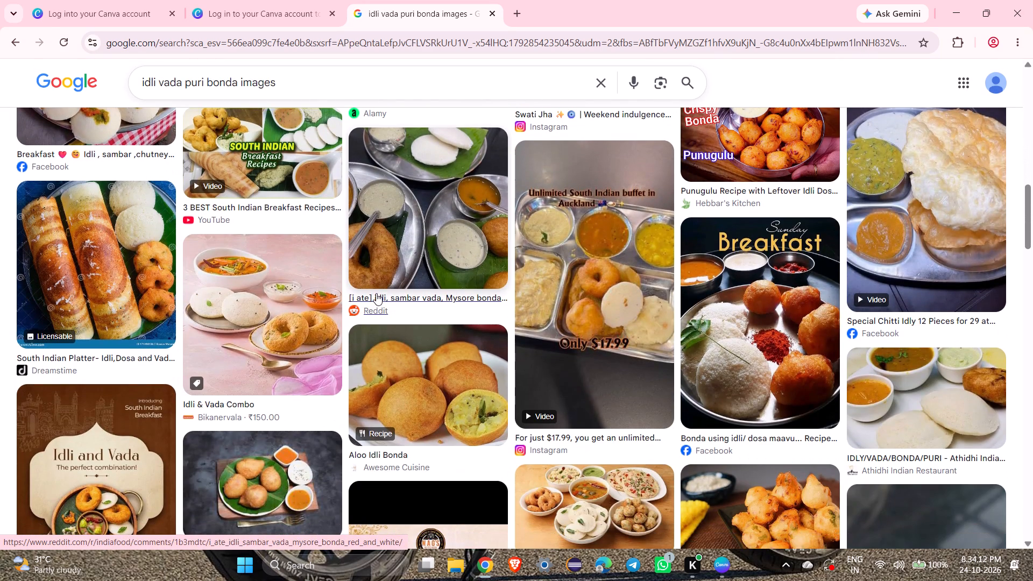
scroll(376, 293, "down", 3)
scroll(376, 293, "up", 11)
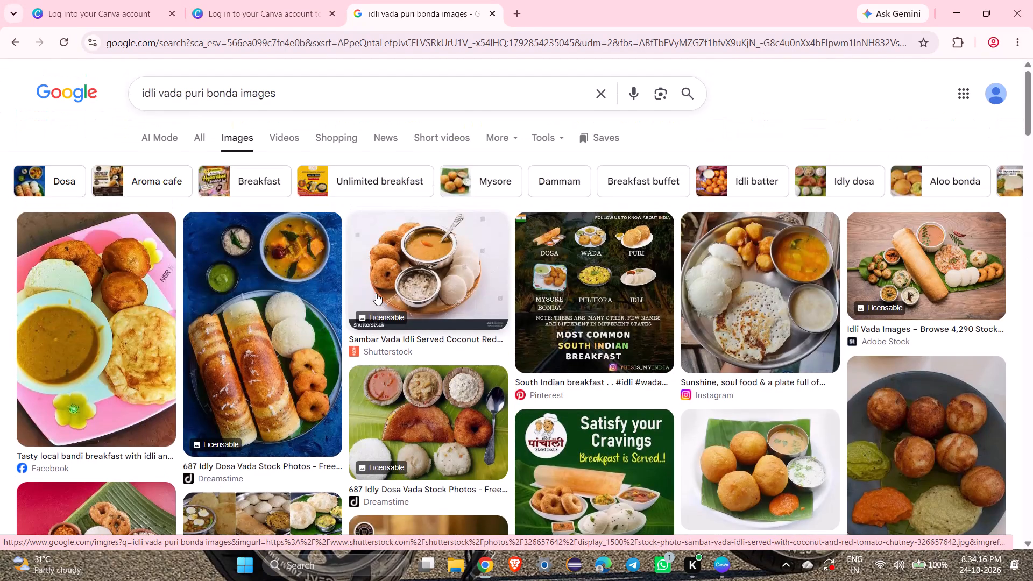
scroll(376, 293, "down", 1)
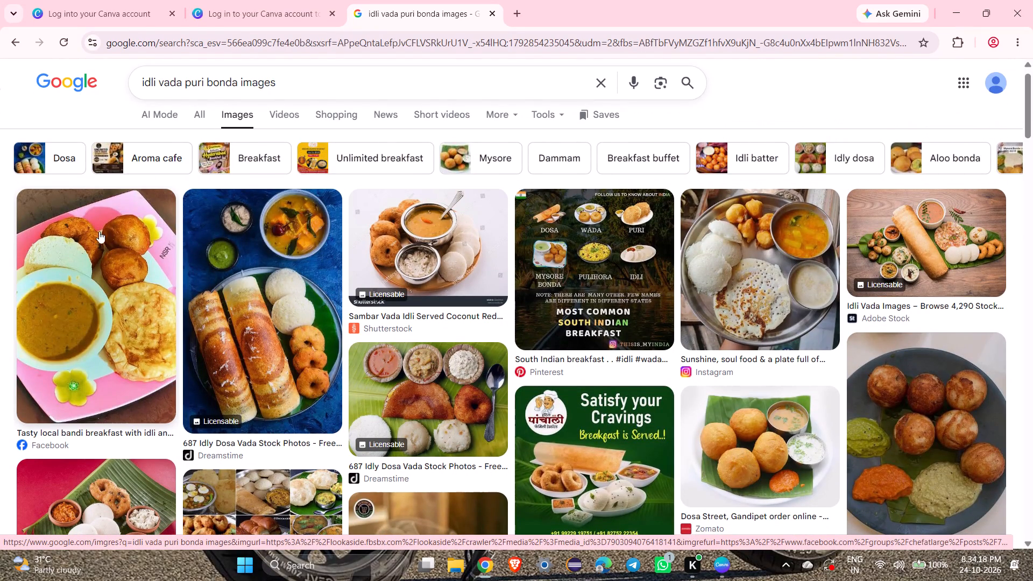
Open the larger preview of the Facebook local bandi breakfast photo on the pink plate and save it to Downloads as idly.
right_click(129, 307)
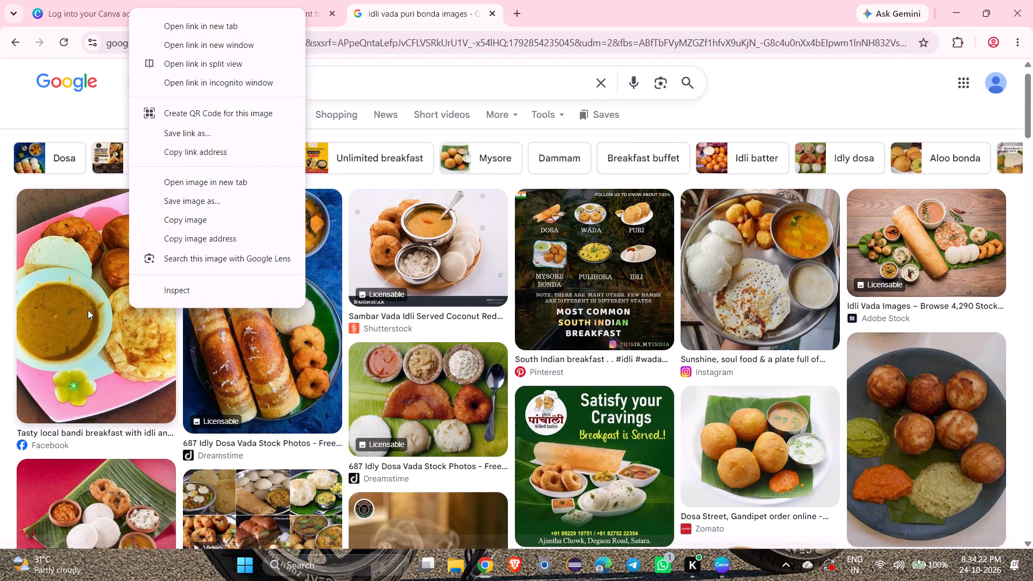
left_click(88, 310)
left_click(88, 310)
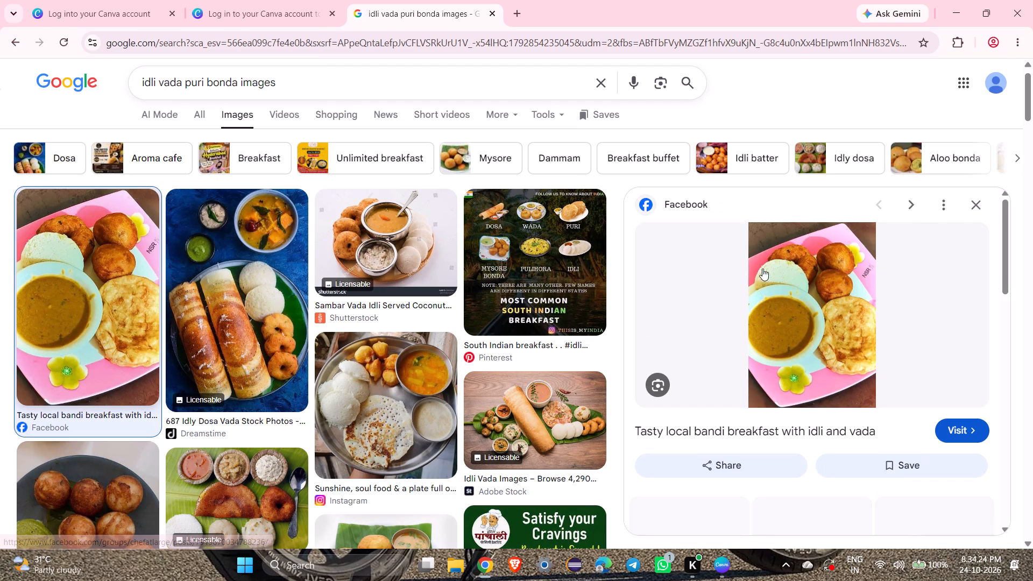
right_click(802, 288)
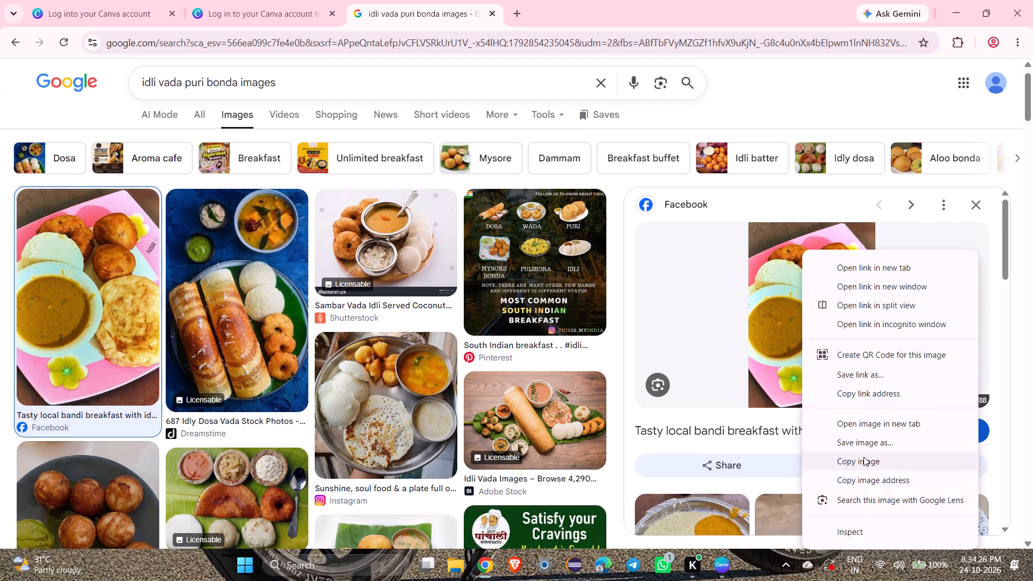
left_click(864, 444)
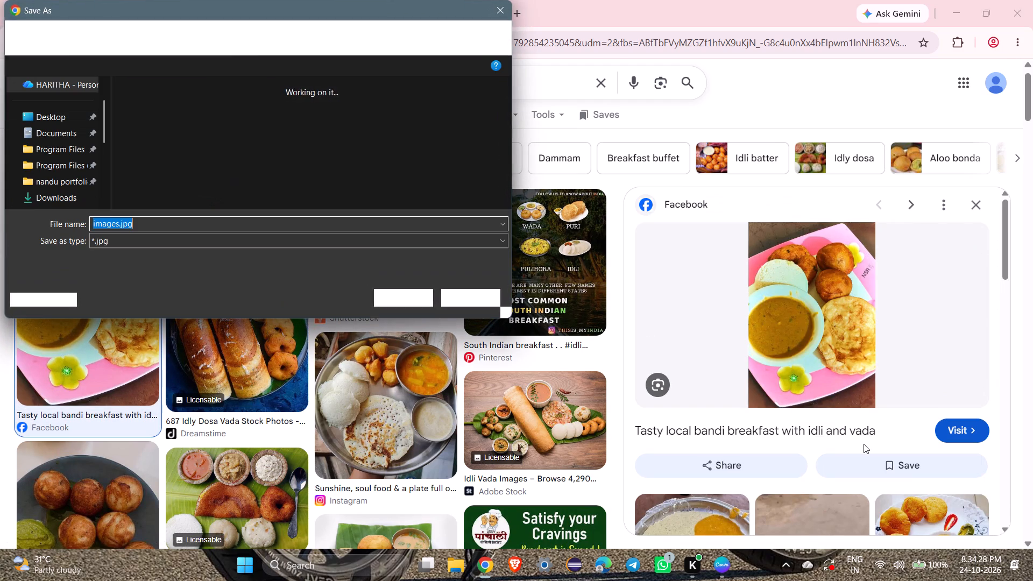
left_click(44, 197)
left_click(123, 224)
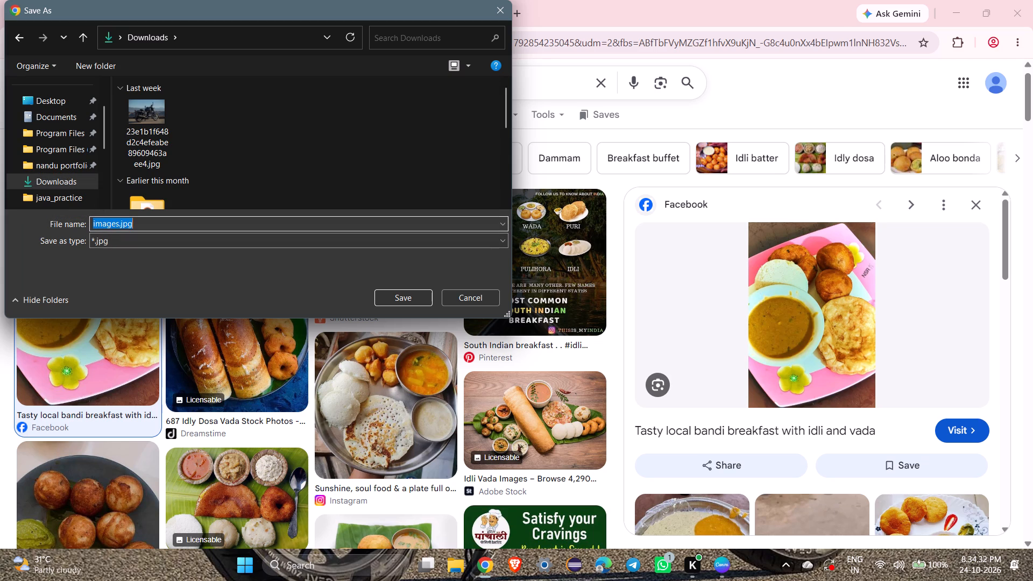
left_click(103, 223)
double_click(103, 223)
left_click(119, 224)
key("BackSpace")
key("BackSpace")
key("BackSpace")
key("BackSpace")
key("BackSpace")
key("BackSpace")
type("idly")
left_click(402, 292)
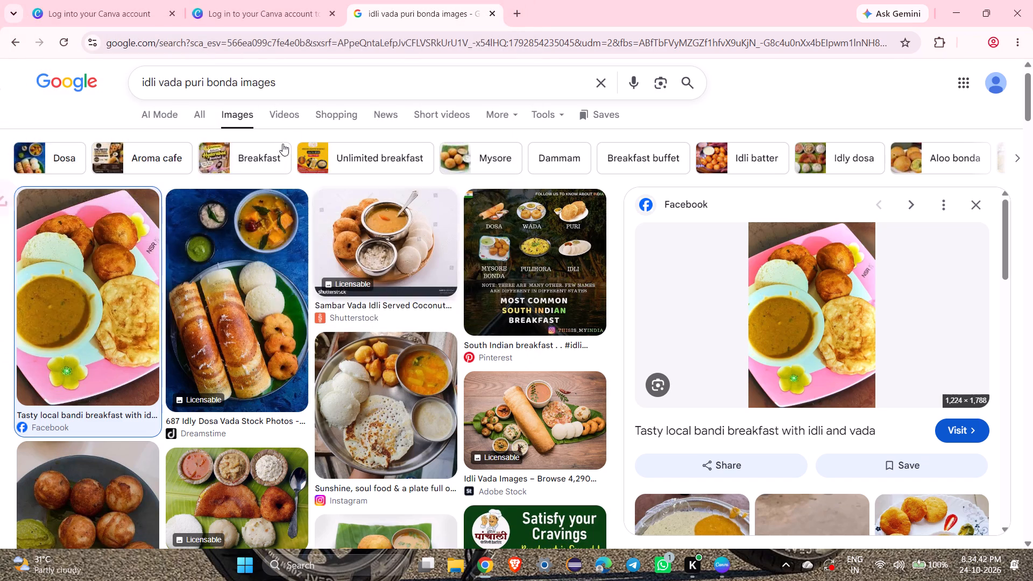
Replace the image search with "all types of dosa images".
double_click(234, 81)
key("BackSpace")
key("BackSpace")
key("BackSpace")
key("BackSpace")
key("BackSpace")
key("BackSpace")
key("BackSpace")
key("BackSpace")
key("BackSpace")
key("BackSpace")
key("BackSpace")
key("BackSpace")
key("BackSpace")
key("BackSpace")
key("BackSpace")
key("BackSpace")
key("BackSpace")
key("BackSpace")
key("BackSpace")
key("BackSpace")
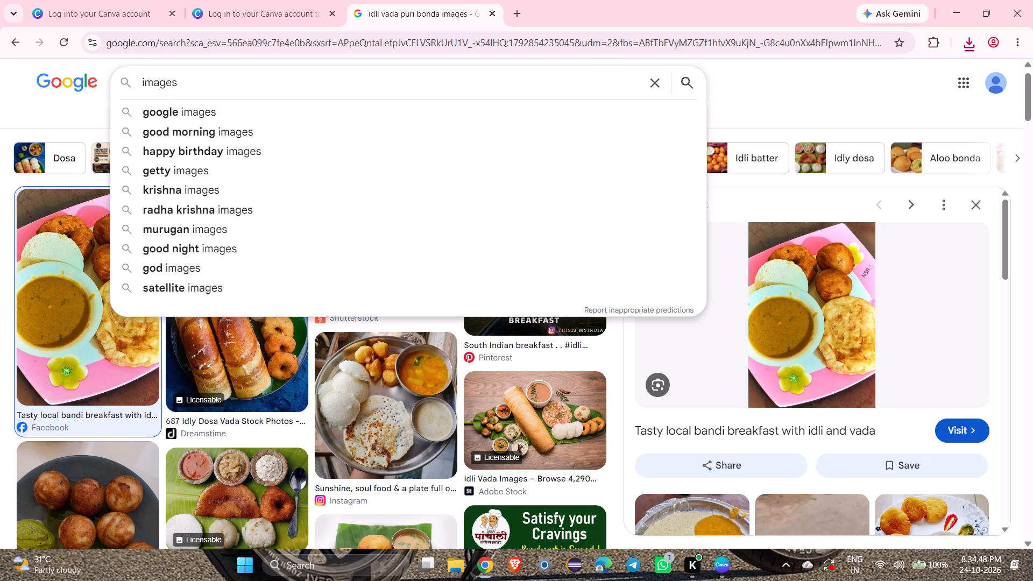
type("all")
key("space")
type("types of")
key("space")
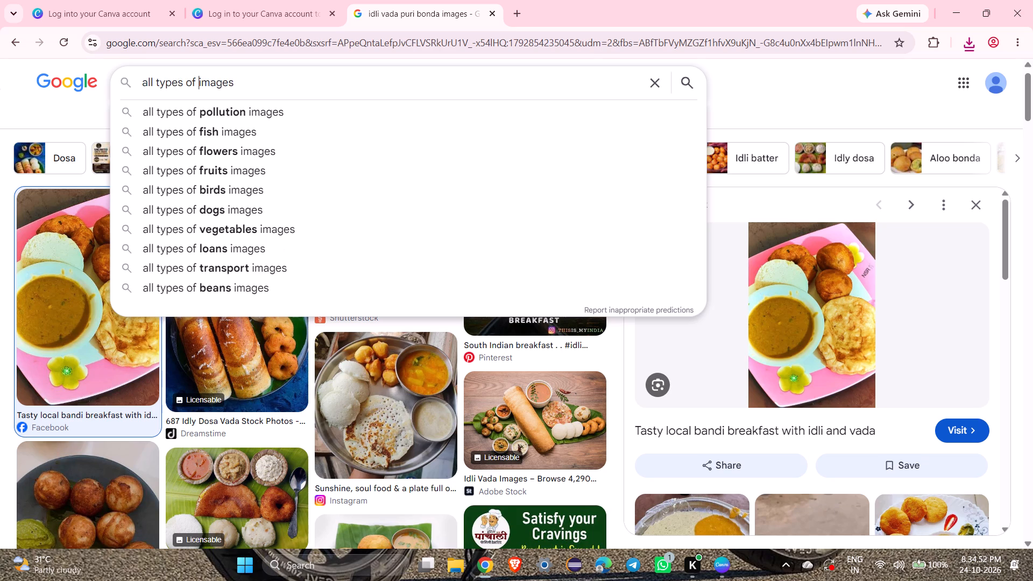
type("dosa")
key("space")
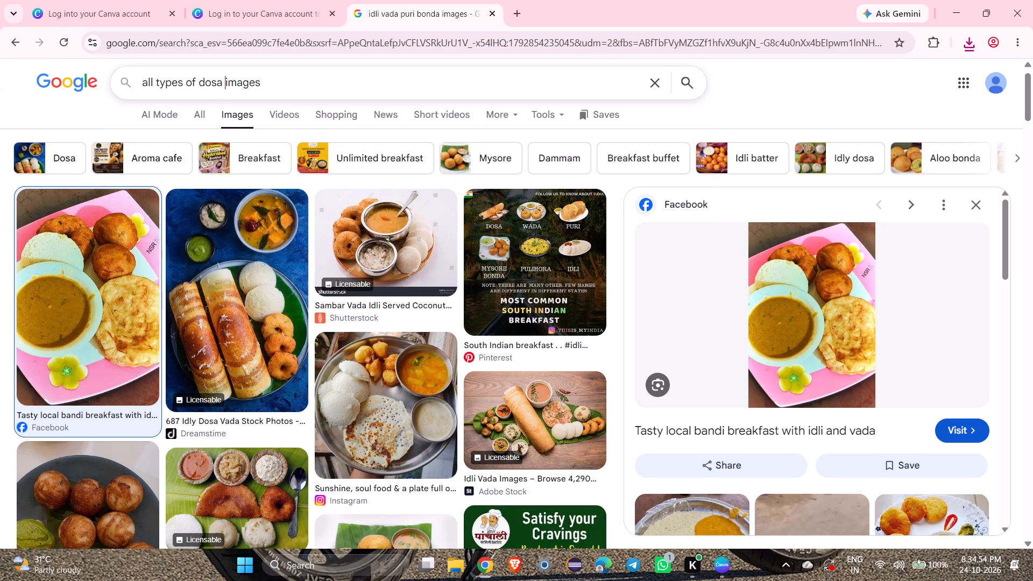
key("Return")
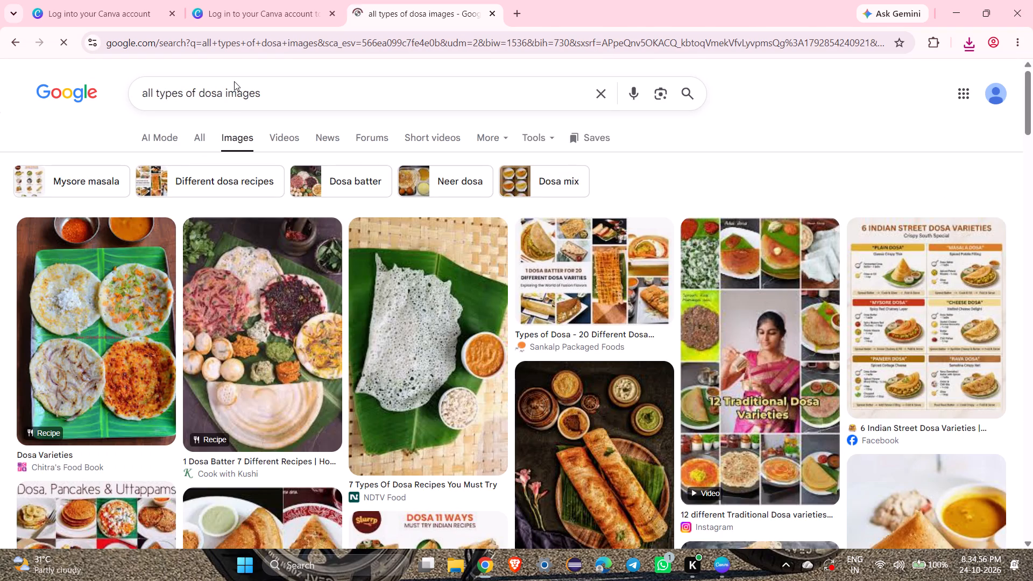
Find the Dosa Hut picture of a rolled dosa with chutneys and save it in Downloads as dosa.jpg.
scroll(288, 330, "down", 2)
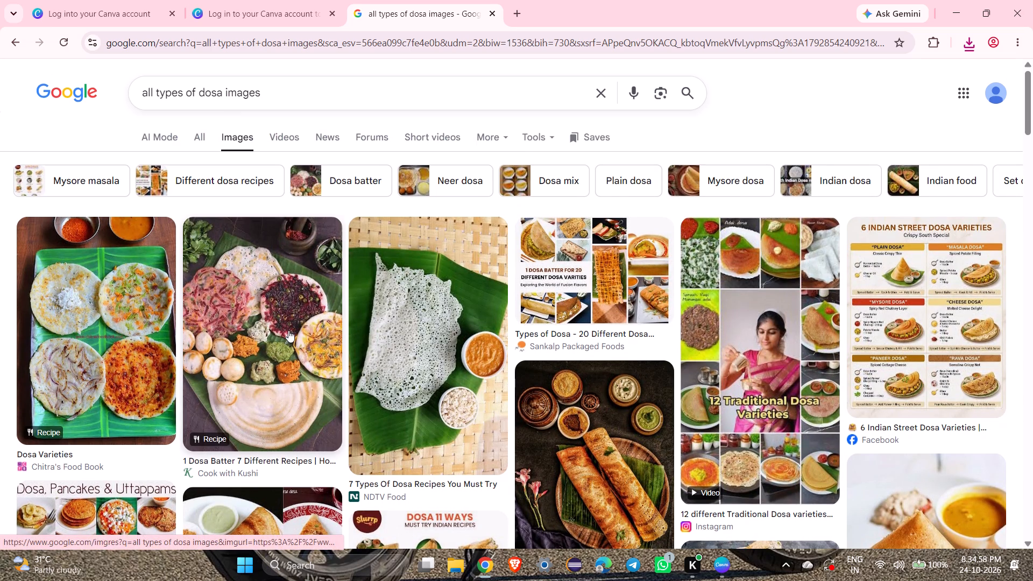
scroll(288, 330, "down", 4)
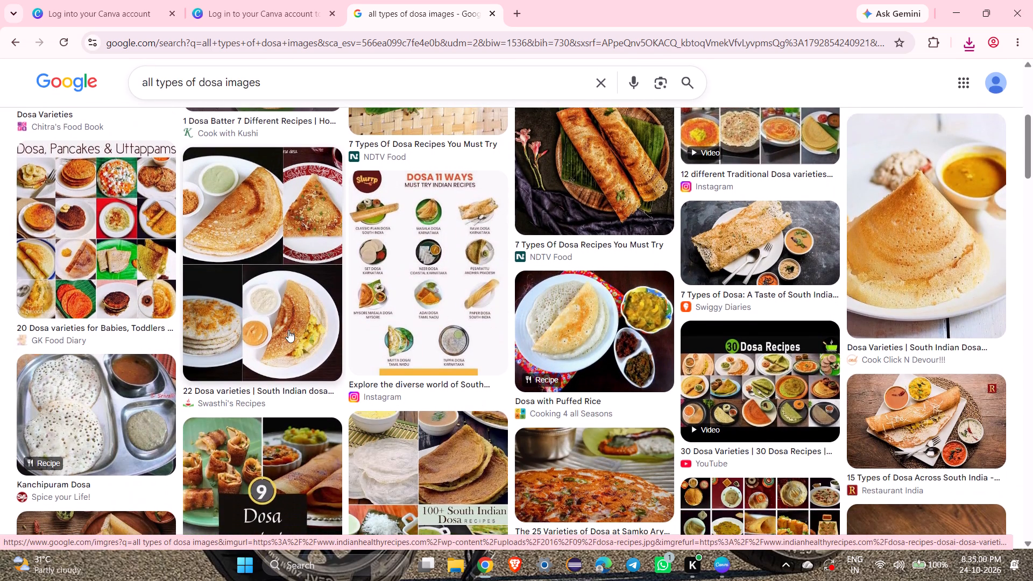
scroll(288, 330, "down", 2)
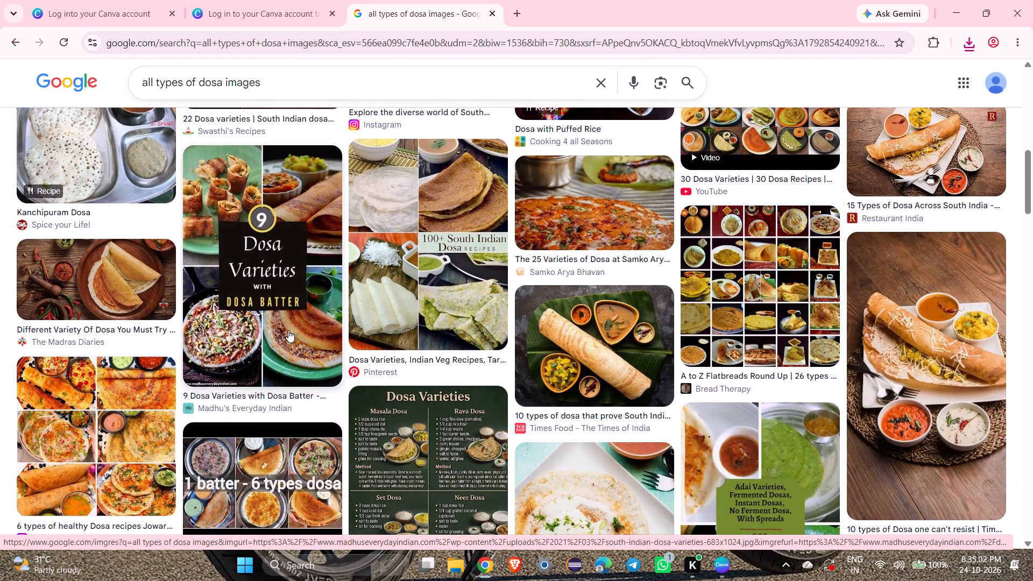
scroll(288, 330, "up", 1)
scroll(288, 330, "down", 2)
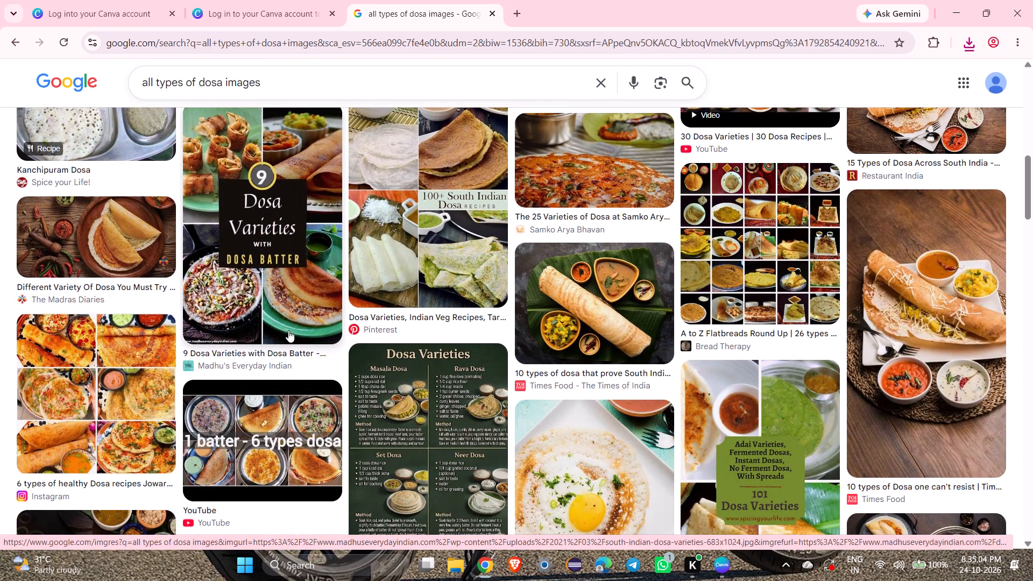
scroll(288, 330, "up", 1)
scroll(288, 330, "down", 3)
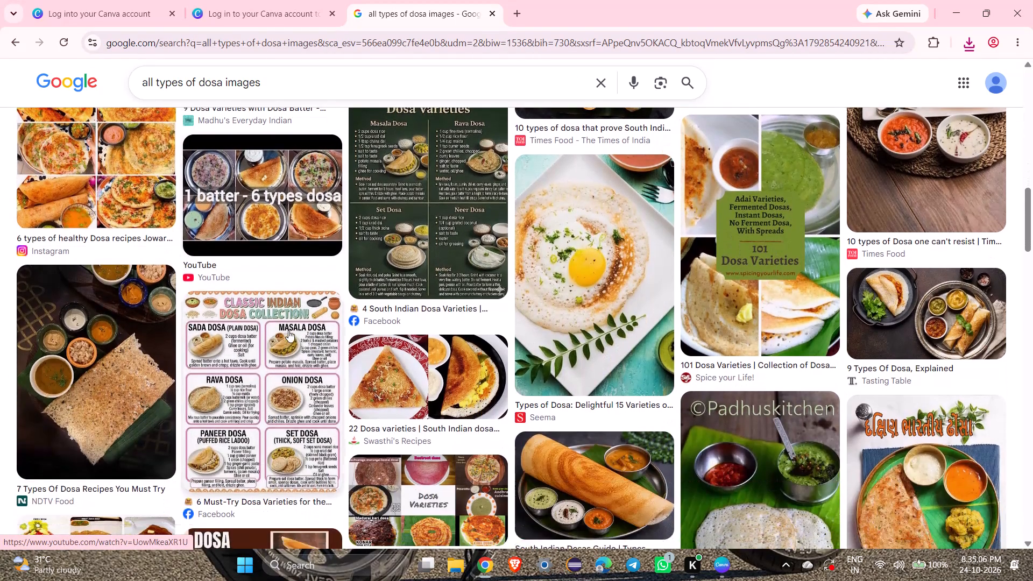
scroll(288, 330, "down", 1)
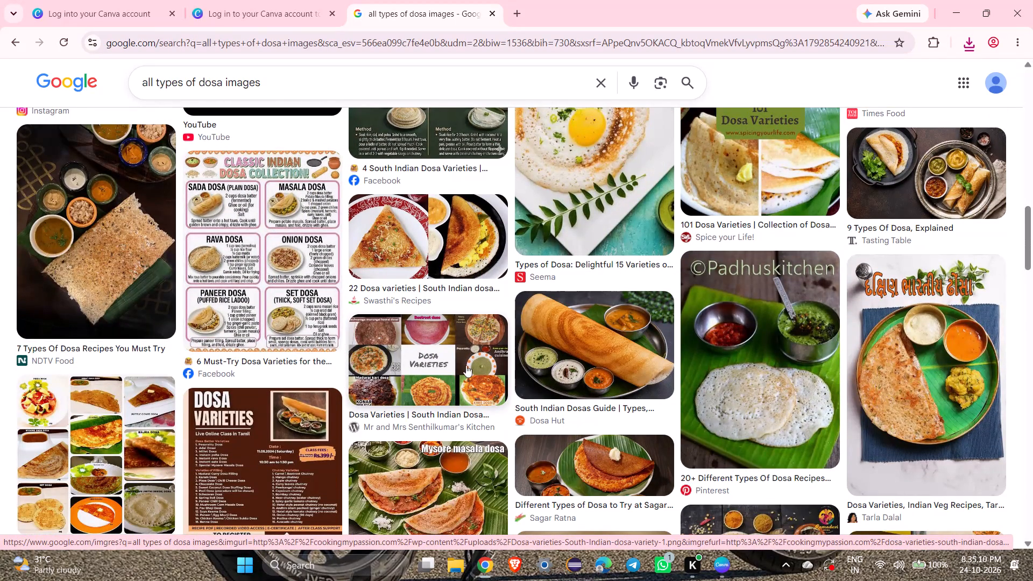
left_click(570, 359)
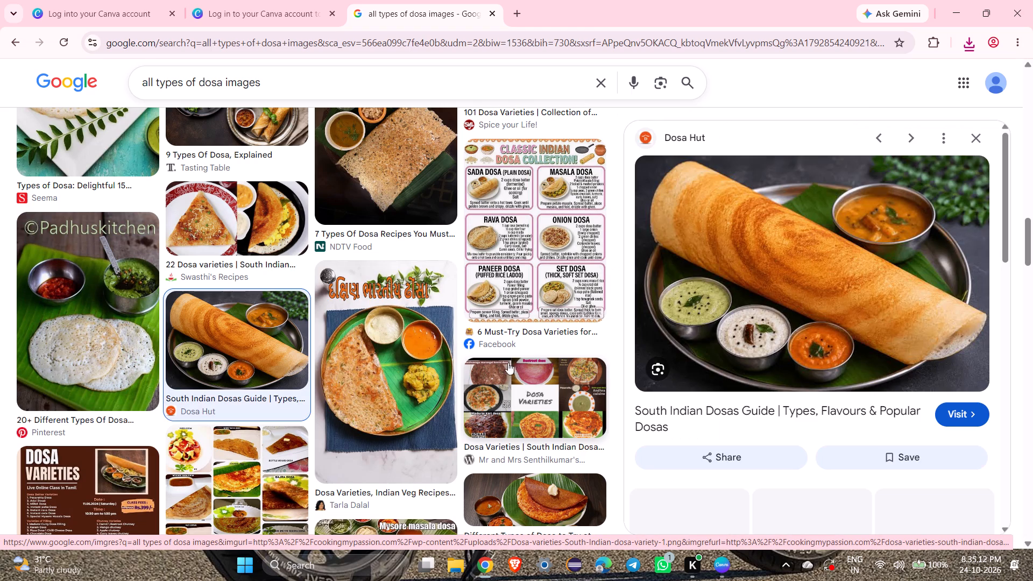
right_click(824, 260)
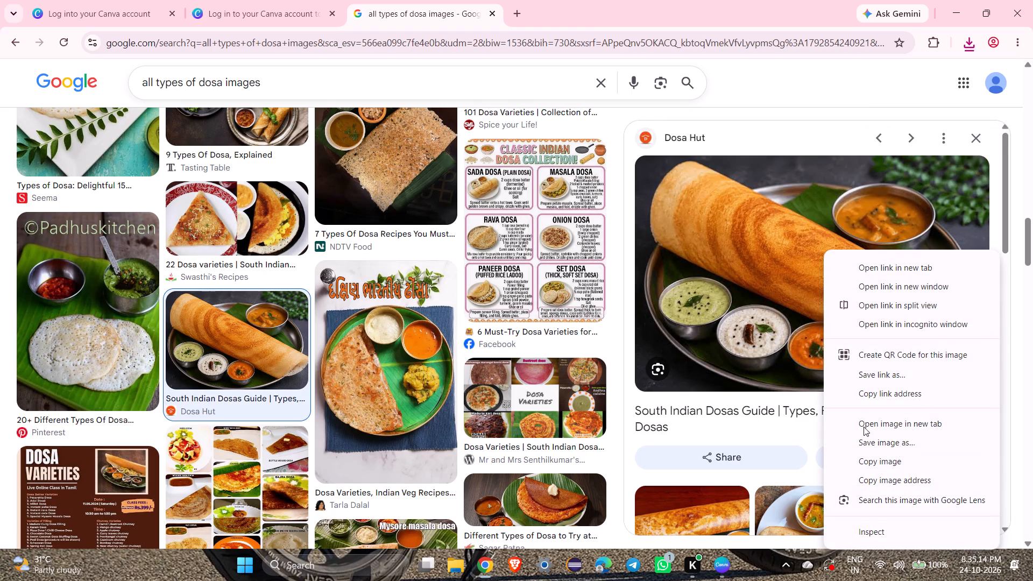
left_click(864, 447)
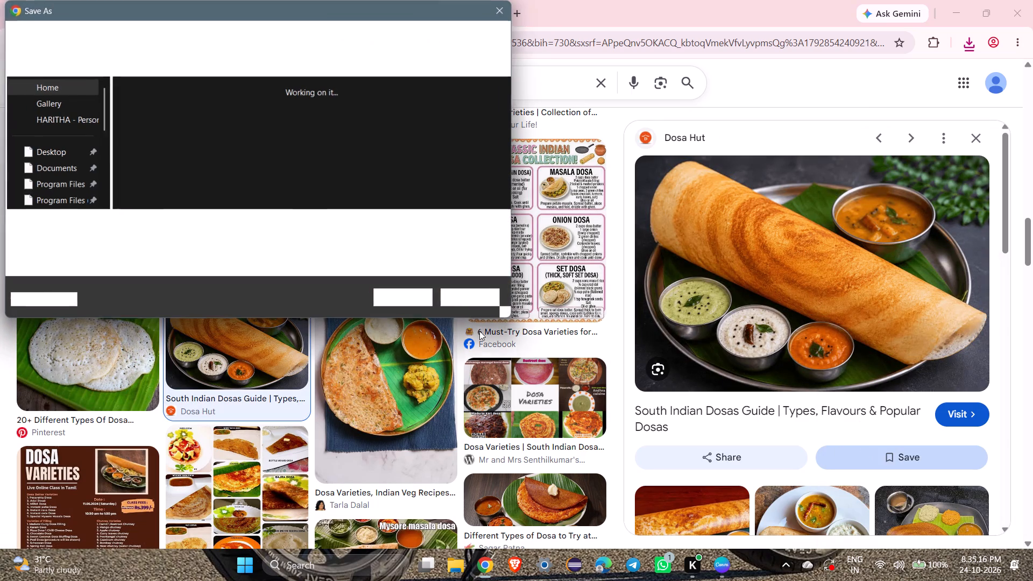
double_click(107, 222)
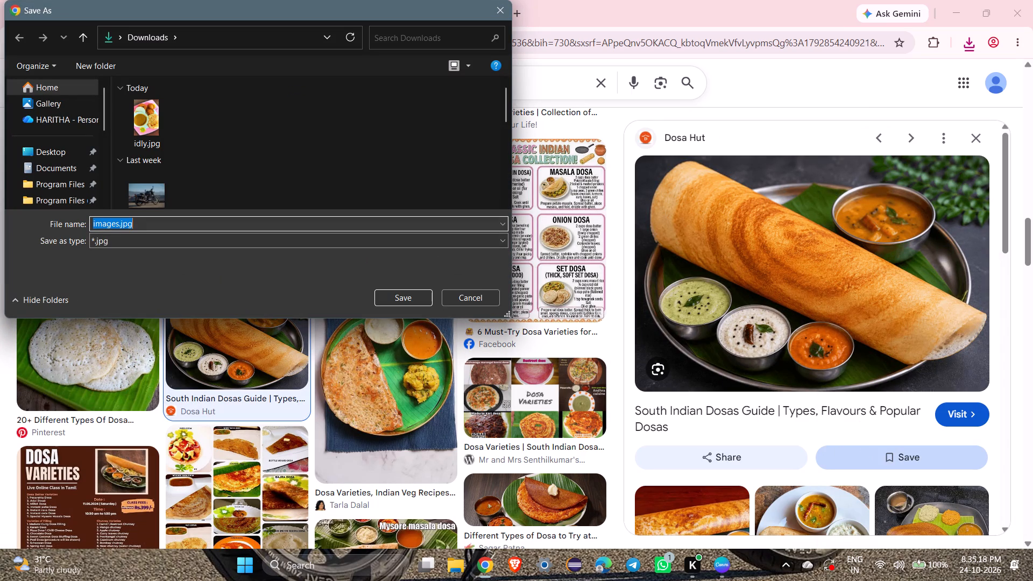
left_click(107, 222)
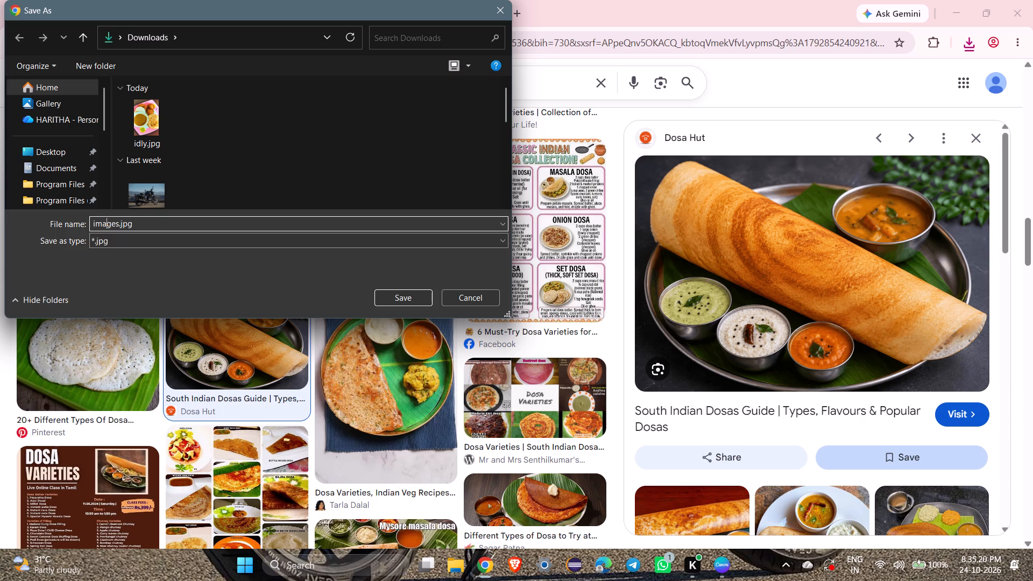
left_click(117, 224)
key("BackSpace")
key("BackSpace")
key("BackSpace")
key("BackSpace")
key("BackSpace")
key("BackSpace")
key("BackSpace")
key("BackSpace")
key("BackSpace")
key("BackSpace")
key("BackSpace")
type("dso")
key("BackSpace")
key("BackSpace")
type("osa")
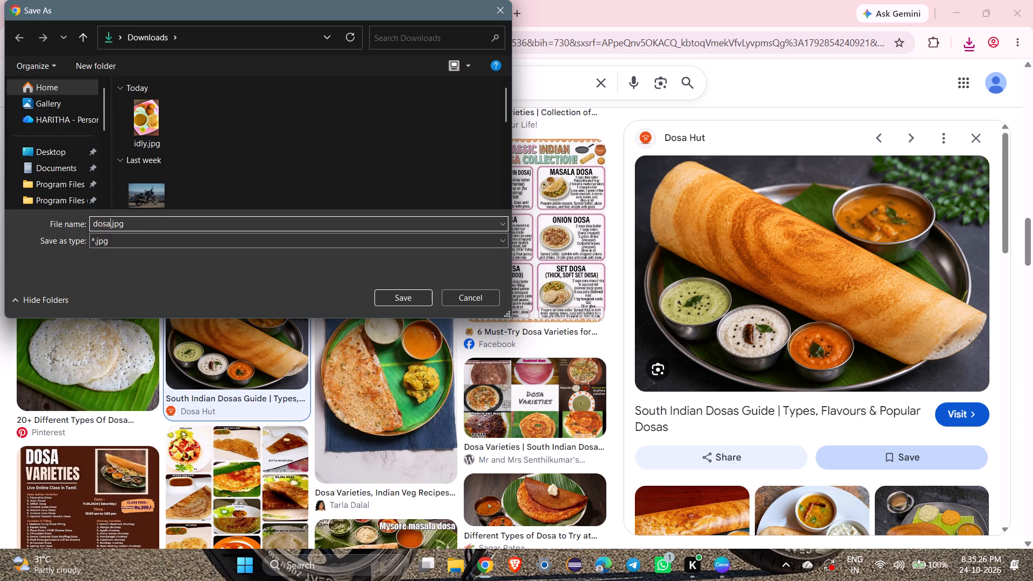
left_click(413, 301)
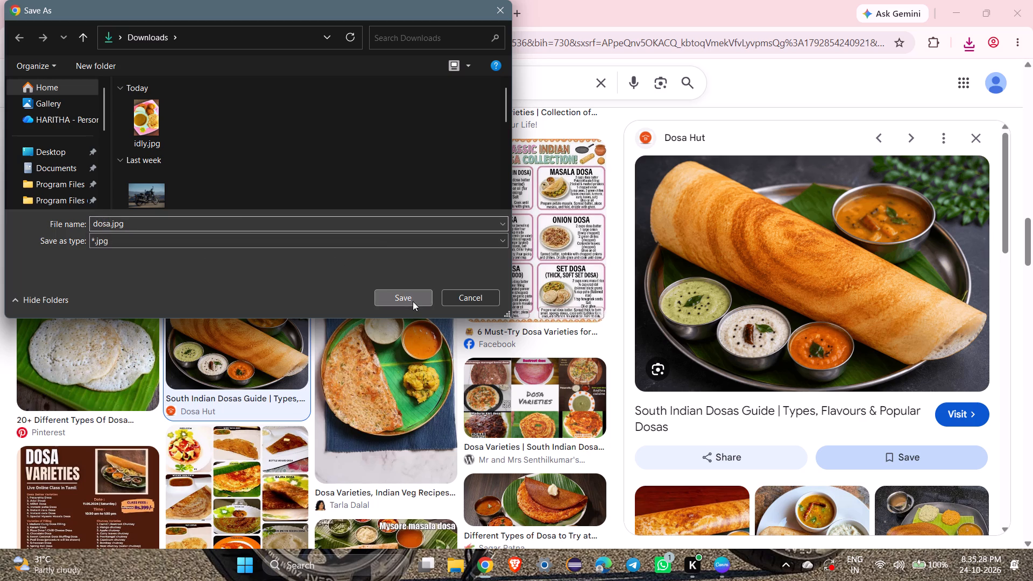
Replace the image search with "chapati and parota images".
triple_click(206, 81)
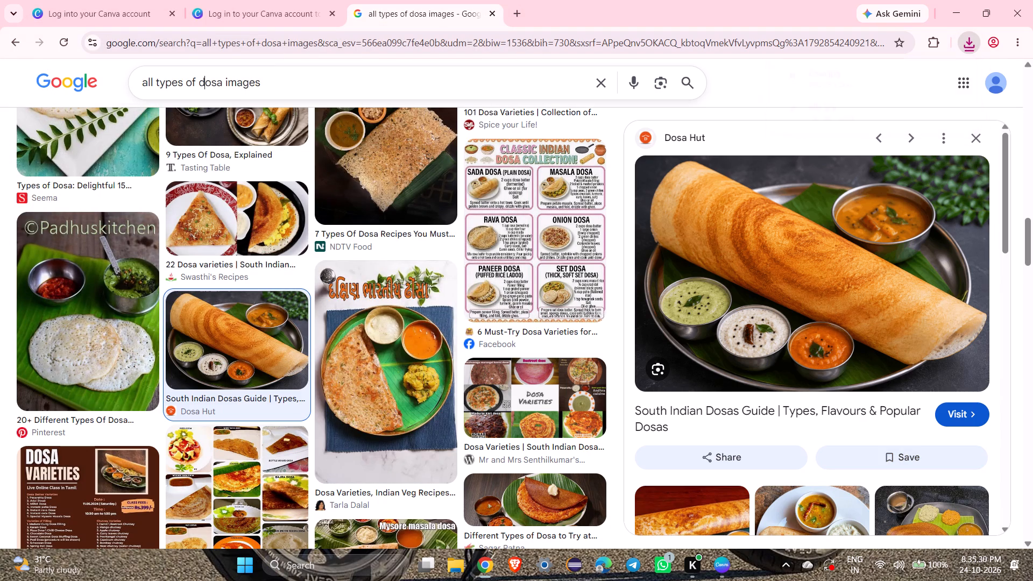
key("BackSpace")
type("chapati and")
key("space")
type("parota")
key("space")
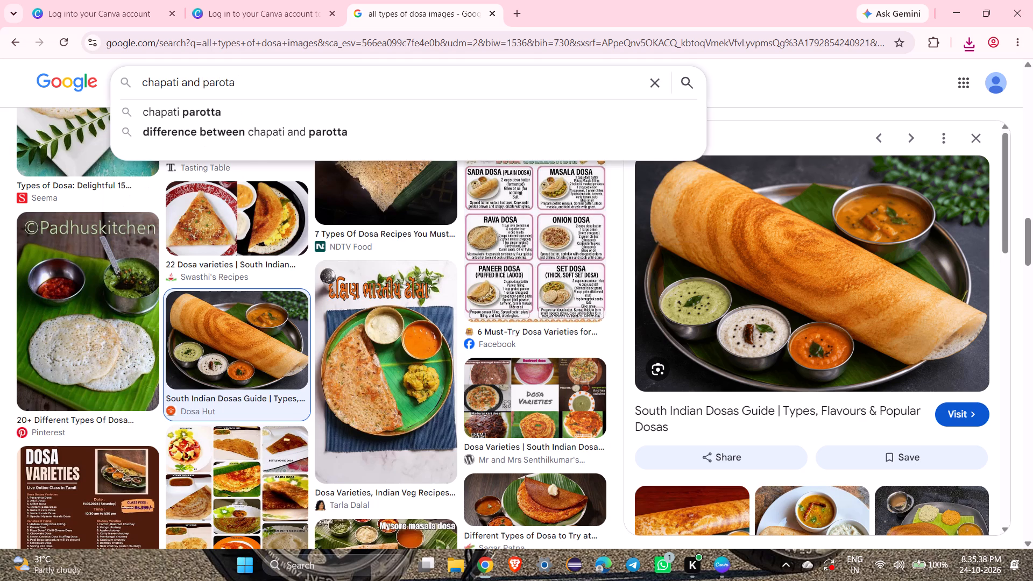
type("ima")
type("ges")
key("Return")
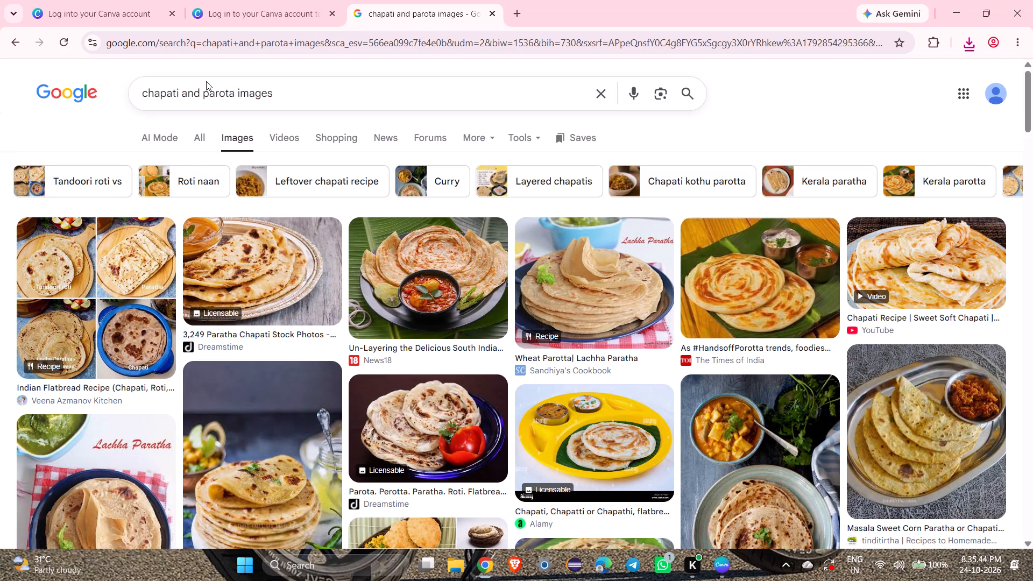
Look through the chapati and parota image results for a picture suited to the menu card.
scroll(206, 81, "down", 4)
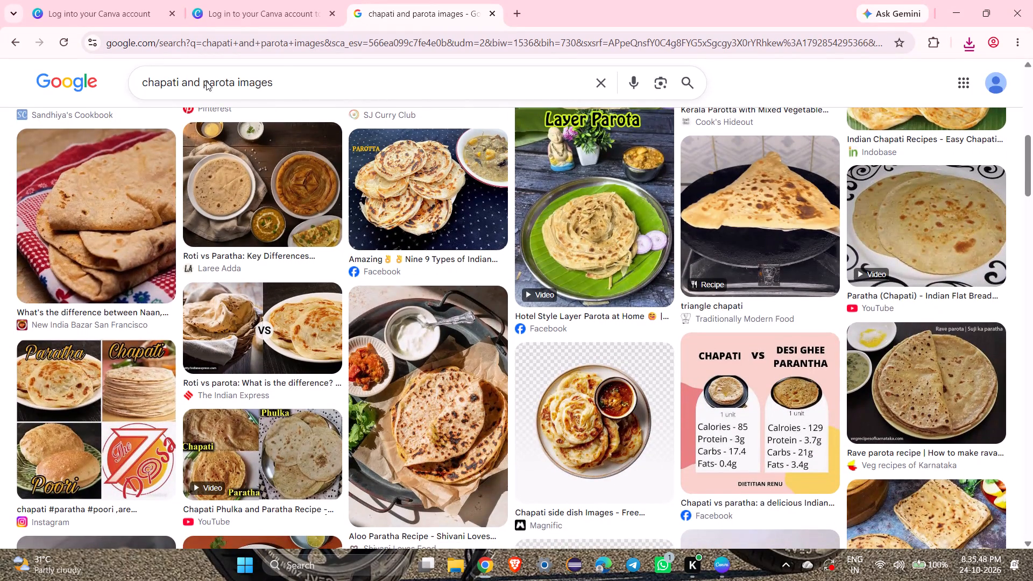
scroll(206, 81, "down", 4)
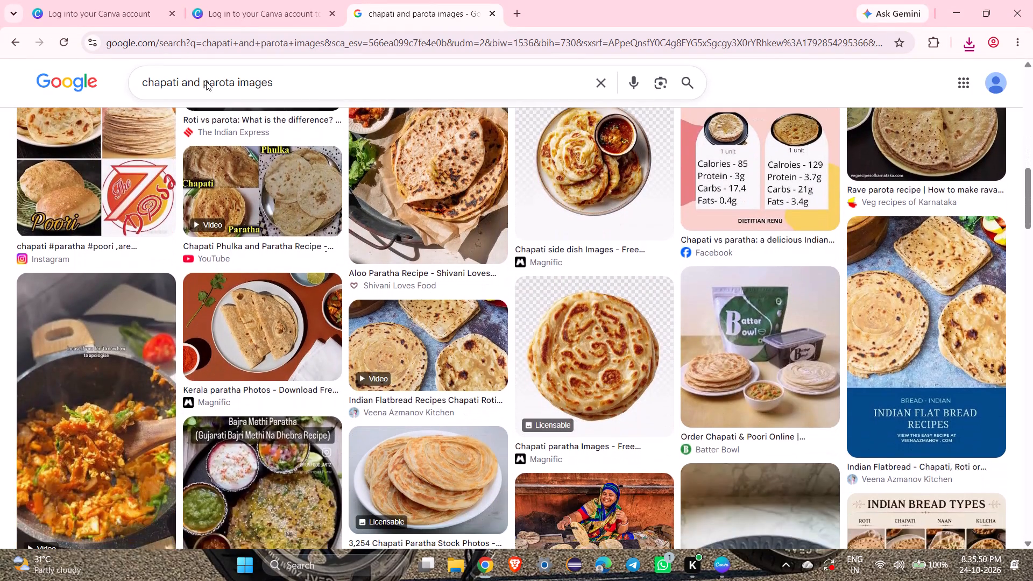
scroll(206, 81, "down", 6)
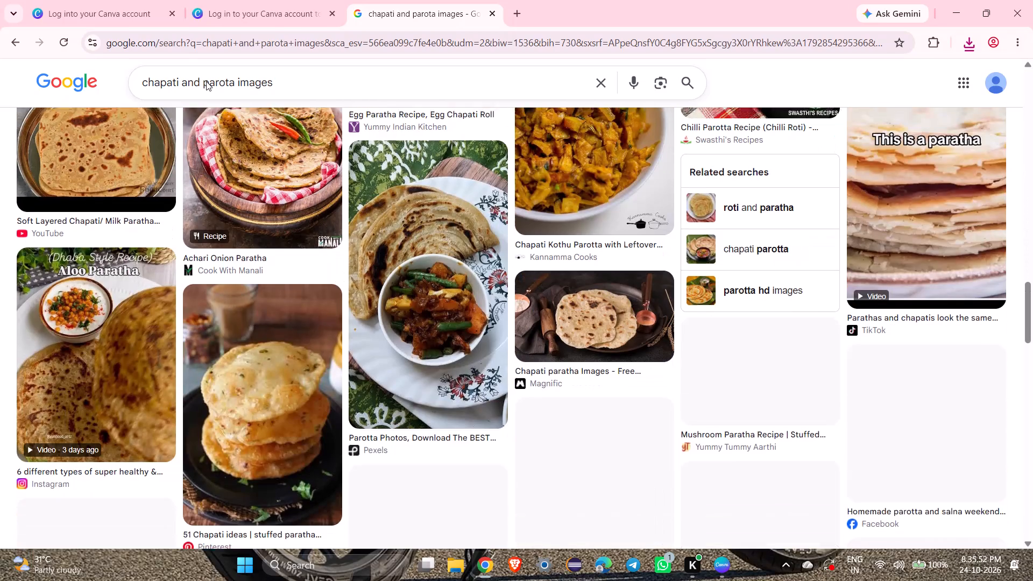
scroll(206, 81, "down", 2)
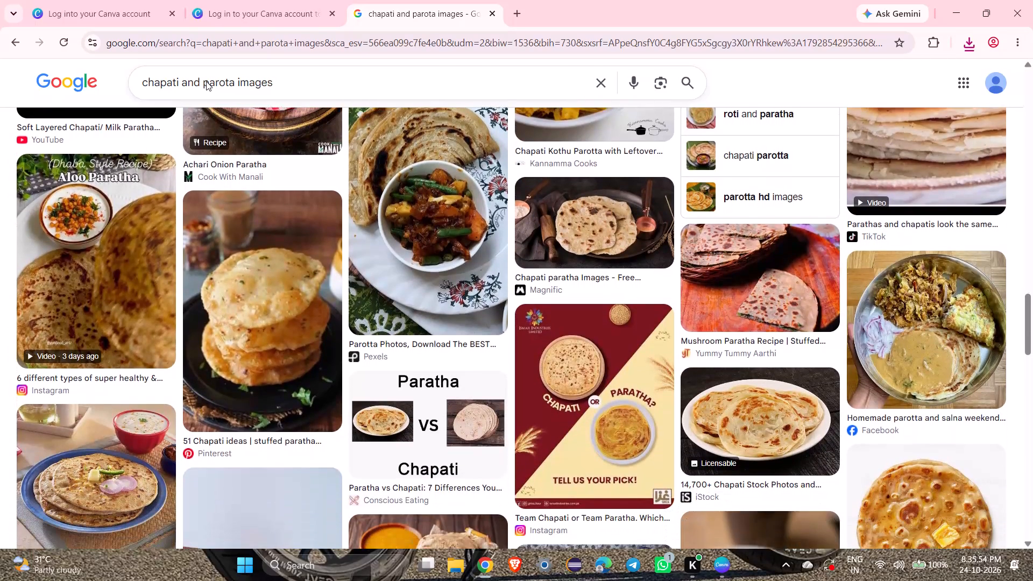
scroll(206, 81, "down", 9)
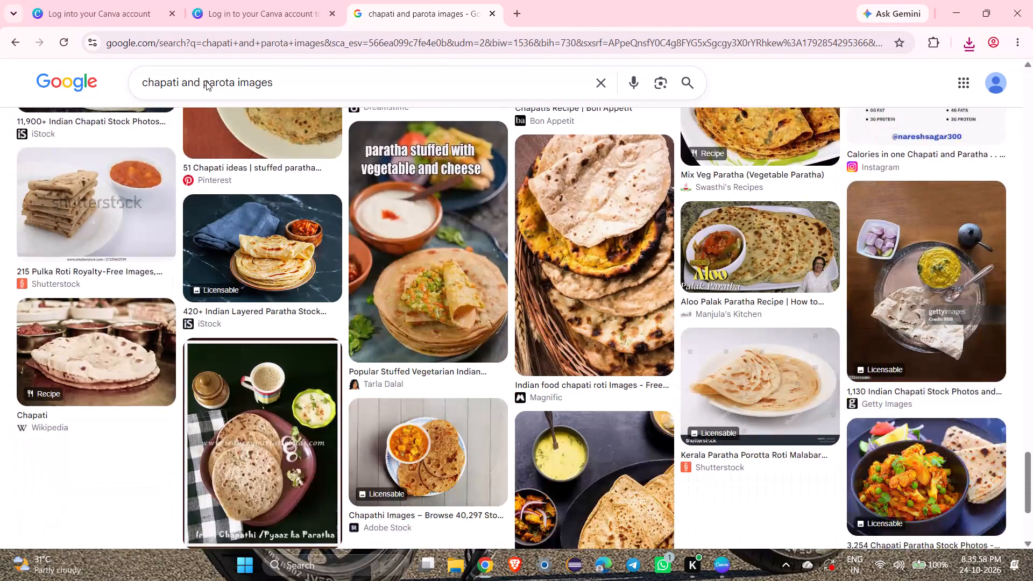
scroll(206, 81, "down", 1)
scroll(206, 81, "up", 1)
scroll(206, 81, "down", 1)
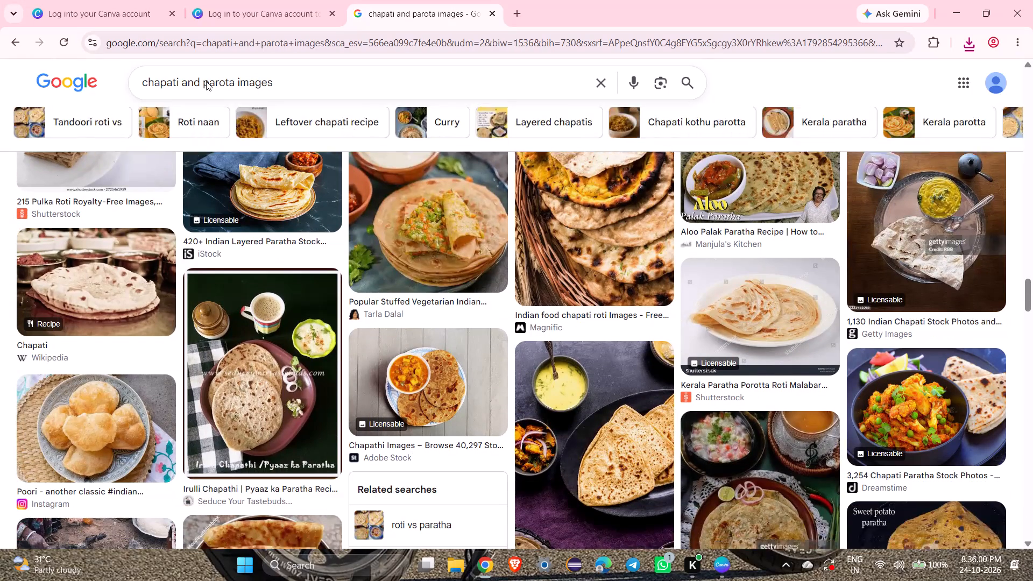
scroll(206, 81, "down", 4)
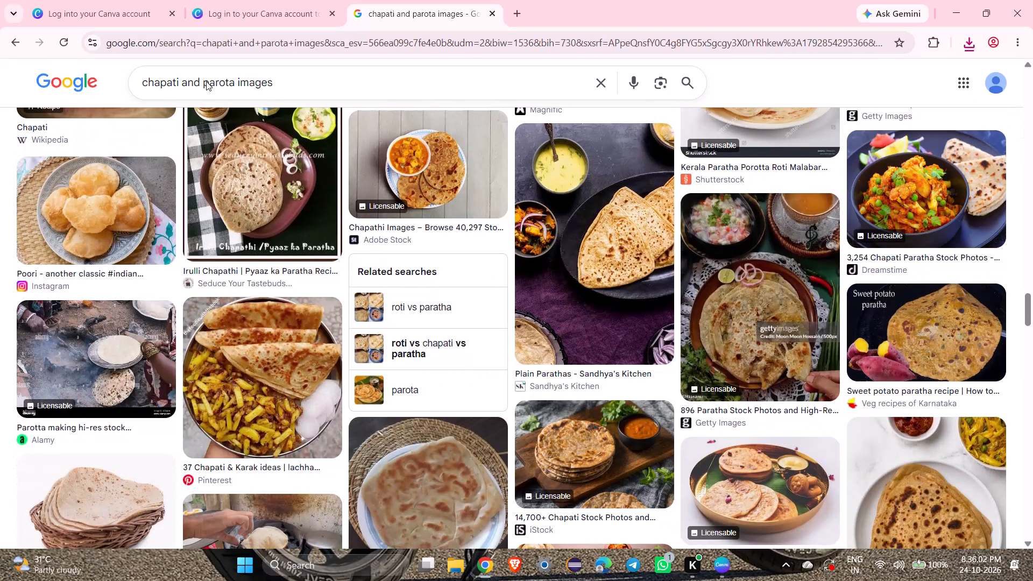
scroll(206, 81, "down", 3)
scroll(206, 81, "up", 18)
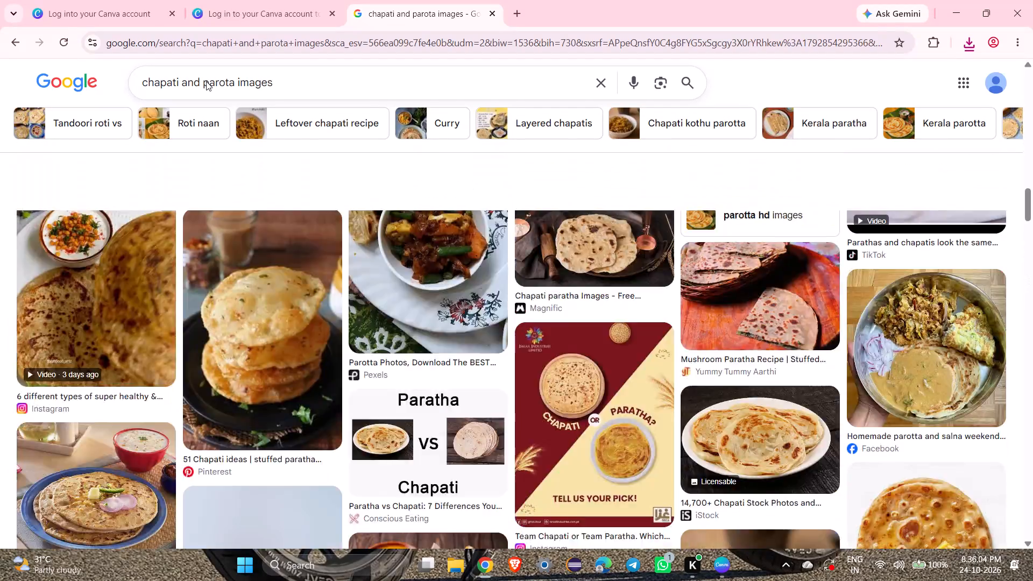
Replace the image search with the suggested query "parotta with chicken curry".
triple_click(268, 84)
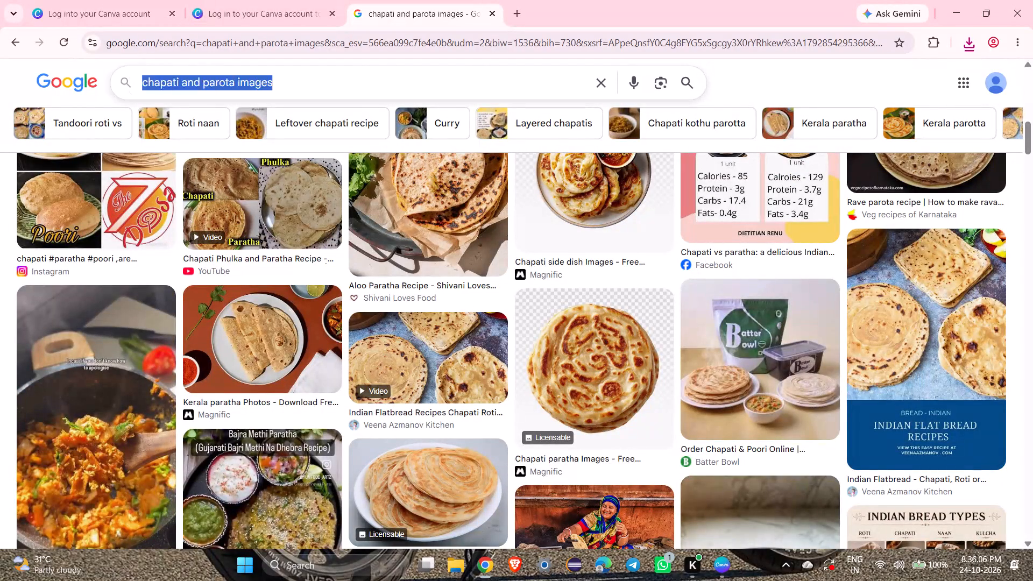
type("parota with")
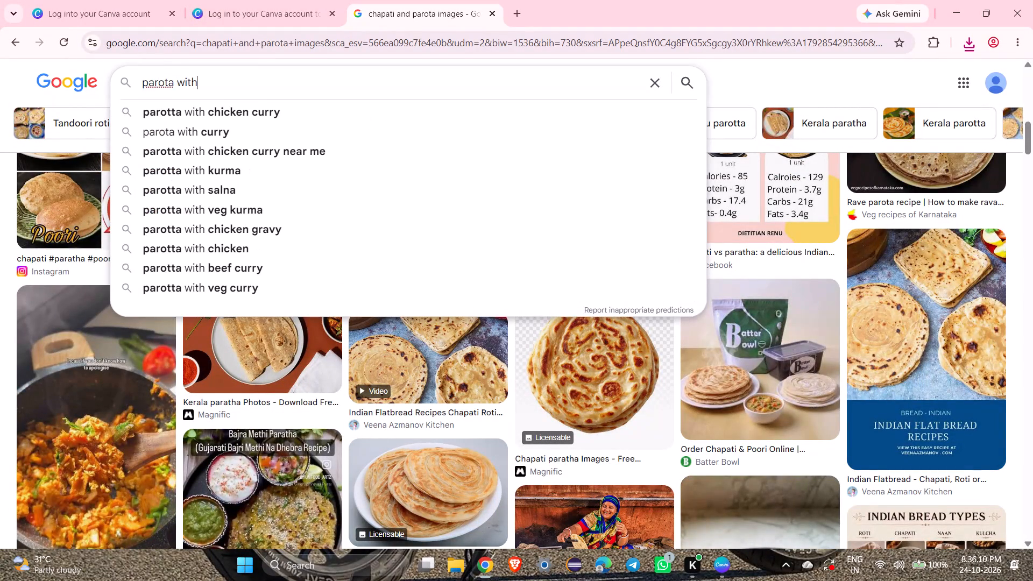
key("space")
left_click(247, 109)
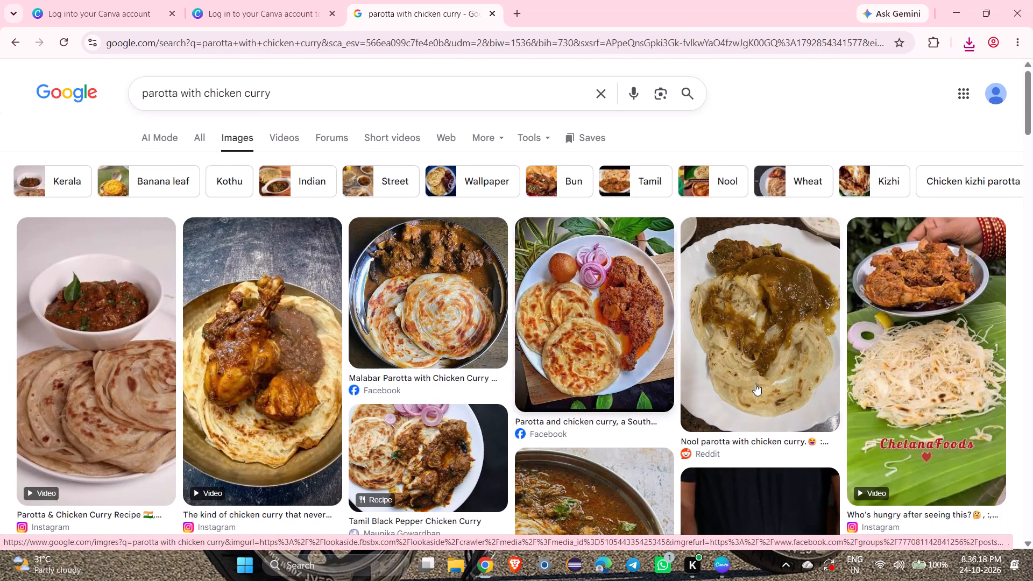
Find the Slurrp picture of Chicken Kothu Parota and save it in Downloads as parota.jpg.
scroll(887, 375, "down", 2)
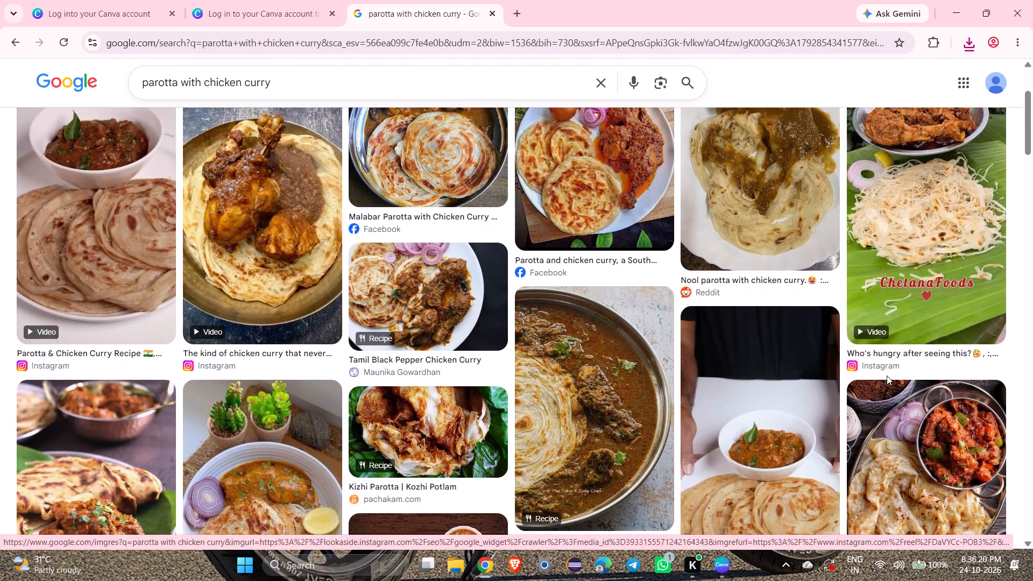
scroll(887, 375, "down", 2)
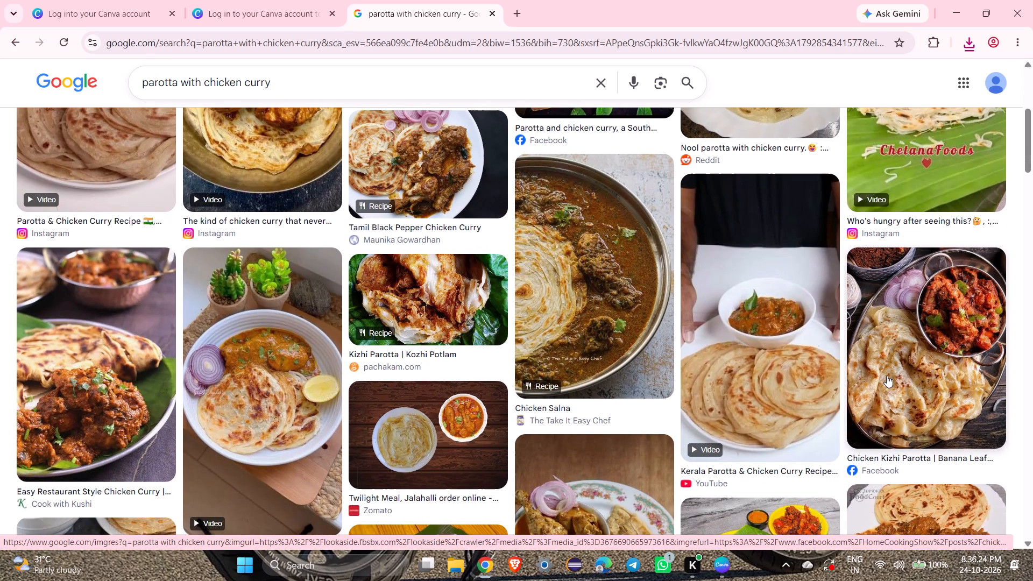
scroll(887, 375, "down", 3)
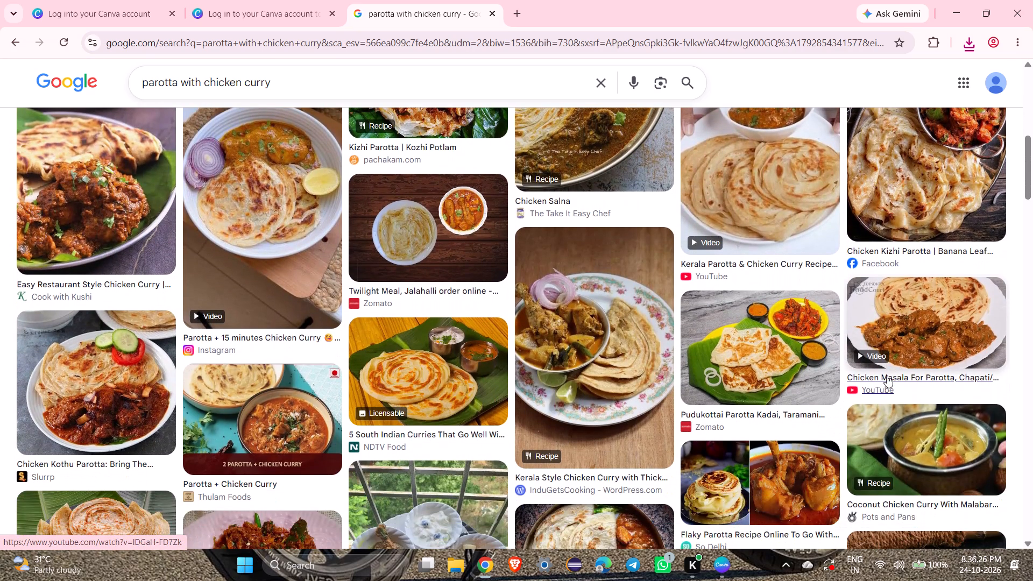
right_click(117, 371)
left_click(180, 262)
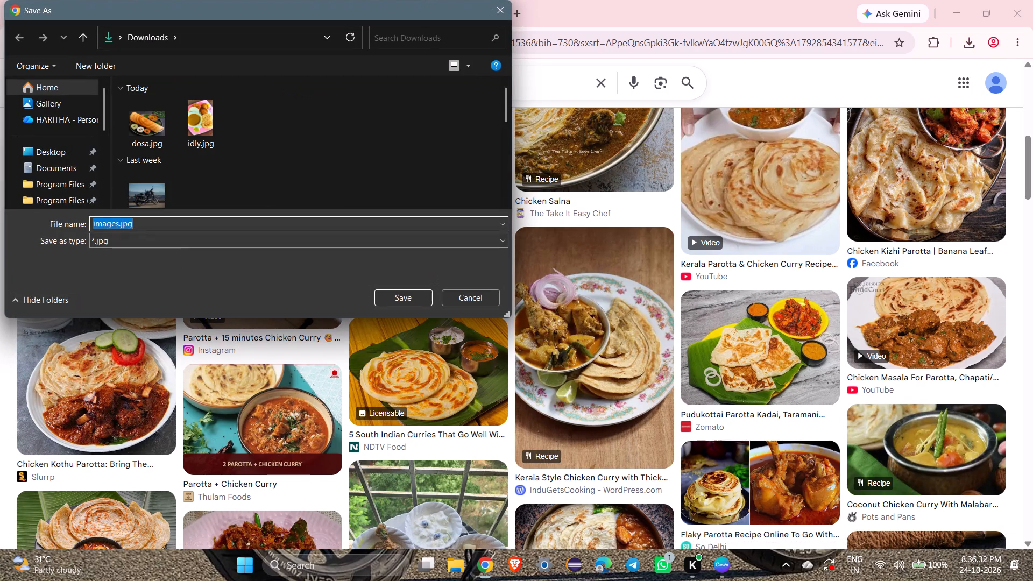
left_click(96, 222)
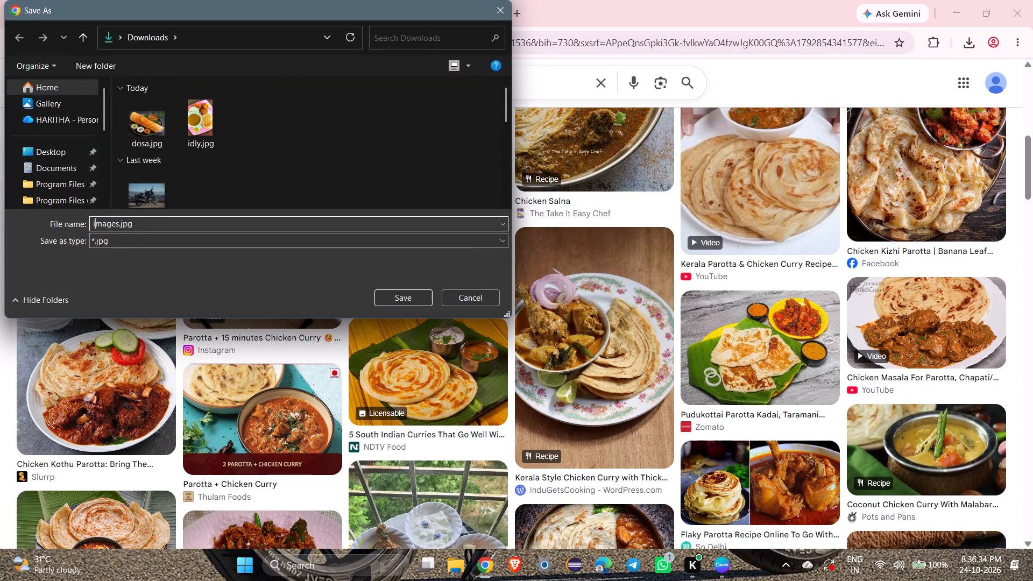
left_click(117, 225)
key("BackSpace")
key("BackSpace")
key("BackSpace")
key("BackSpace")
key("BackSpace")
key("BackSpace")
key("BackSpace")
key("BackSpace")
key("BackSpace")
key("BackSpace")
key("BackSpace")
type("parota")
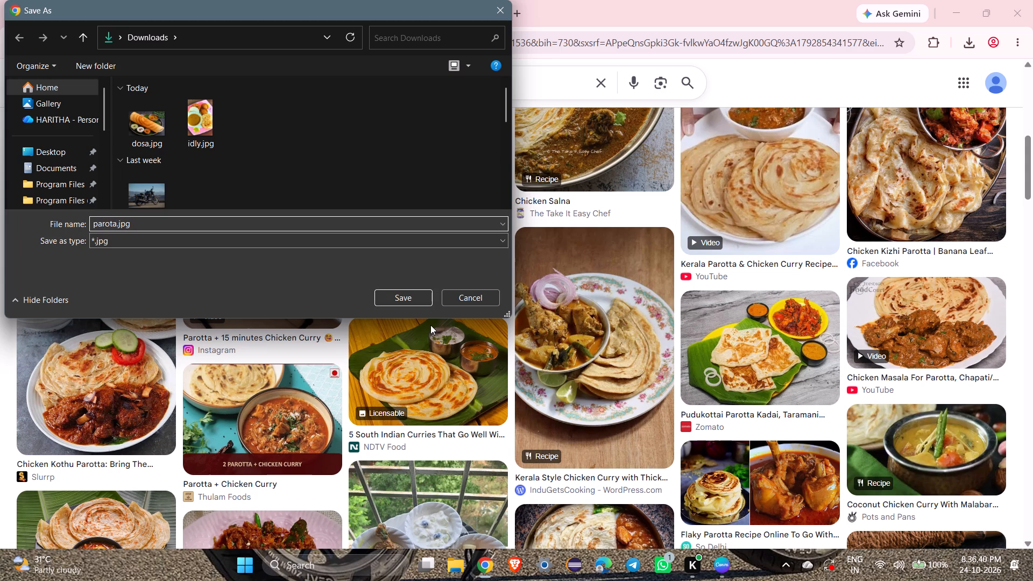
left_click(409, 299)
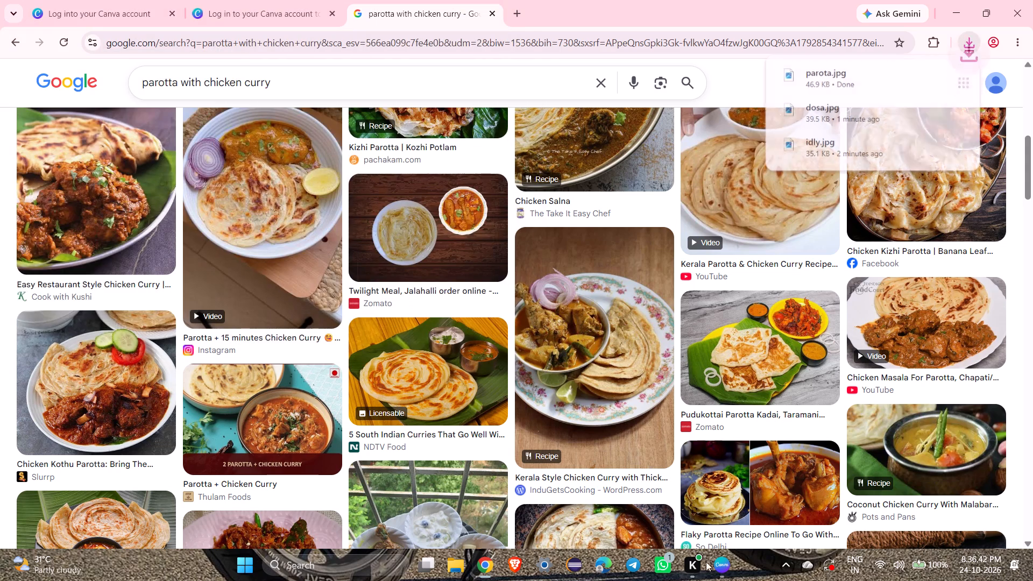
Switch to Canva and upload idly.jpg from Downloads as a replacement for the picture frame beside the idly and puri items.
left_click(717, 568)
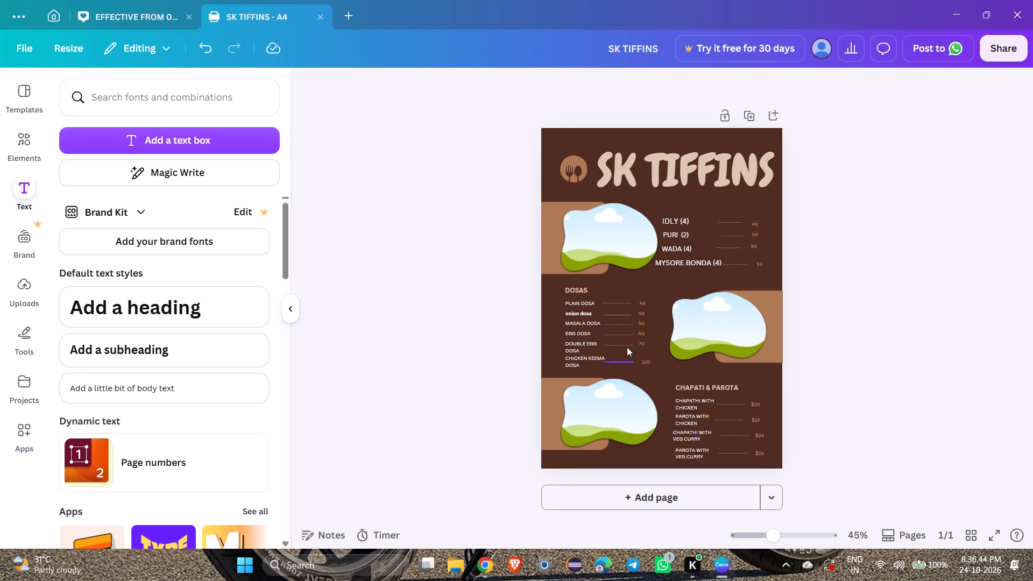
left_click(604, 240)
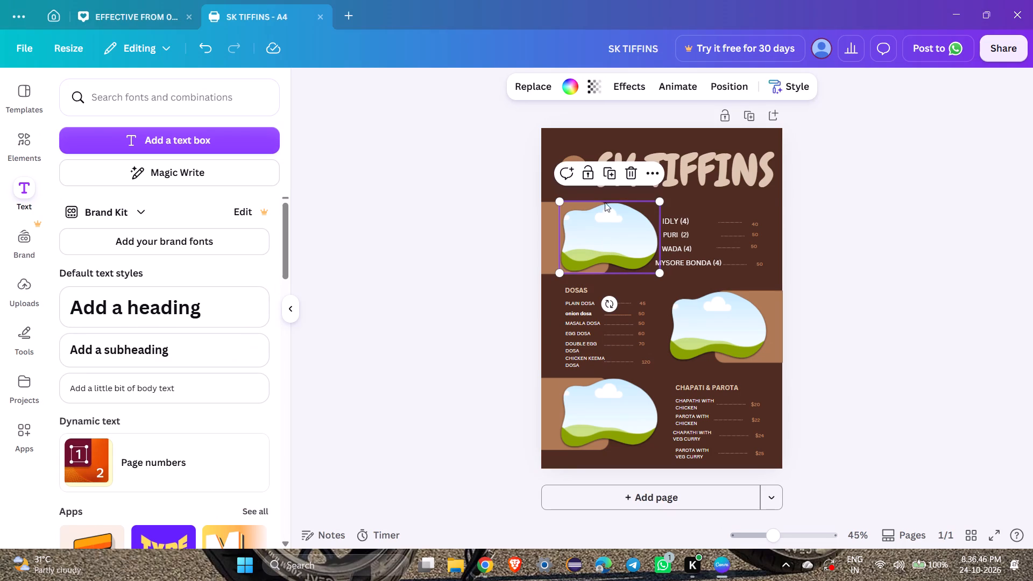
left_click(539, 86)
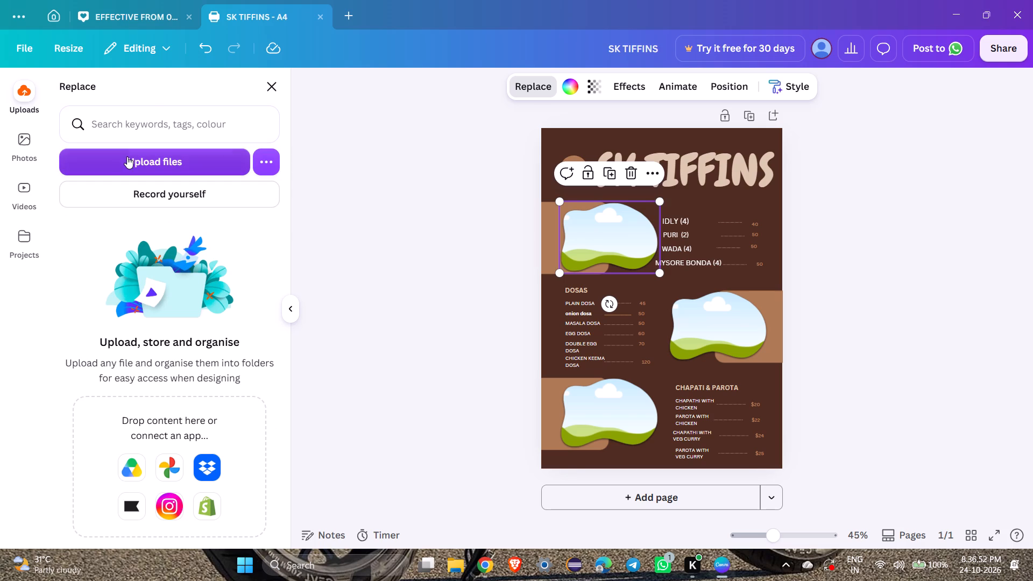
left_click(128, 157)
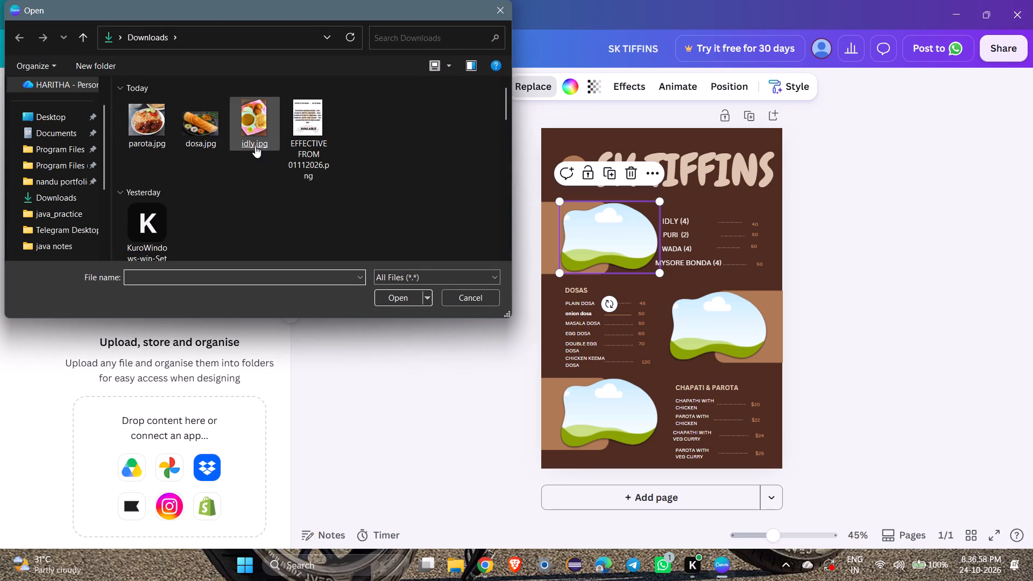
left_click(258, 132)
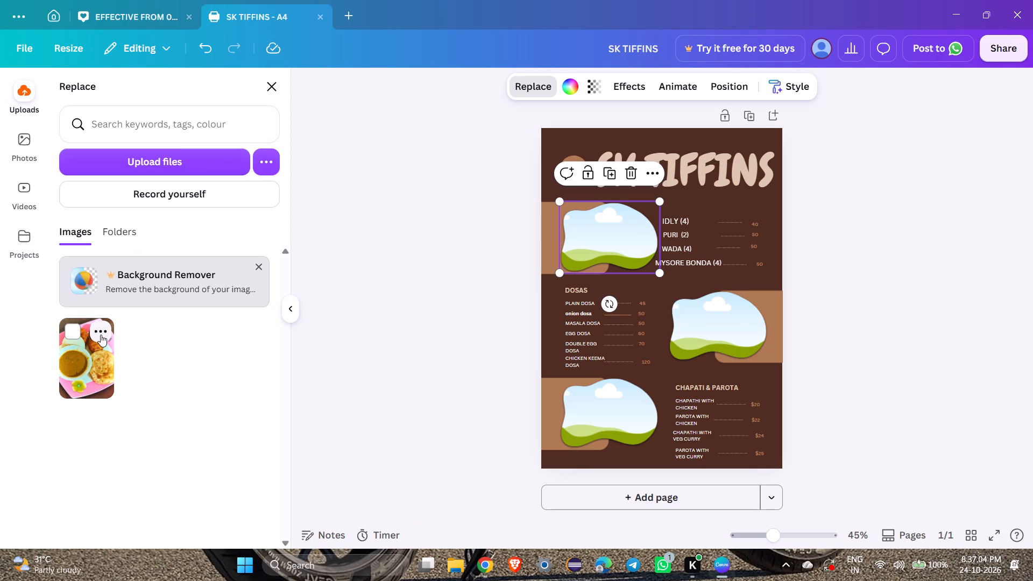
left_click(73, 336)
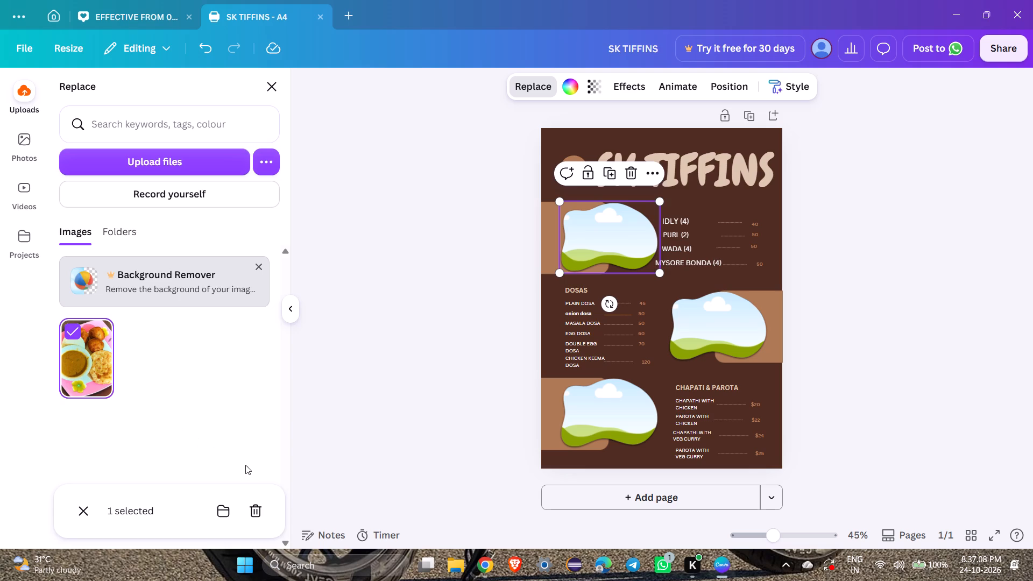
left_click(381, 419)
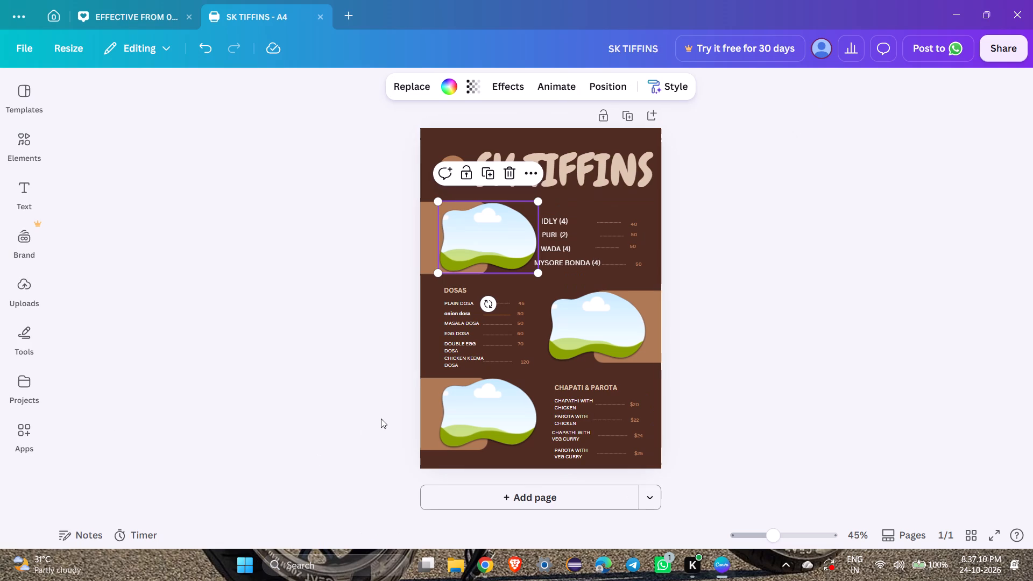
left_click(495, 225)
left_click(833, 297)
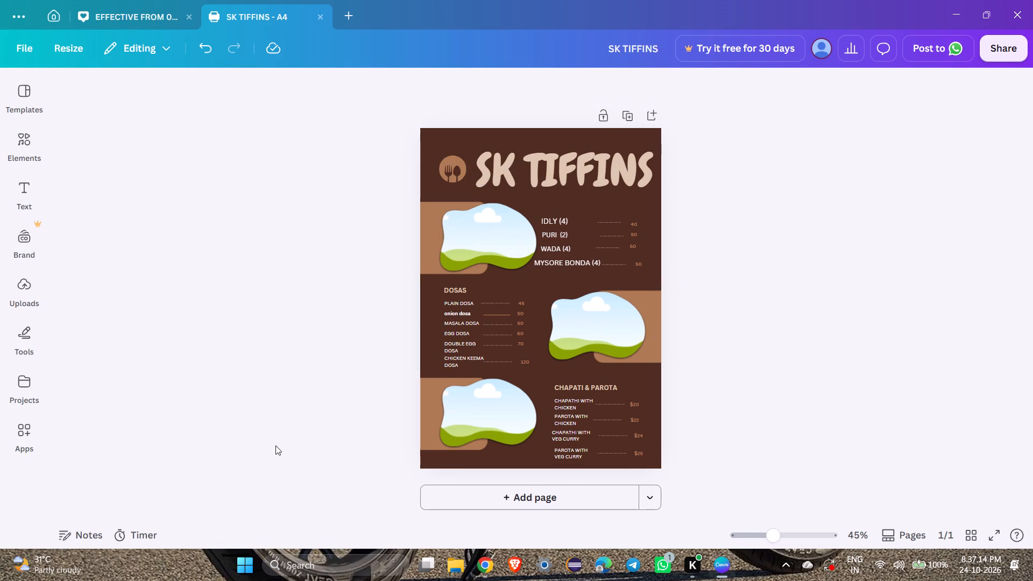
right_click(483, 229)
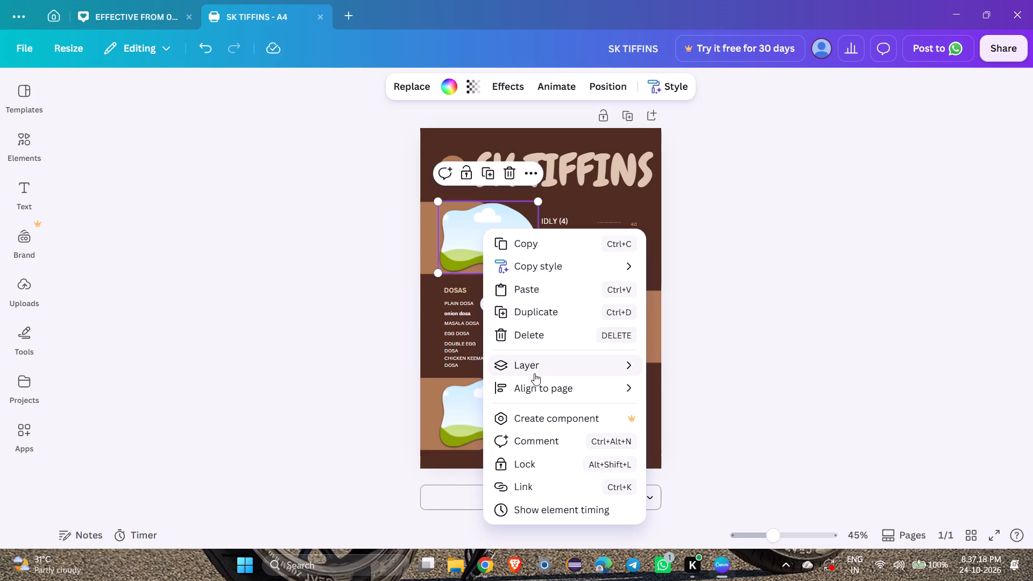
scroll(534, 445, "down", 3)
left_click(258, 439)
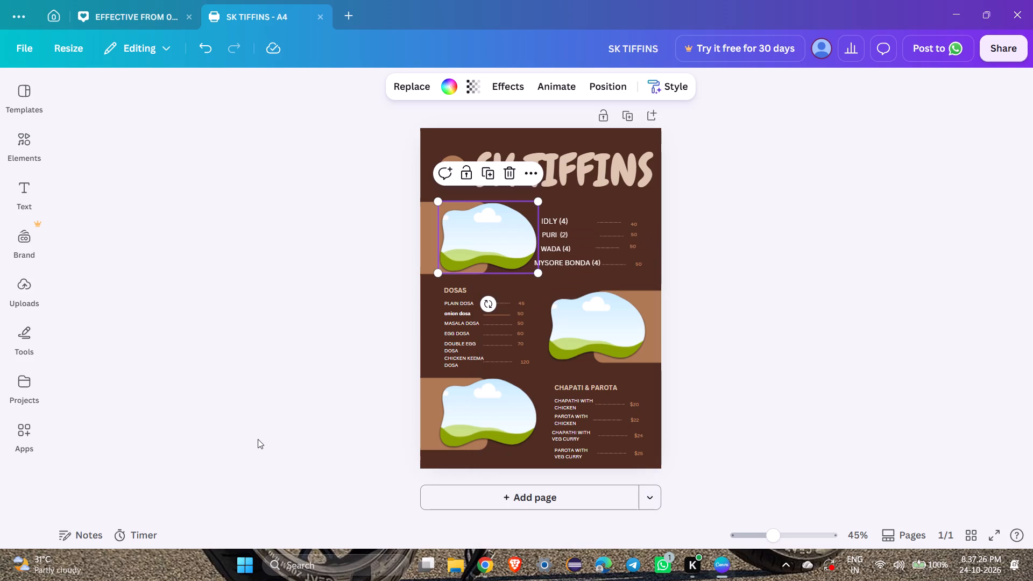
Switch to File Explorer and copy idly.jpg from the Downloads folder.
left_click(459, 563)
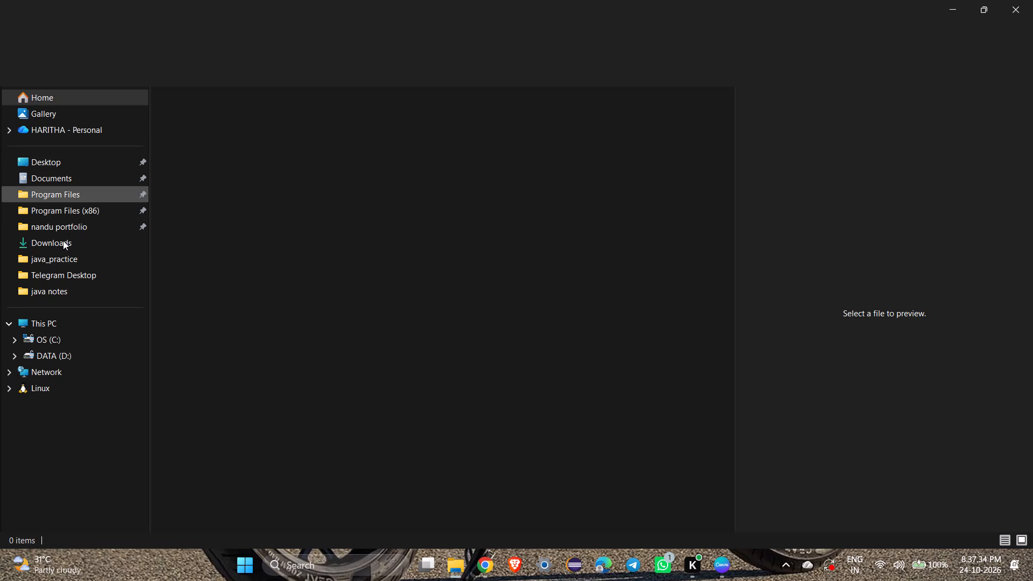
left_click(63, 240)
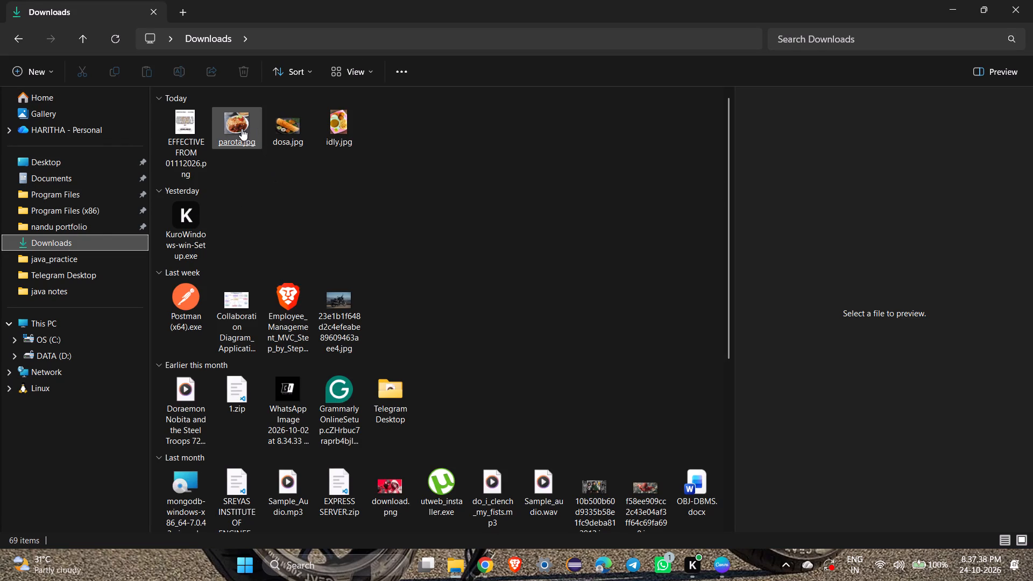
right_click(336, 126)
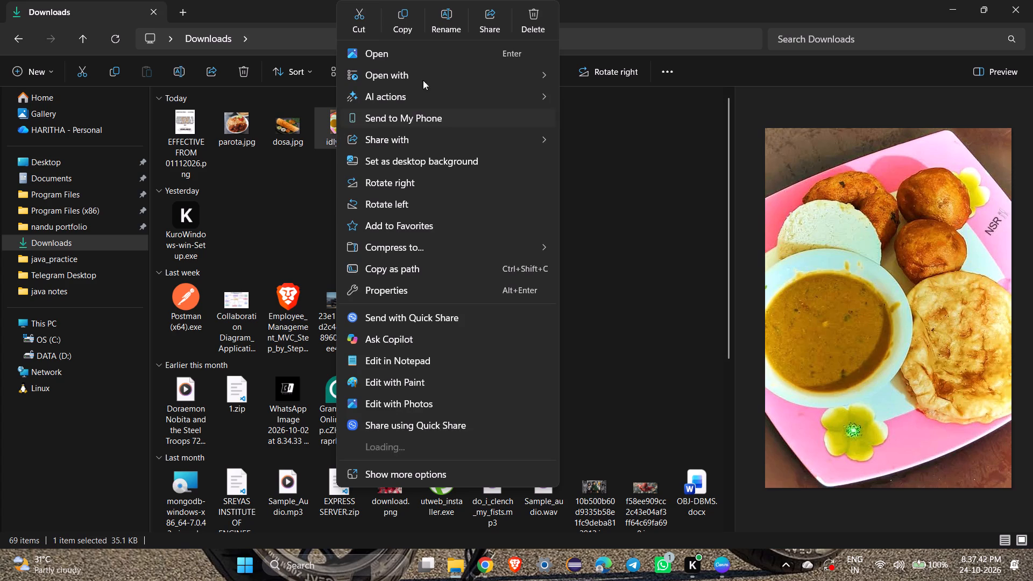
left_click(406, 24)
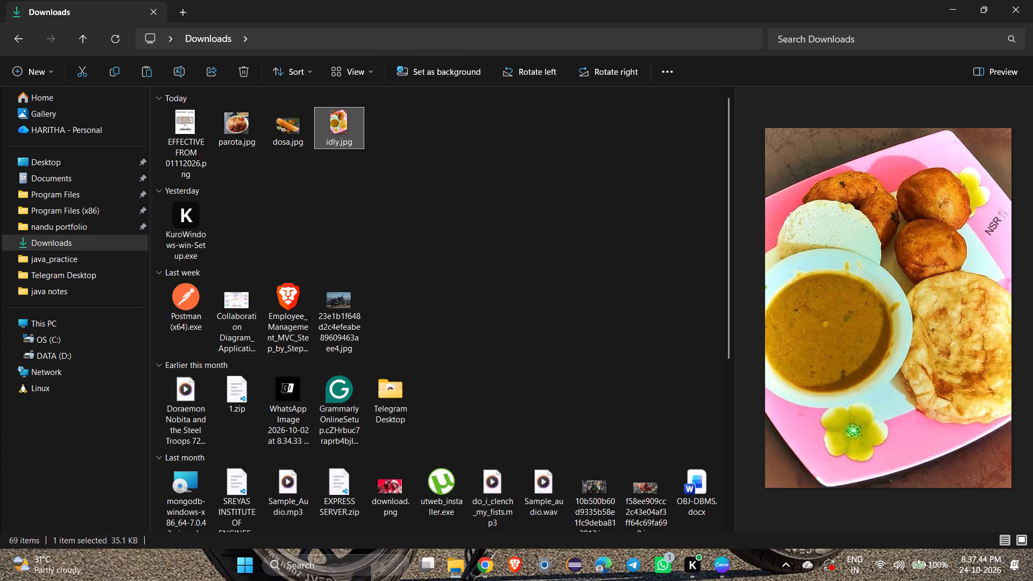
Switch to Canva, paste the copied idly picture onto the menu, and shrink it to about 5.1 by 7.5 cm.
left_click(727, 565)
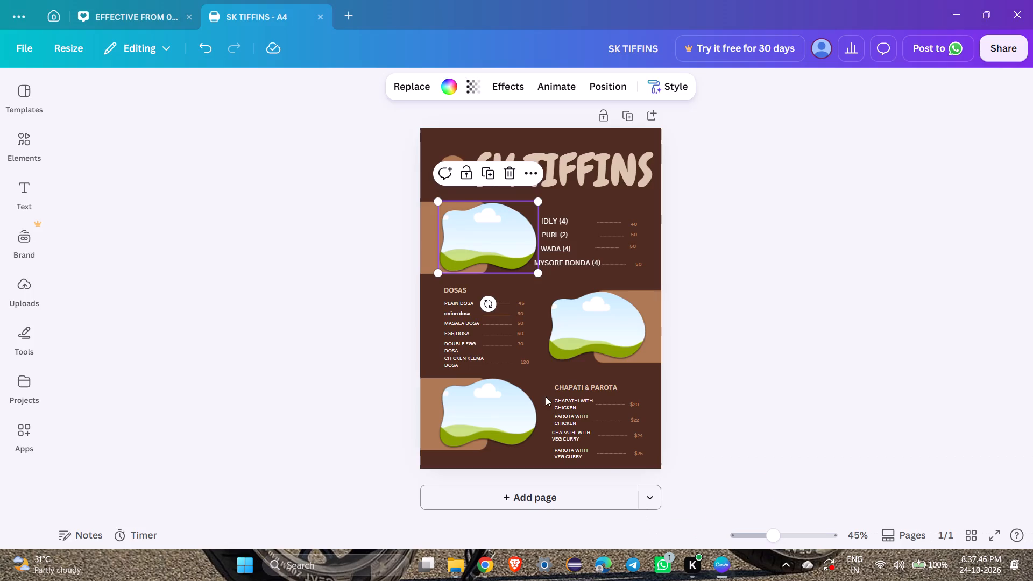
key("ctrl+v")
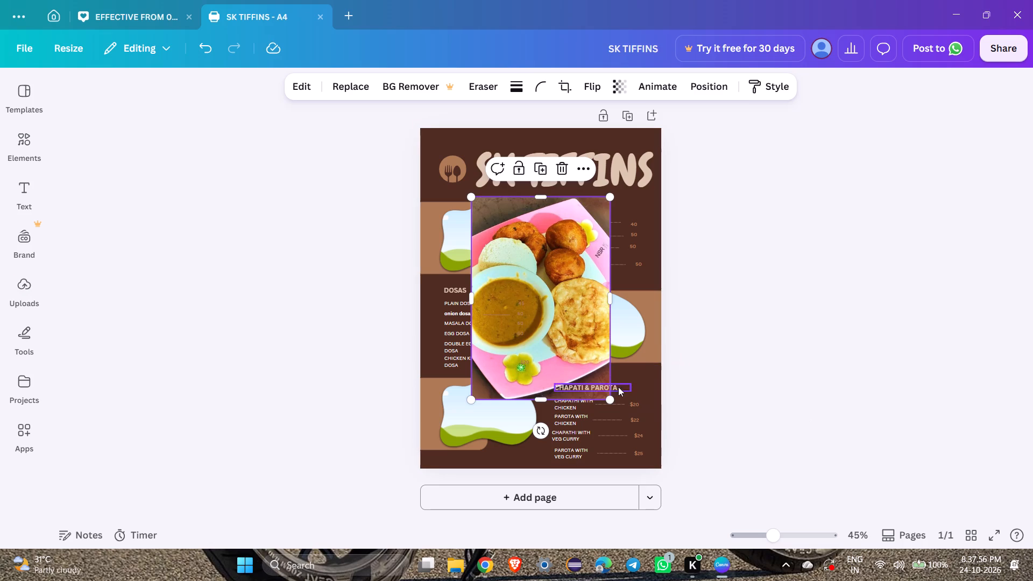
left_click_drag(611, 399, 557, 323)
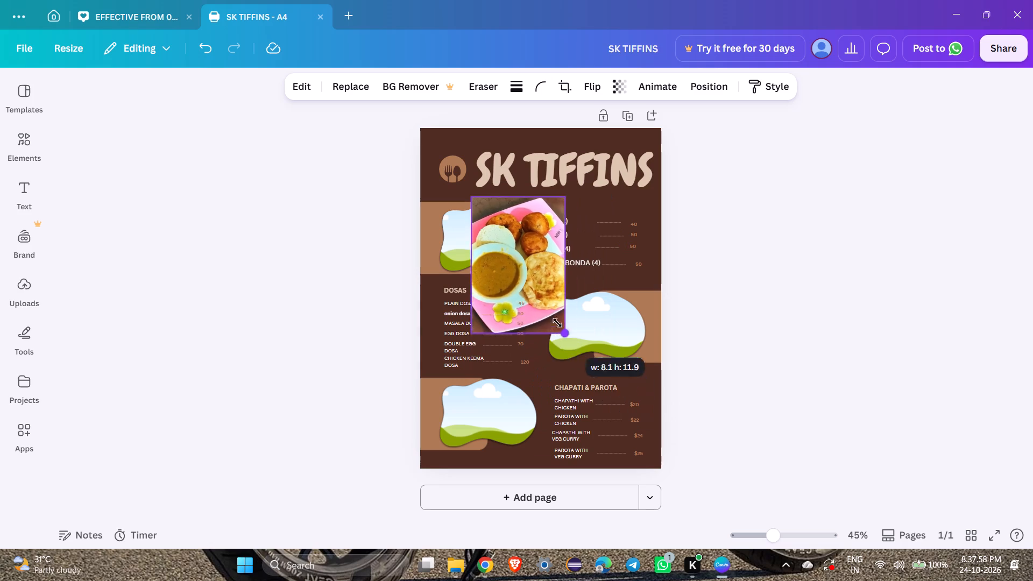
left_click_drag(557, 323, 534, 281)
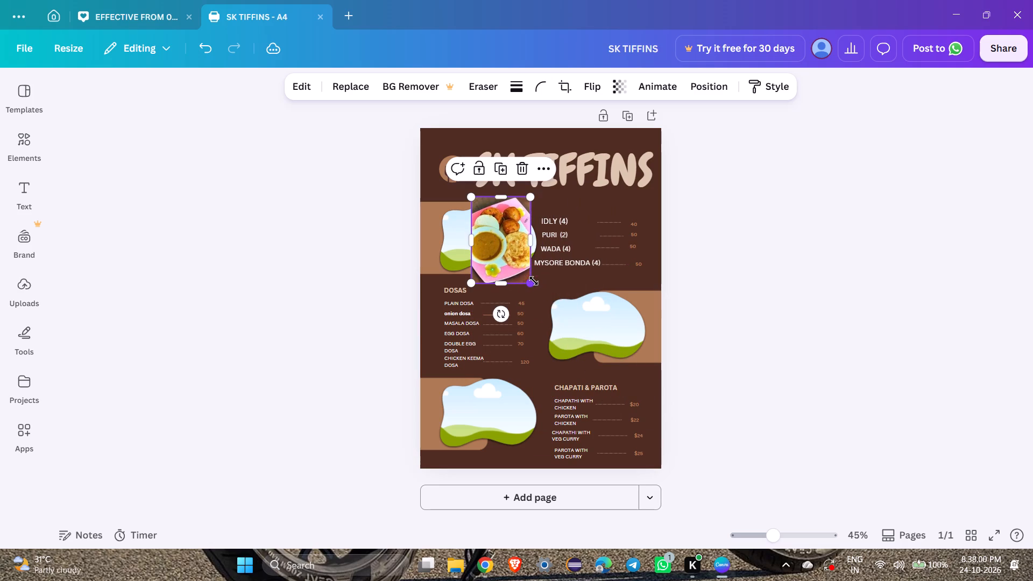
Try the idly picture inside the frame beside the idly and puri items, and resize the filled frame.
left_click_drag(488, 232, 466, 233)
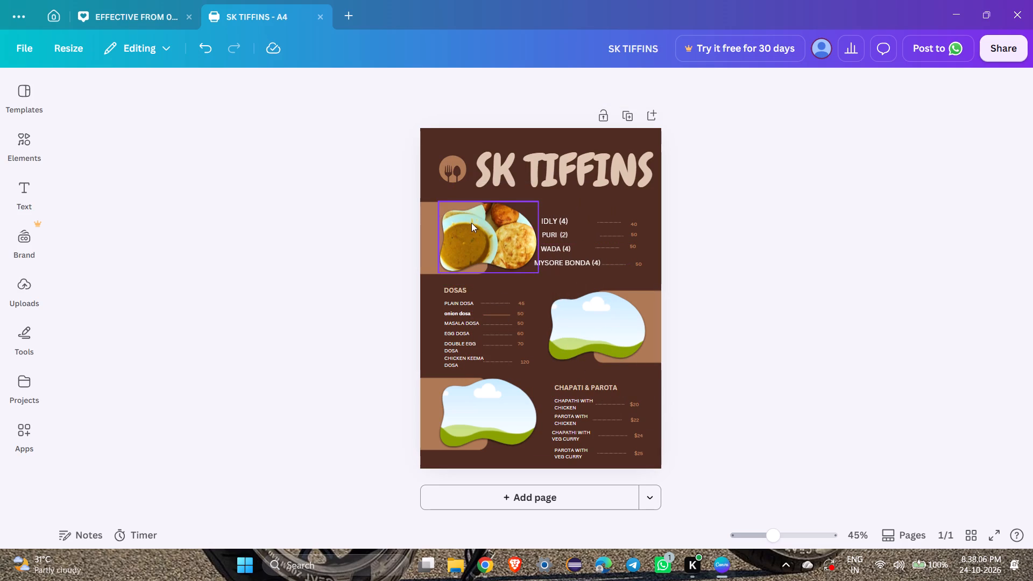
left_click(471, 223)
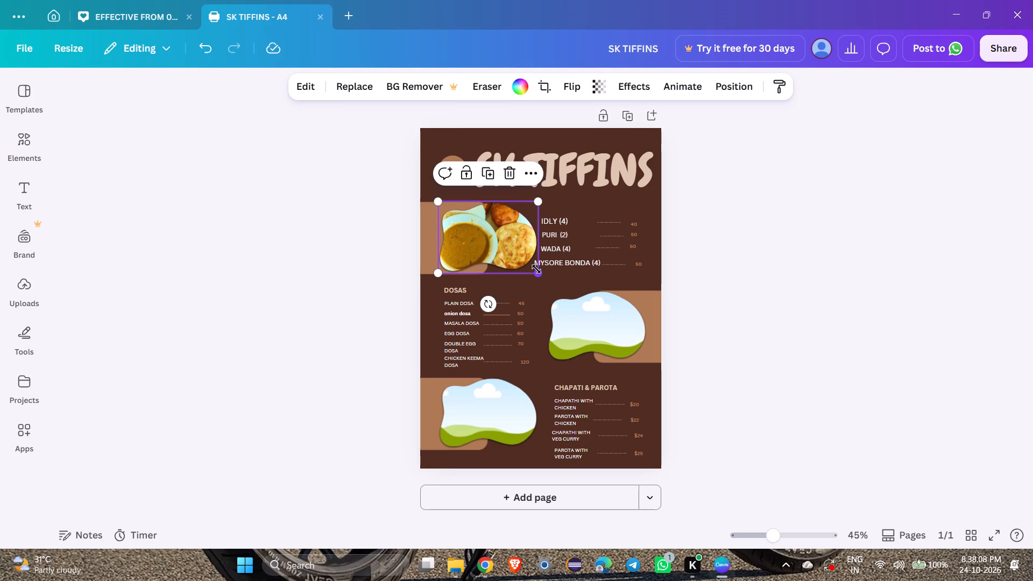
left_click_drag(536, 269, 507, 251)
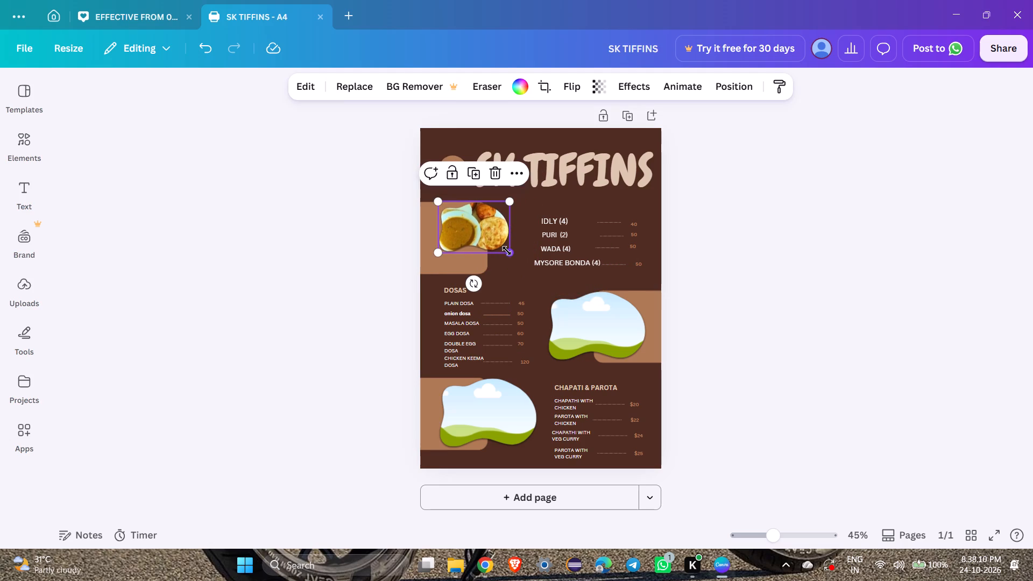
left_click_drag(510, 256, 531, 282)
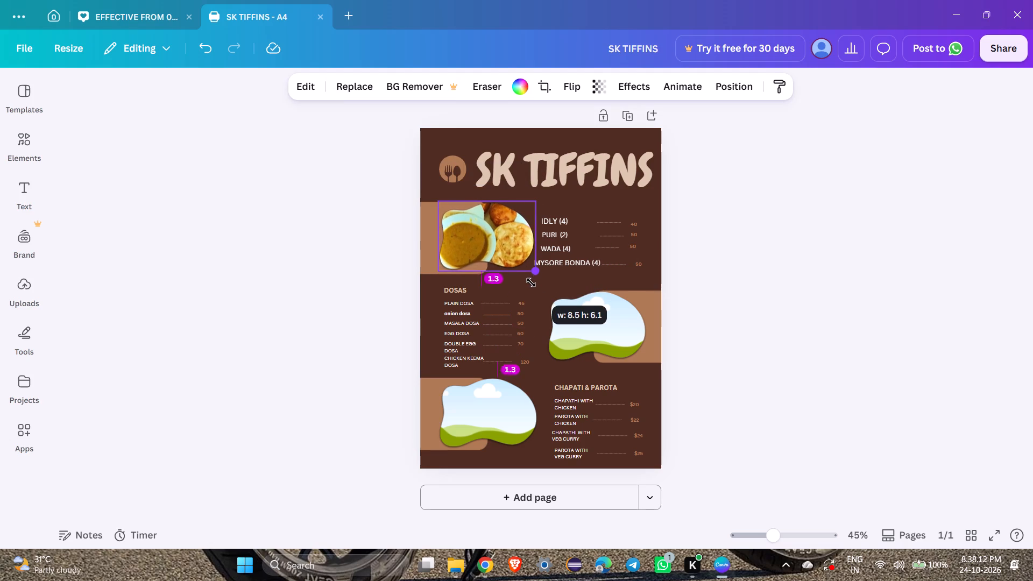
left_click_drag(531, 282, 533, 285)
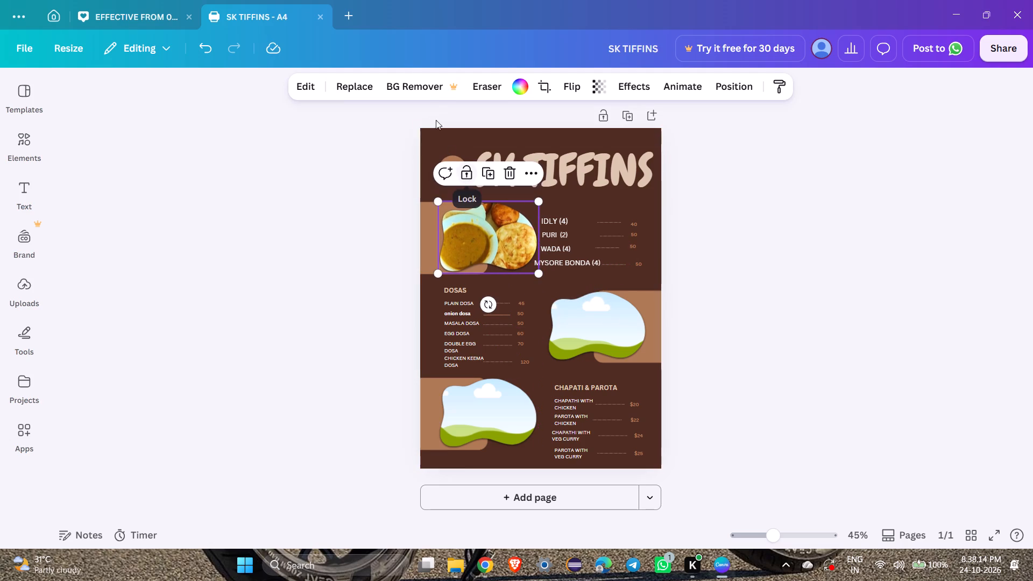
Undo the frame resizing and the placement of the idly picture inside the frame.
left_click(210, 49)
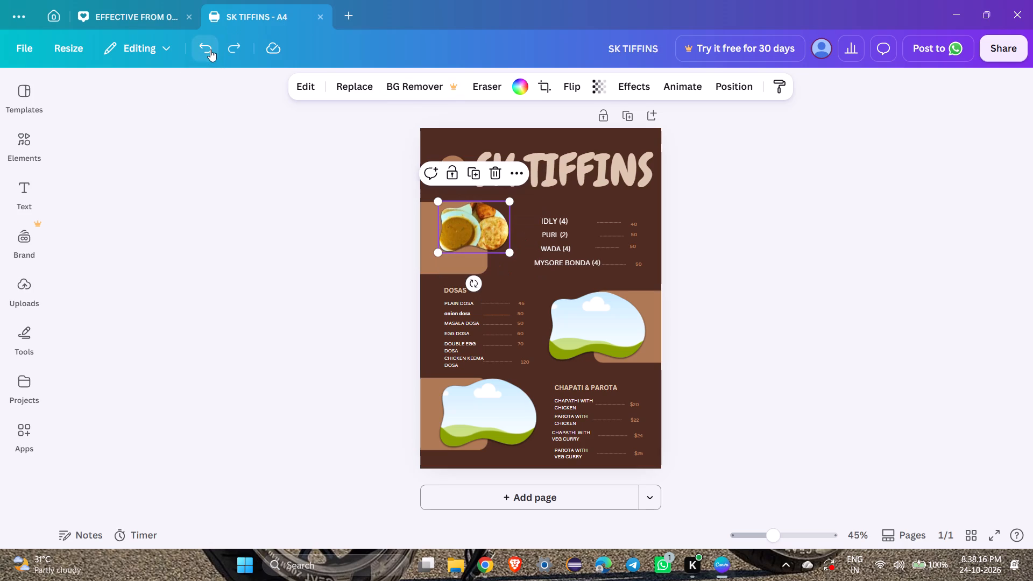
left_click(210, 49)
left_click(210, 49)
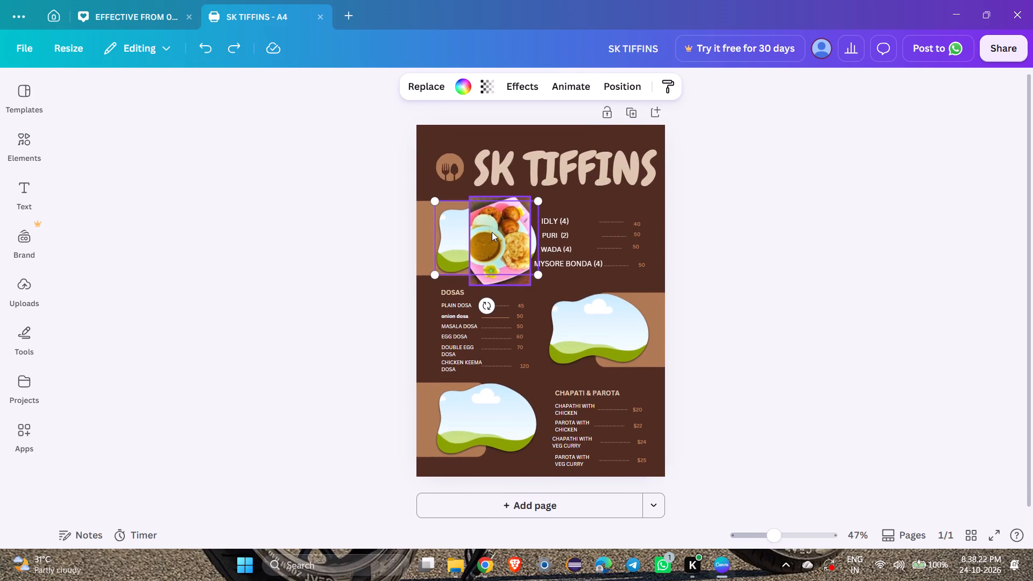
Reposition the loose idly picture over the frame beside the idly items, at about X 3.6 cm and Y 5.5 cm.
left_click_drag(527, 283, 523, 279)
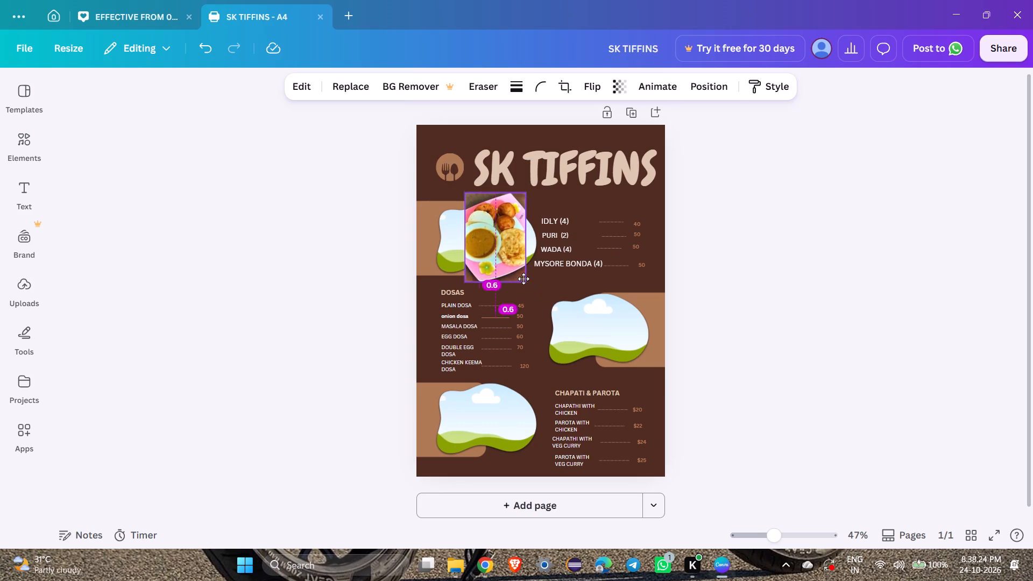
left_click_drag(523, 279, 486, 292)
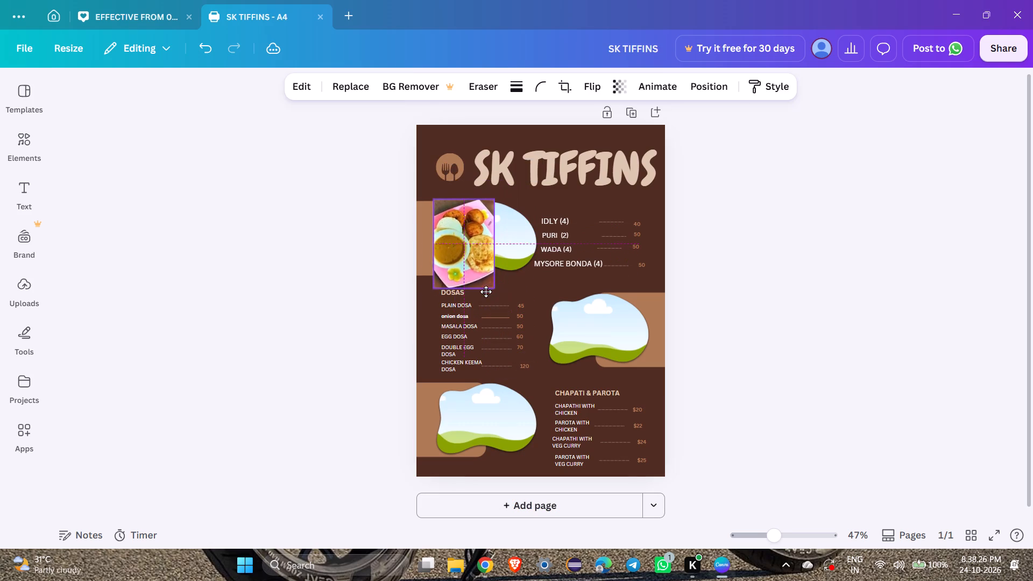
left_click_drag(486, 292, 522, 279)
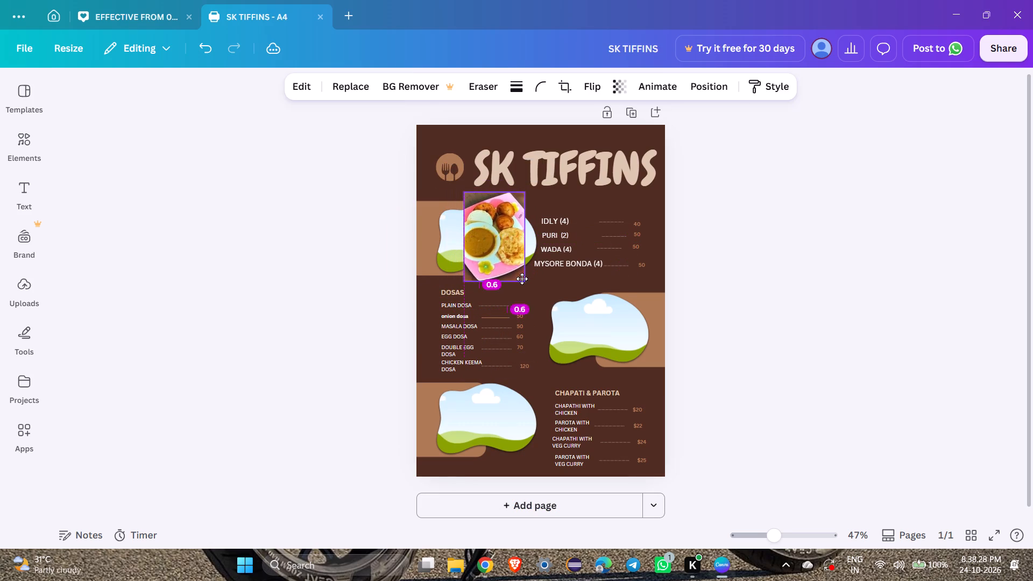
left_click_drag(522, 279, 518, 276)
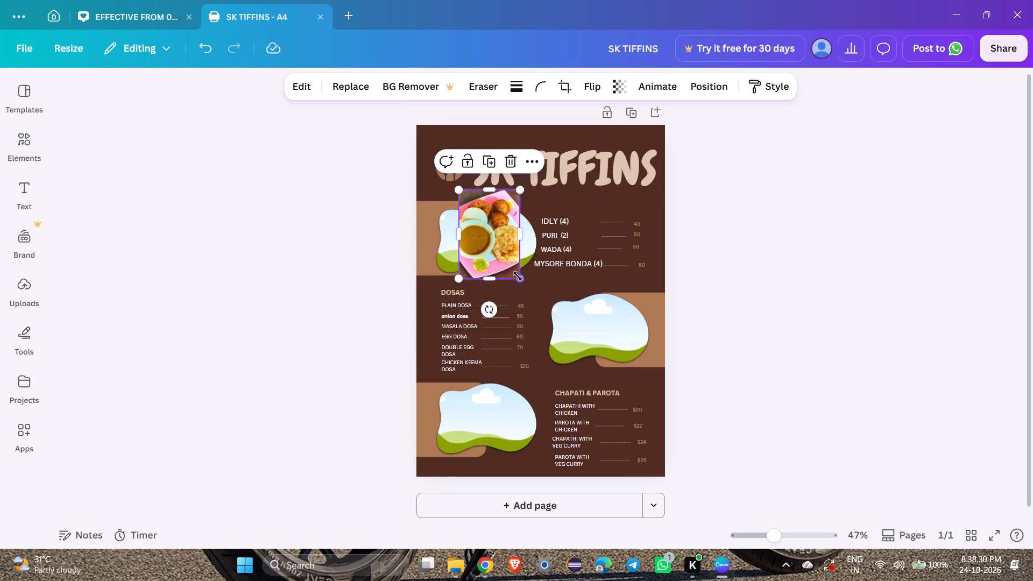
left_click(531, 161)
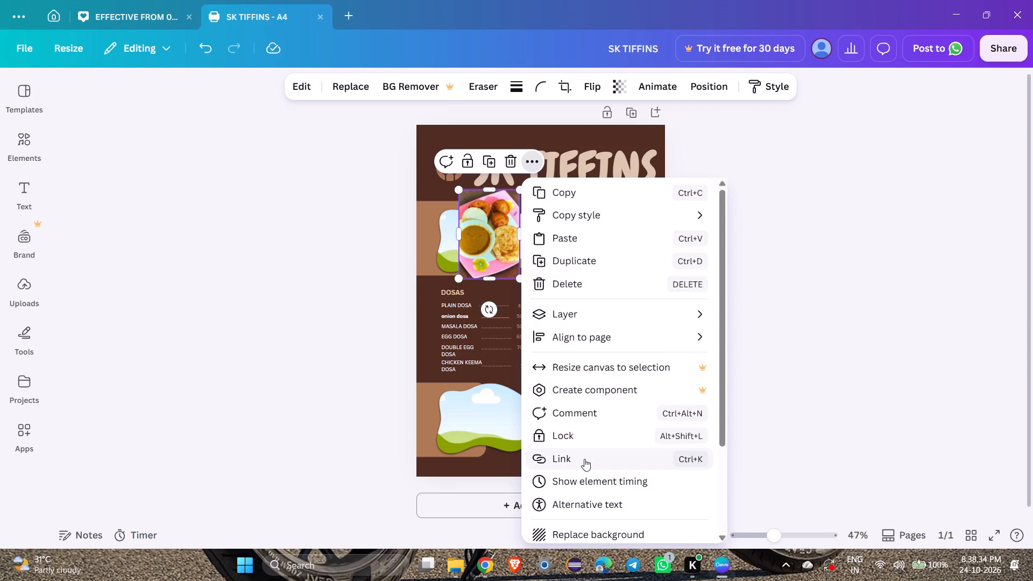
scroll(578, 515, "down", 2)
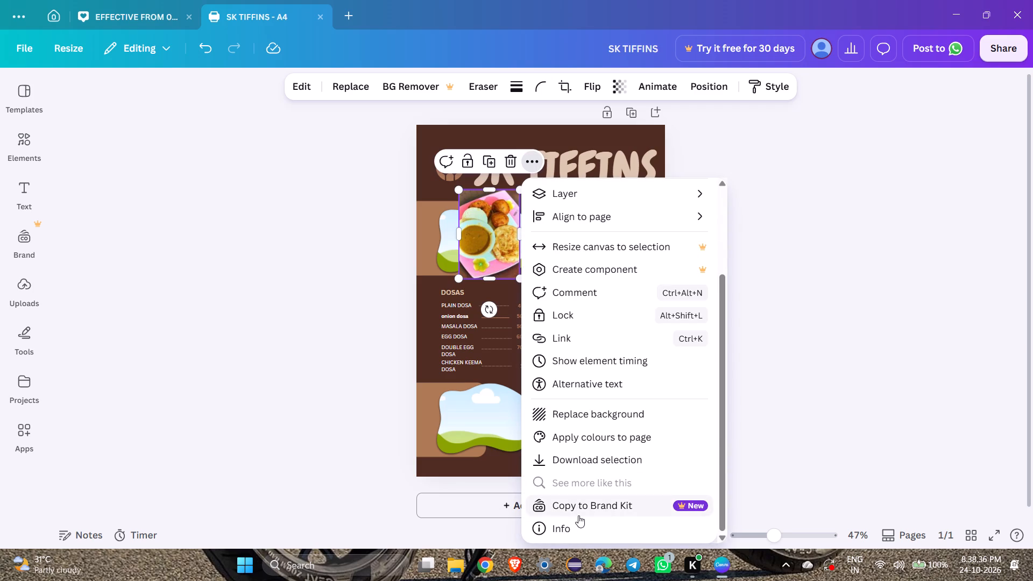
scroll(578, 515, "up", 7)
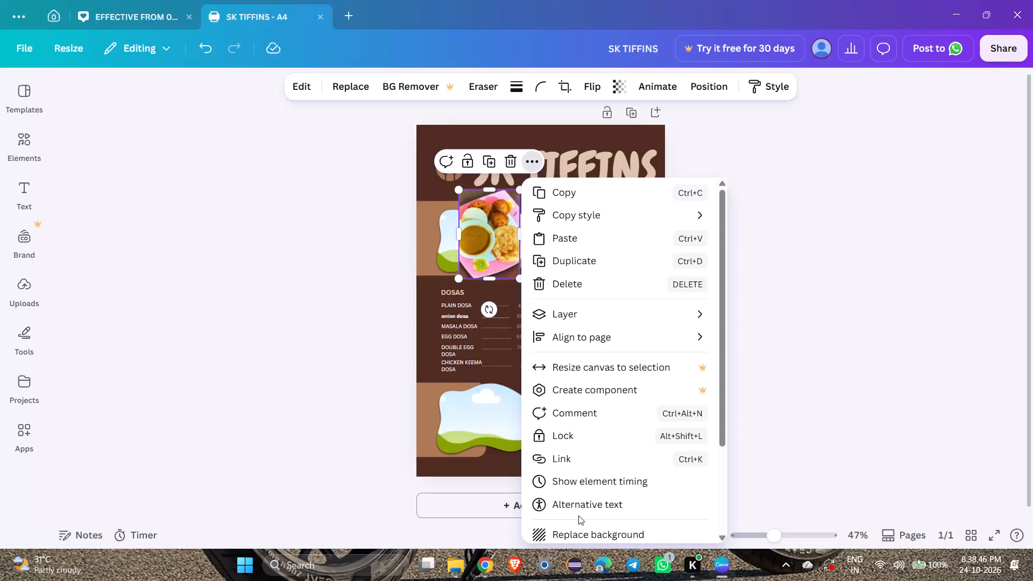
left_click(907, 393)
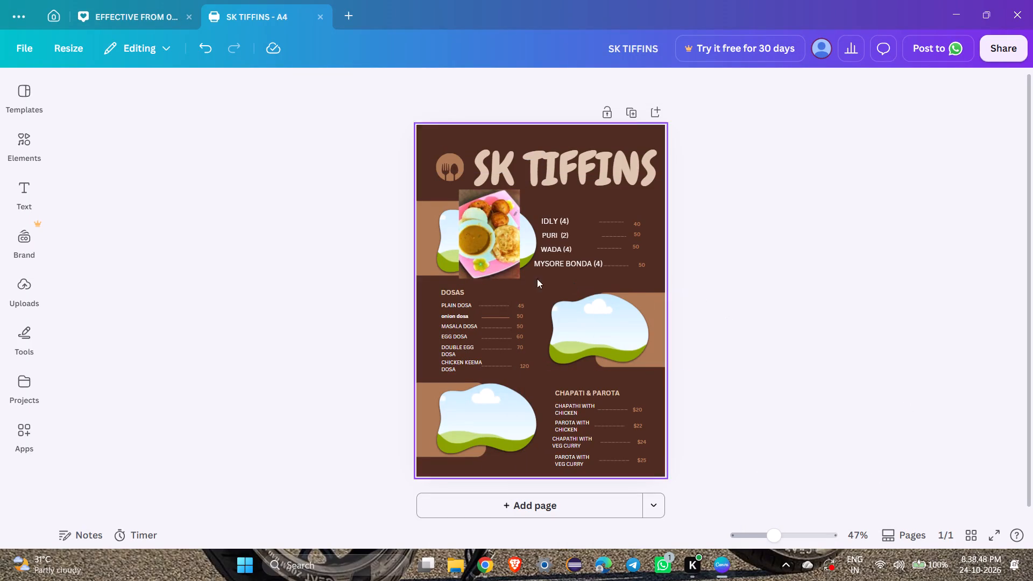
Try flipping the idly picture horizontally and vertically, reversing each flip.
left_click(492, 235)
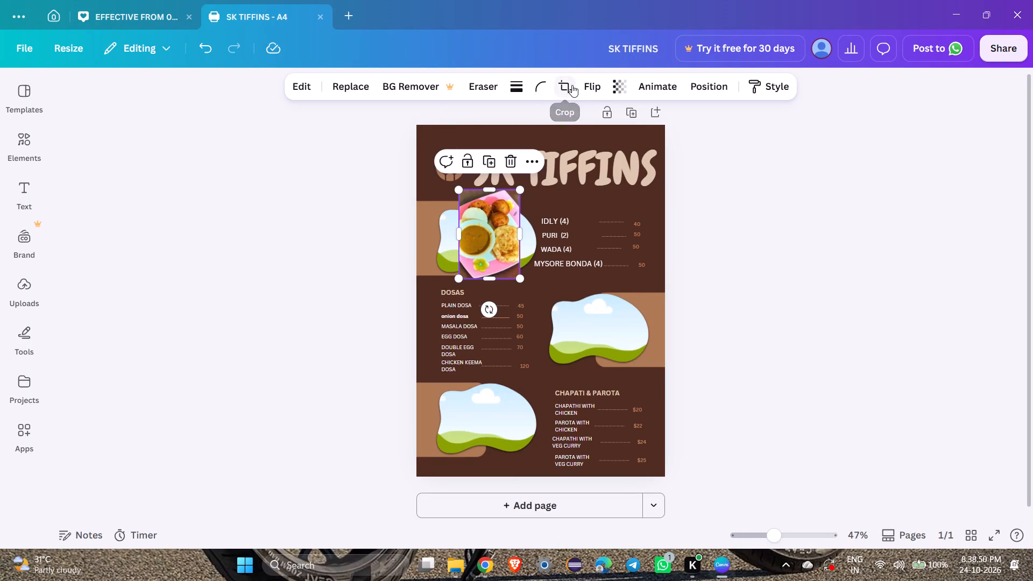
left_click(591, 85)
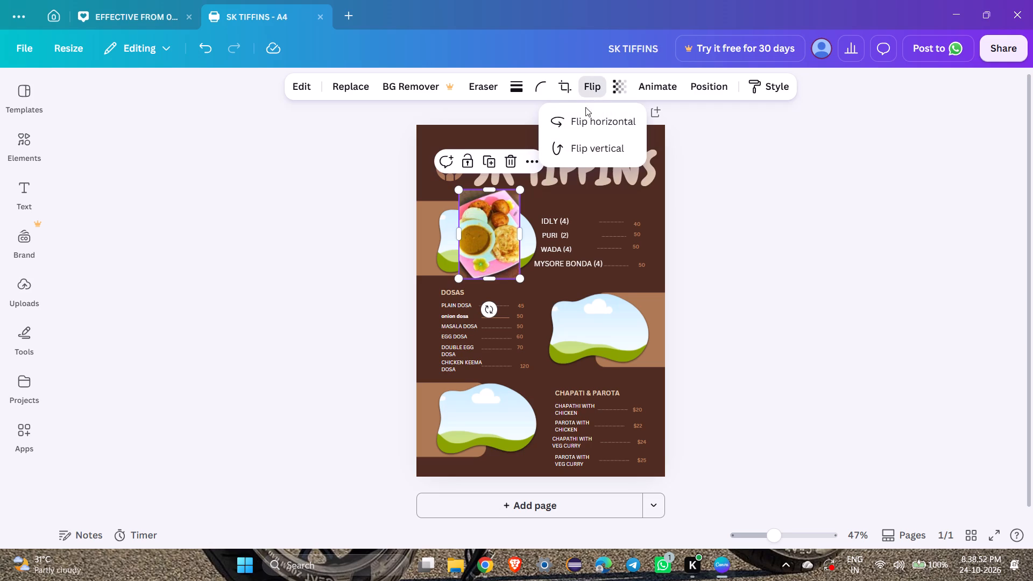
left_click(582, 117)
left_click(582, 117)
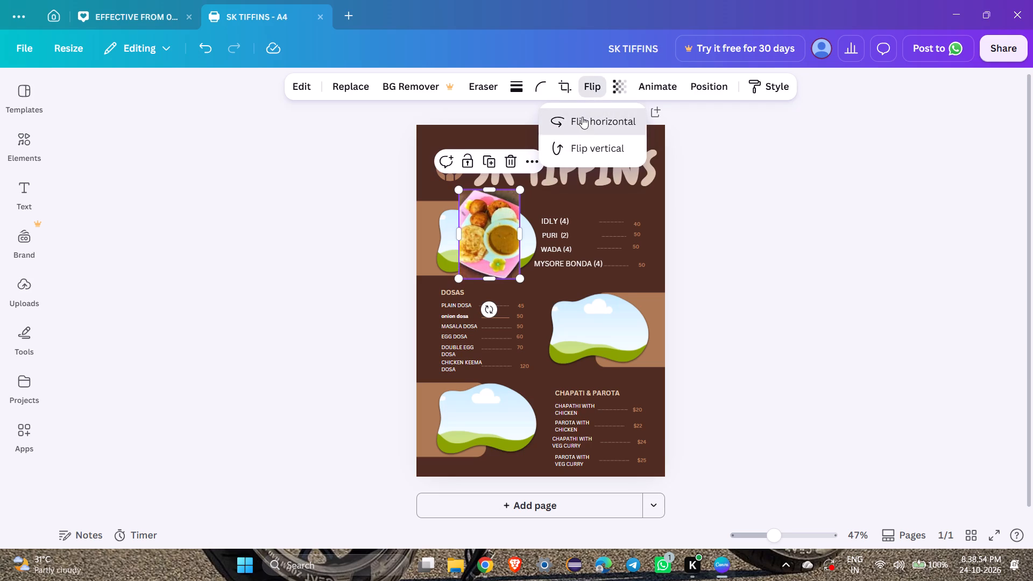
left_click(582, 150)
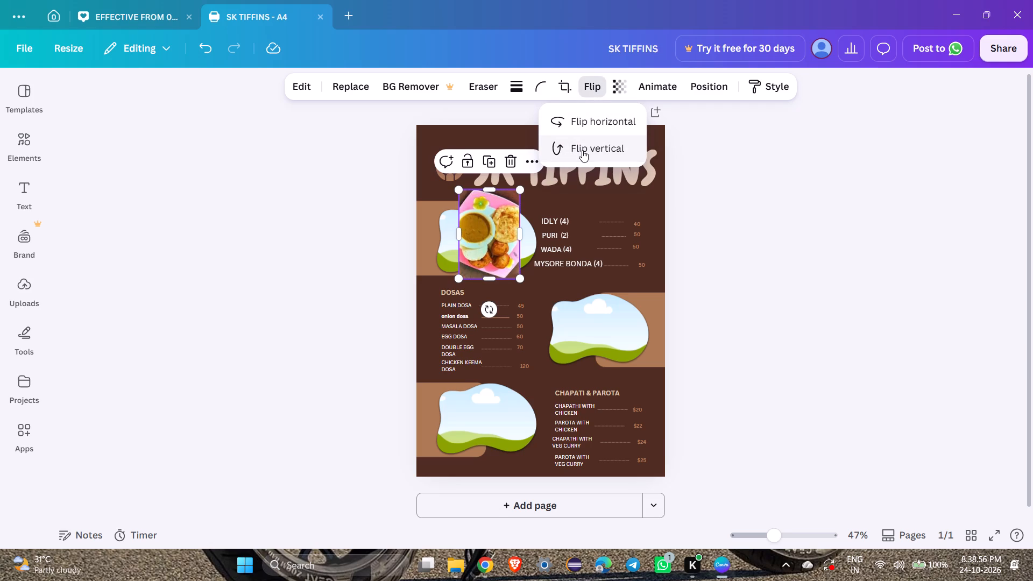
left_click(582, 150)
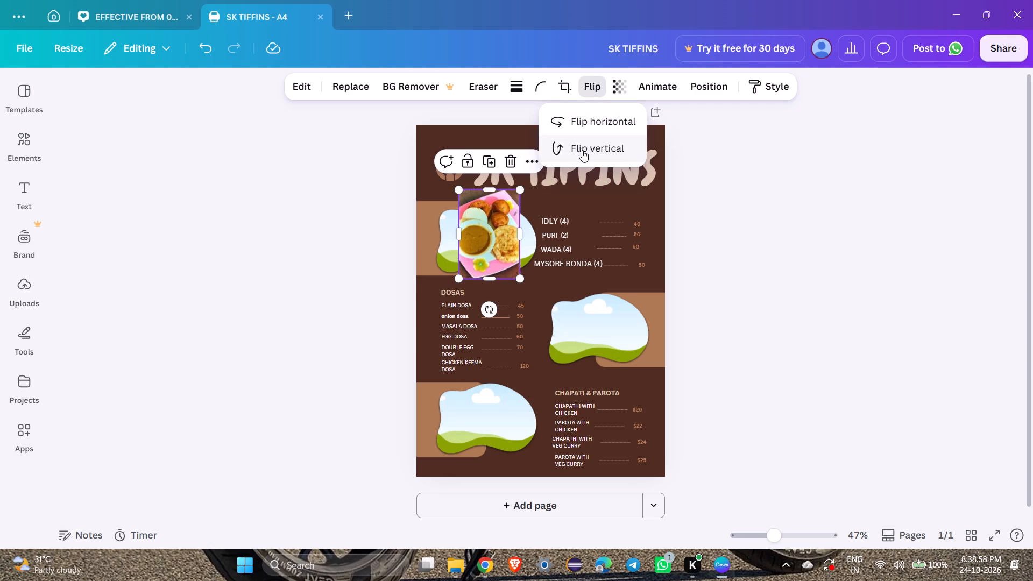
Examine the crop aspect ratios offered for the idly picture, without applying a crop.
left_click(561, 91)
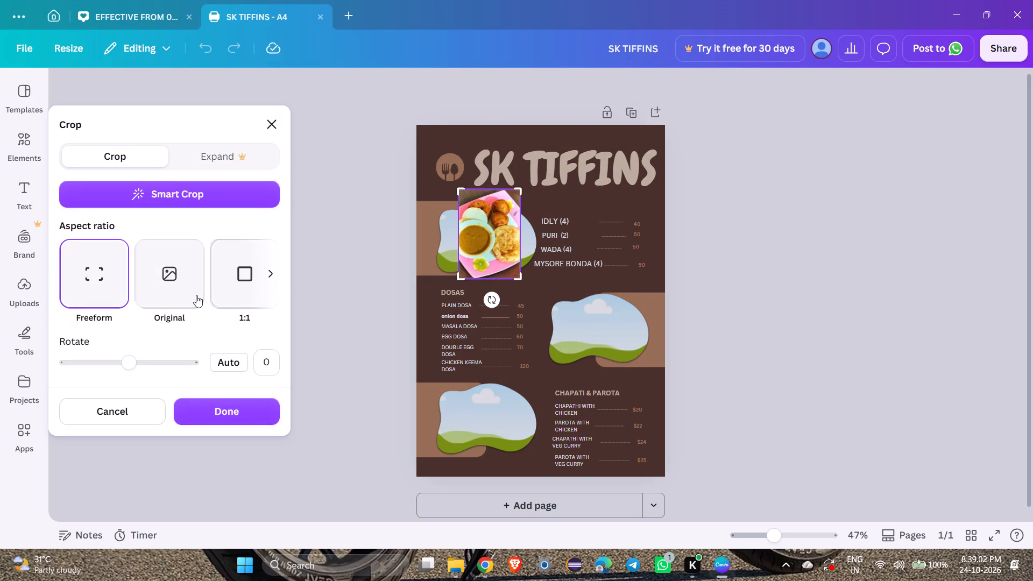
scroll(196, 295, "down", 1)
scroll(196, 295, "left", 6)
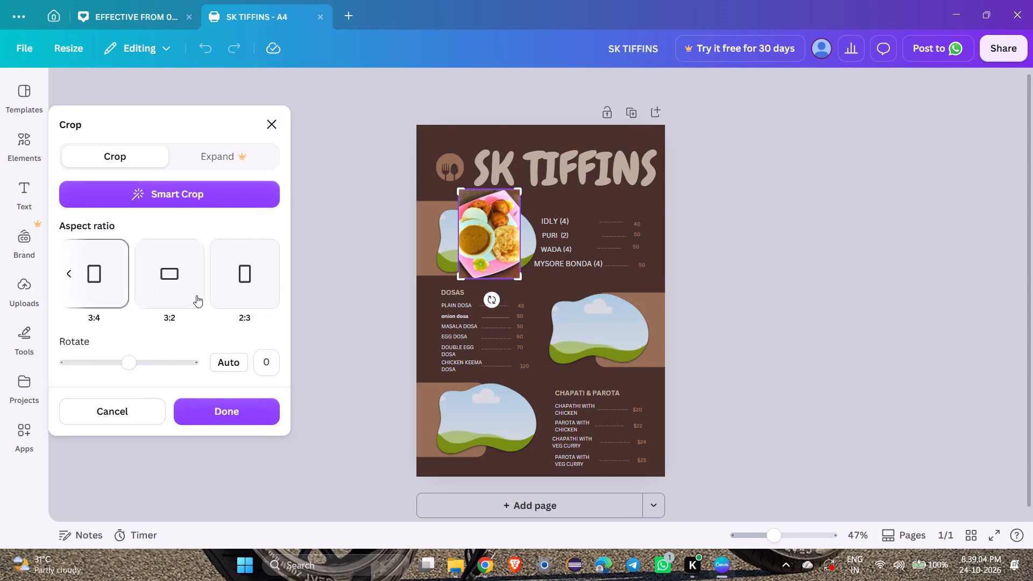
scroll(196, 295, "left", 3)
scroll(196, 295, "right", 10)
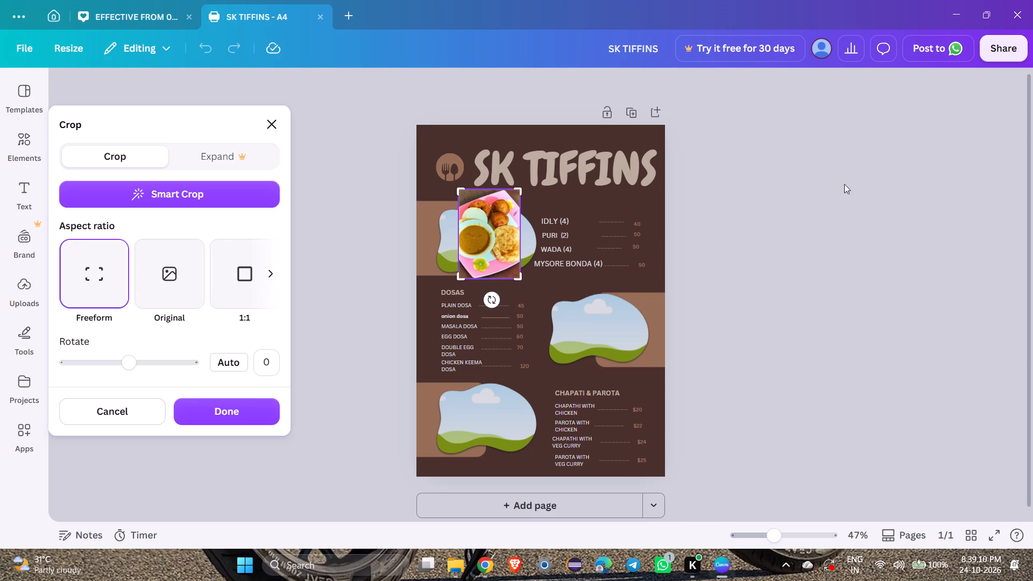
left_click(890, 215)
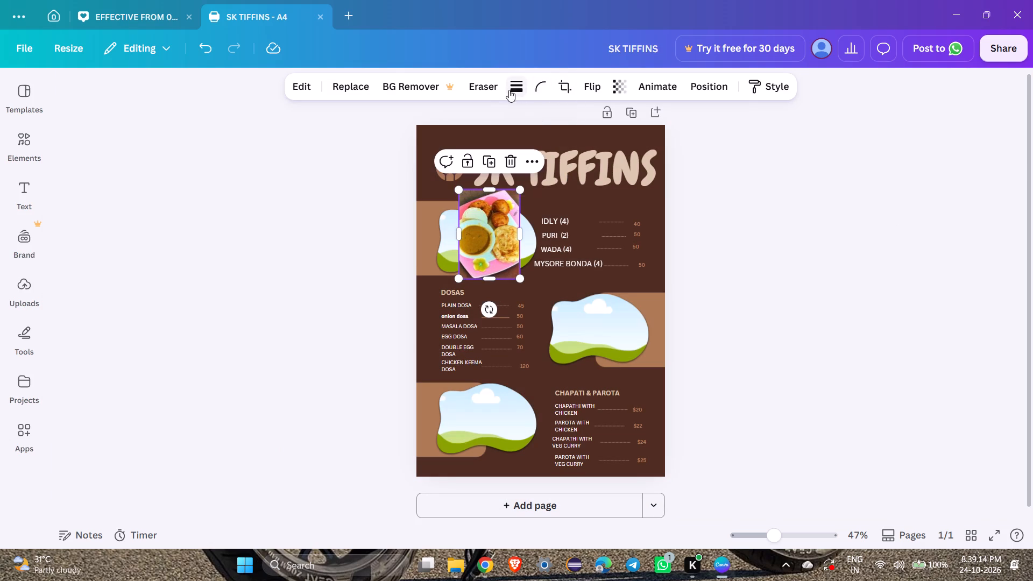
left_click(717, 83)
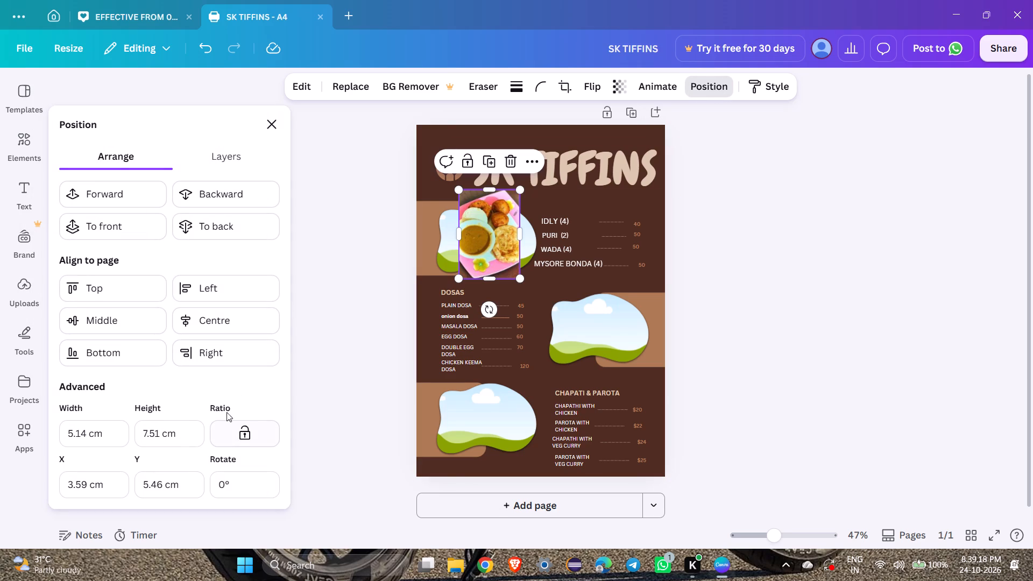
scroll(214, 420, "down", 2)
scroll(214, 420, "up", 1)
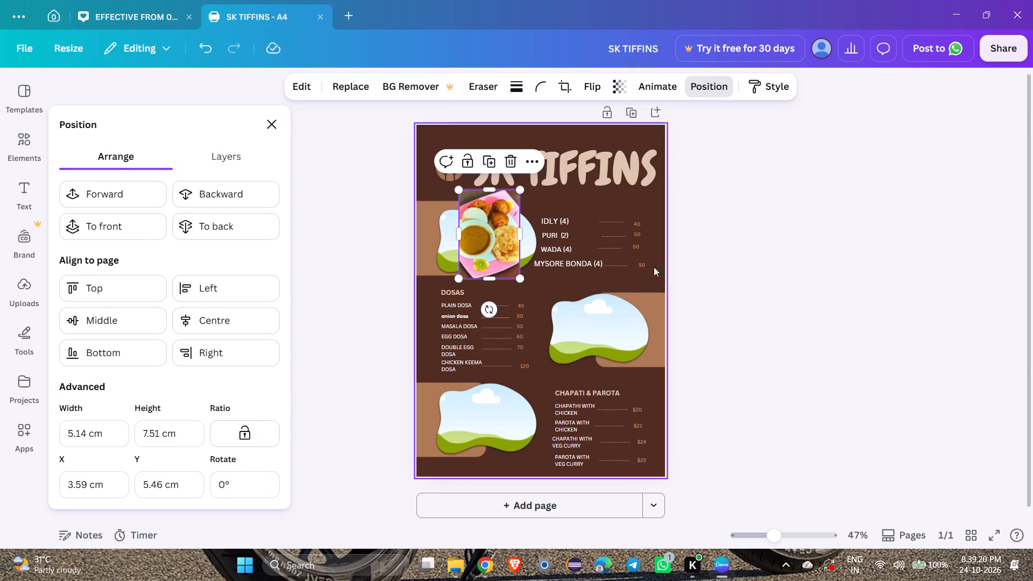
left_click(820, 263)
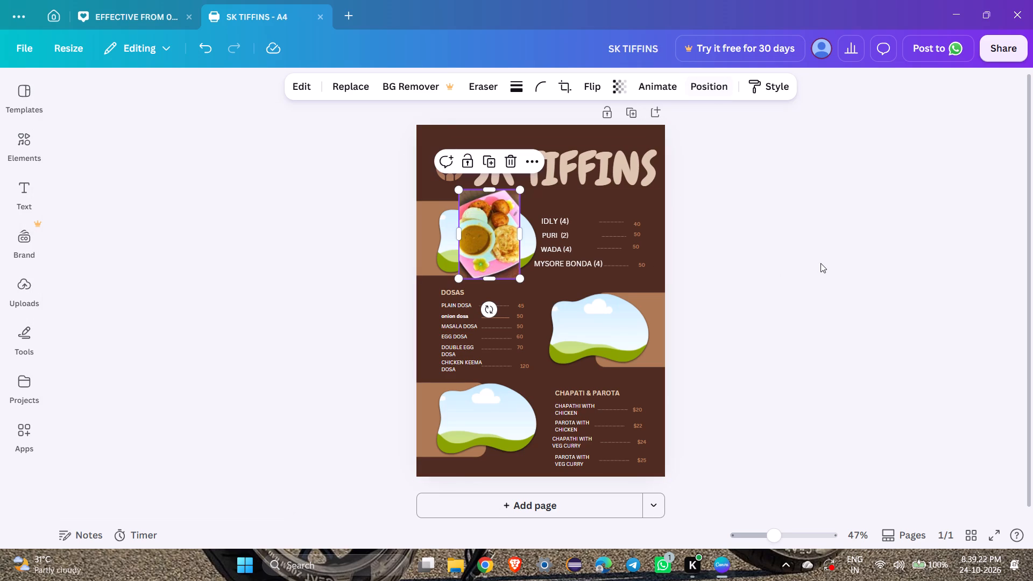
Shrink the idly picture proportionally from its upper corner so its top edge lines up with the frame behind it.
left_click_drag(522, 192, 528, 211)
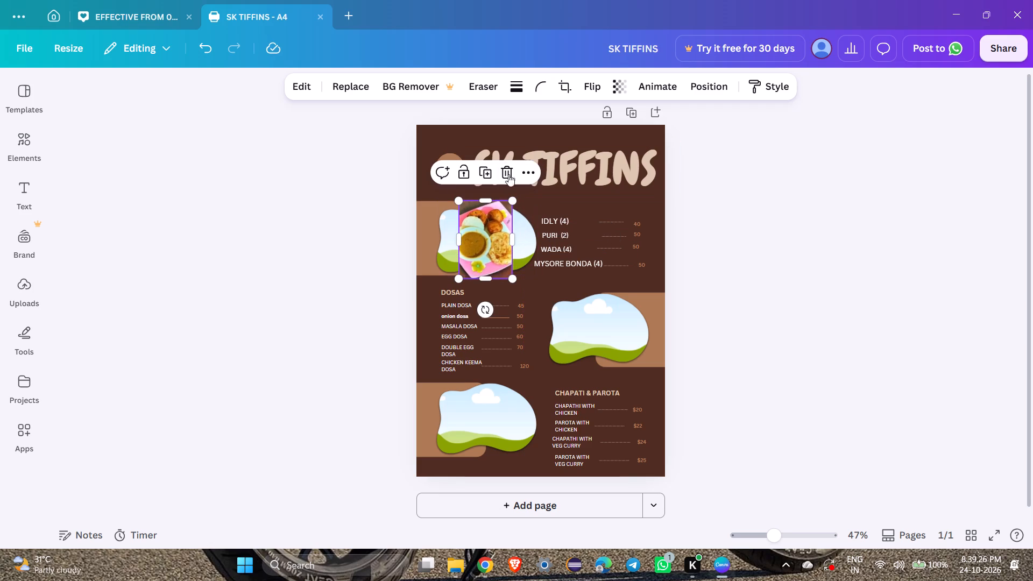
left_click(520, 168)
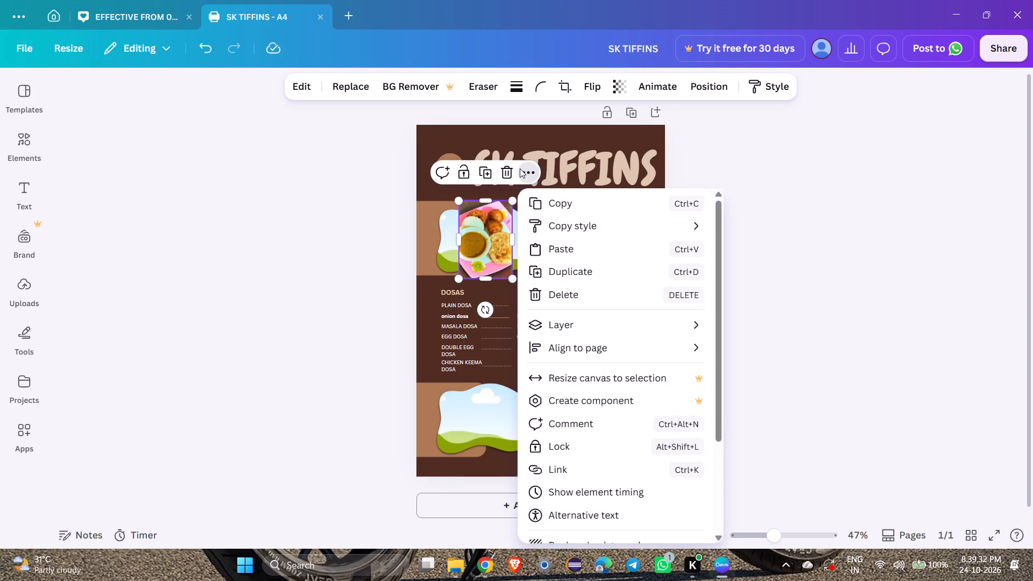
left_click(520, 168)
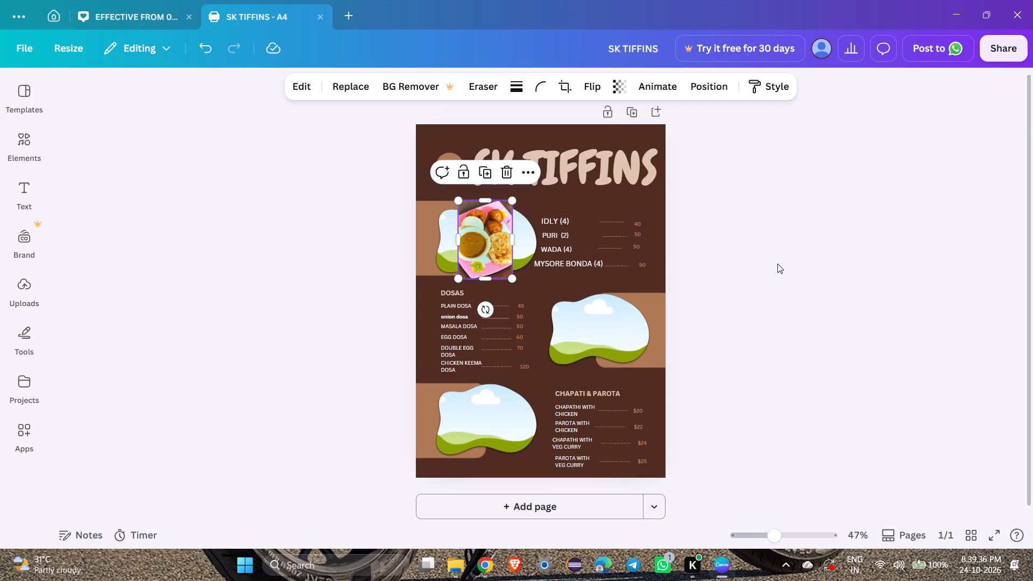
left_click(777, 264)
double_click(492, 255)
Place the loose idly picture inside the cloud-shaped frame beside the idly items so that it fills the frame.
left_click_drag(487, 249, 511, 249)
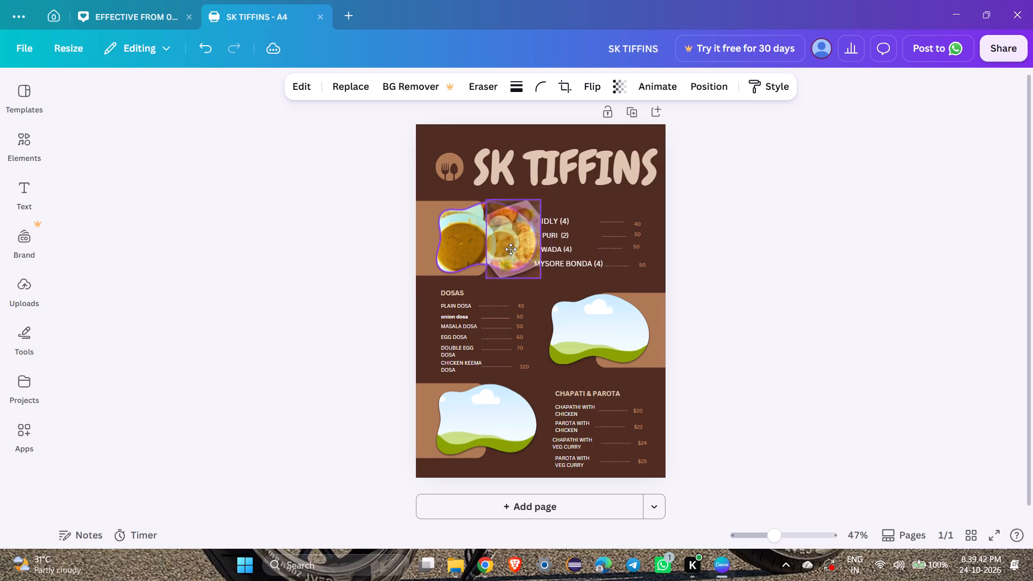
left_click_drag(511, 249, 503, 251)
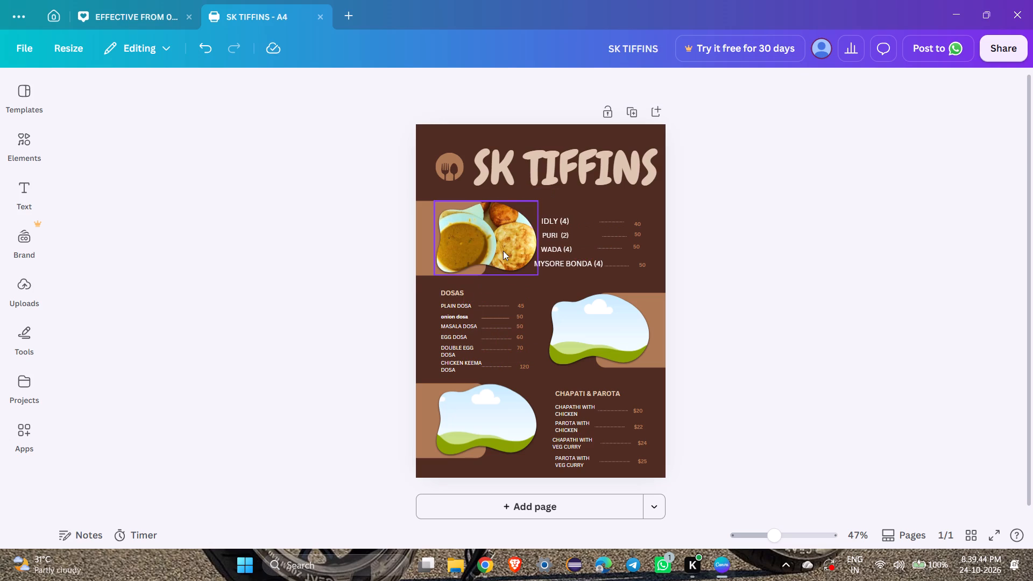
left_click(953, 352)
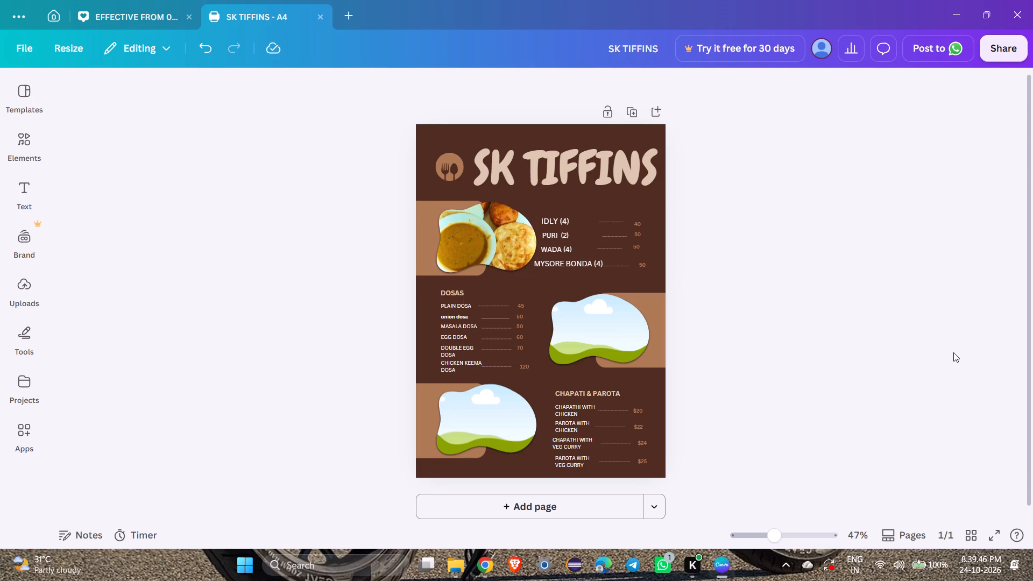
Examine the crop of the idly picture inside its frame, without changing it.
left_click(503, 256)
double_click(503, 256)
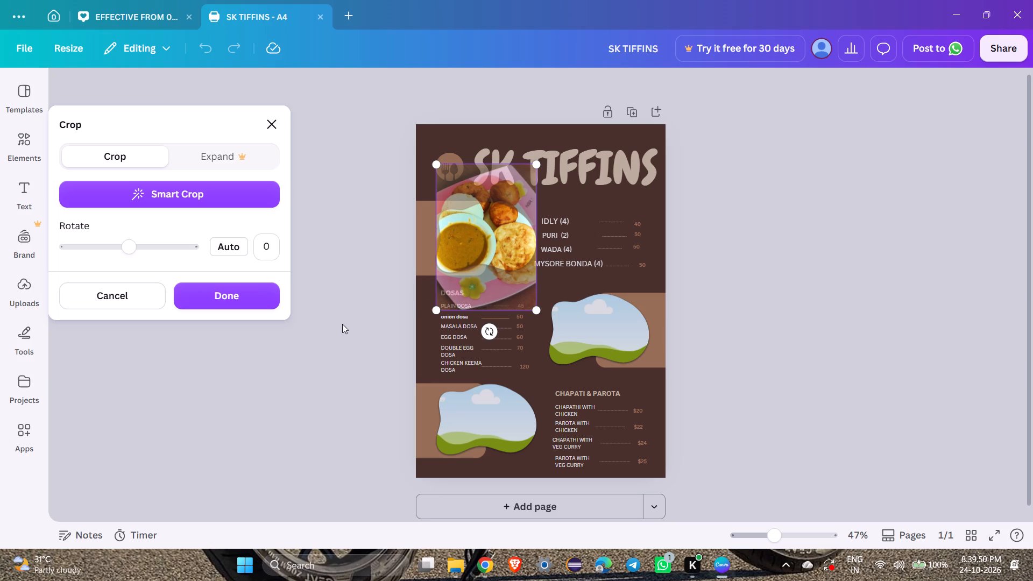
left_click(265, 118)
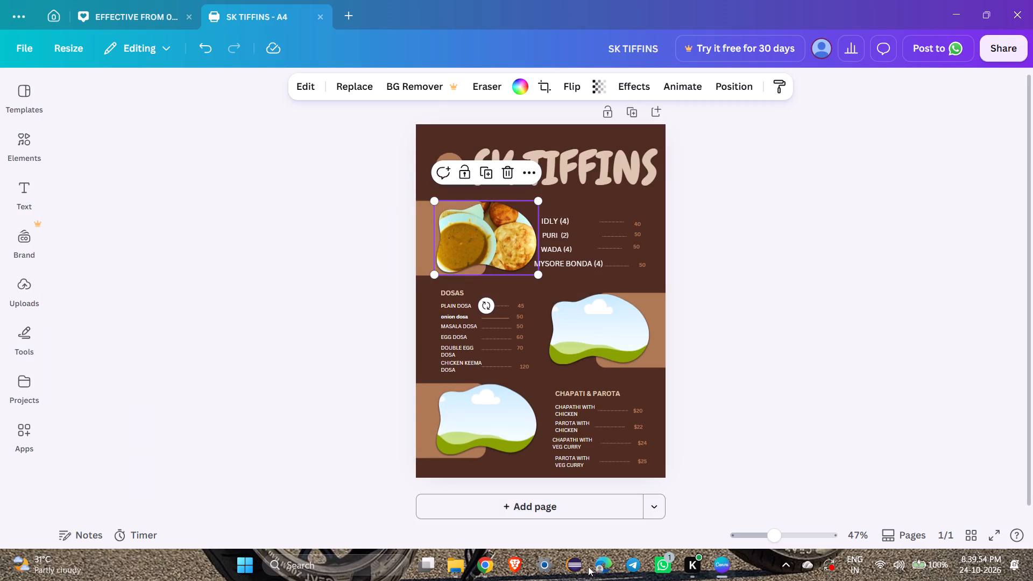
Switch to Chrome and search Google Images for "idli vada puri bonda images".
left_click(485, 562)
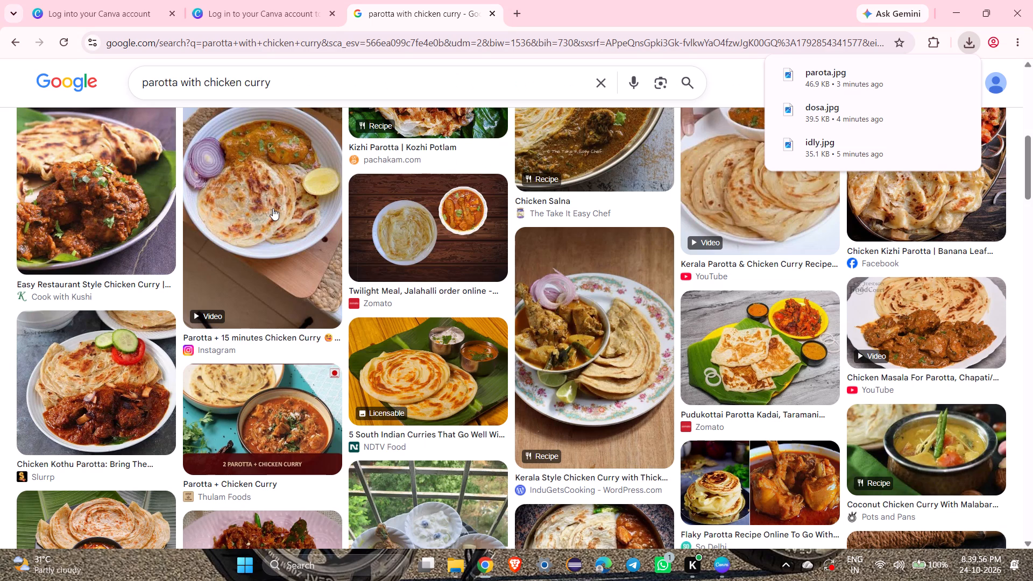
scroll(273, 208, "up", 8)
triple_click(203, 93)
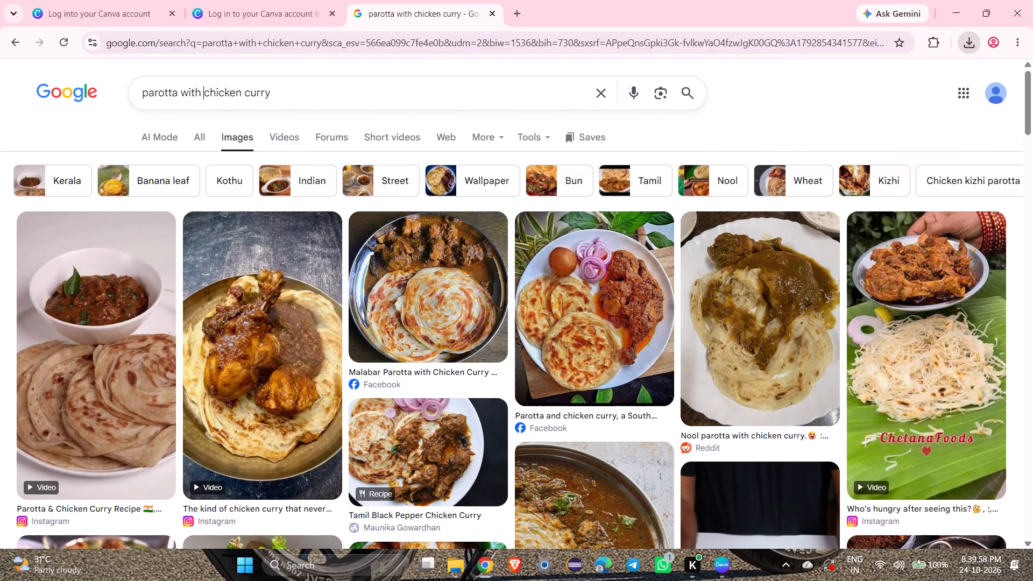
key("BackSpace")
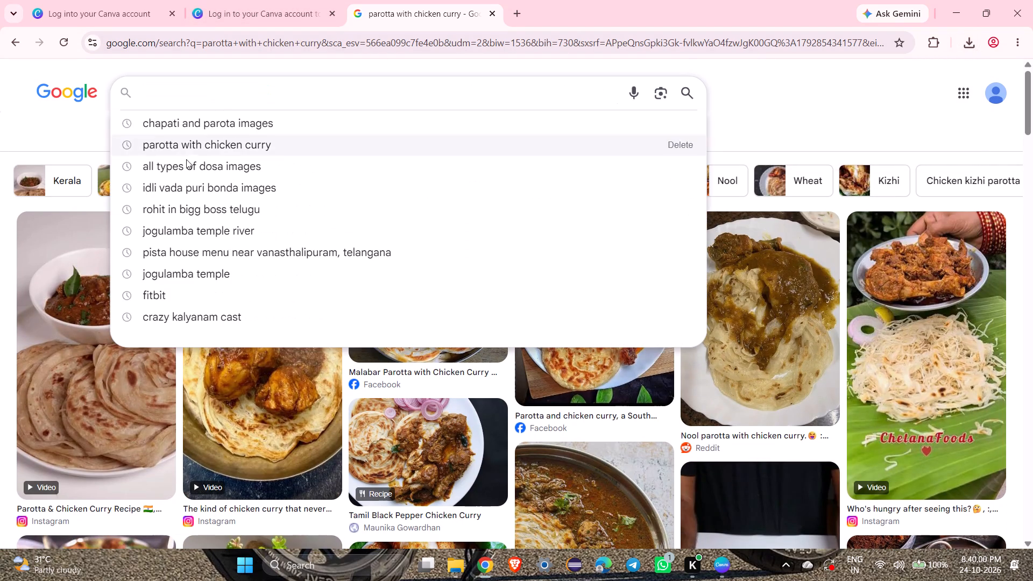
left_click(188, 181)
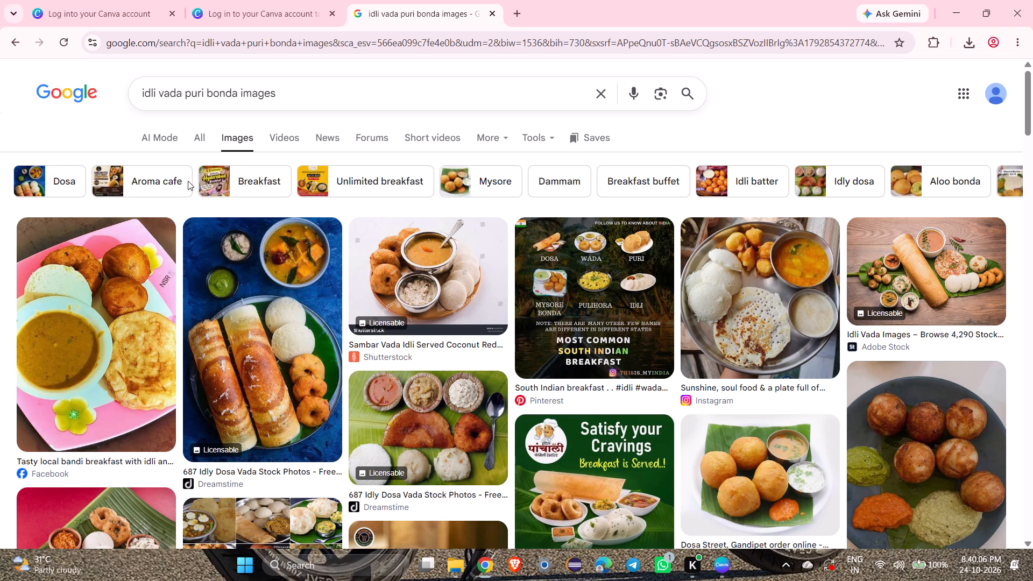
Browse the idli, vada, puri and bonda image results for another picture suited to the menu's idly frame.
scroll(188, 181, "down", 1)
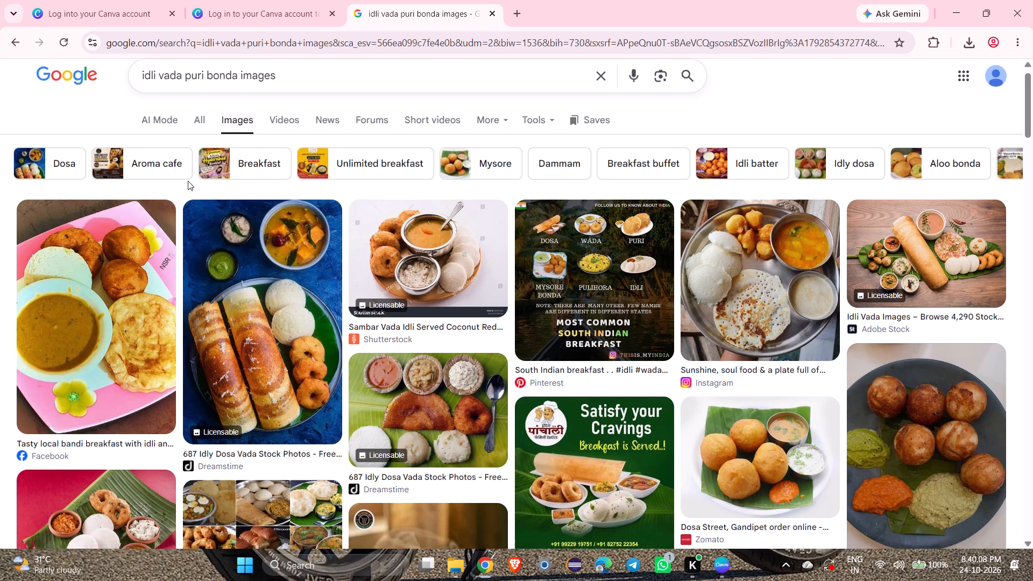
scroll(188, 181, "down", 4)
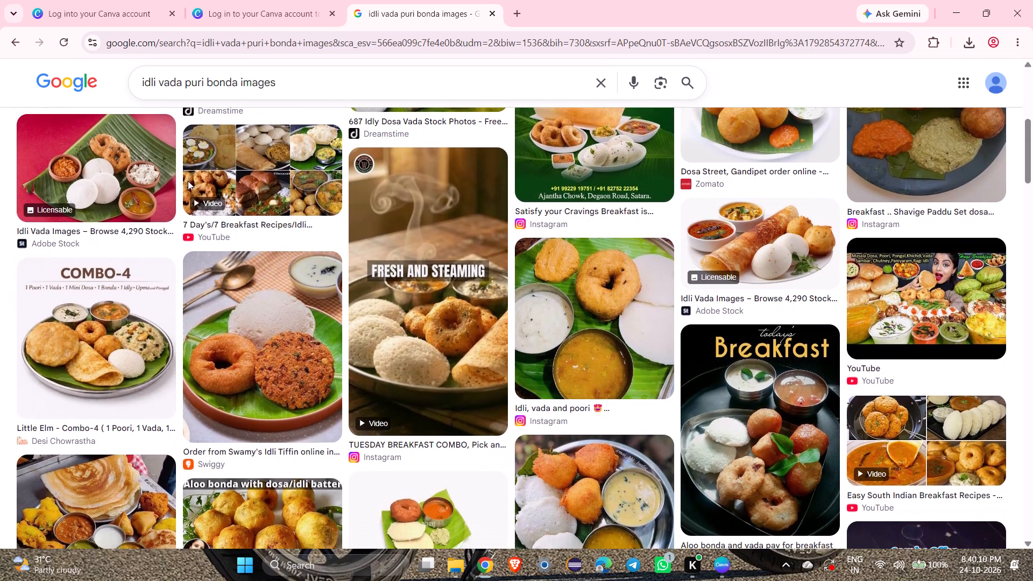
scroll(188, 181, "down", 2)
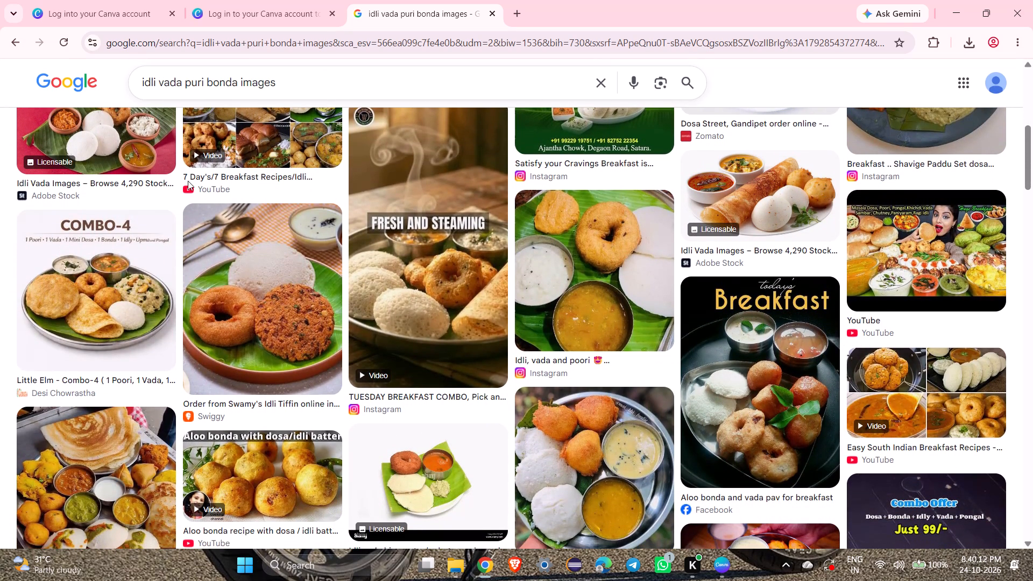
scroll(188, 181, "down", 1)
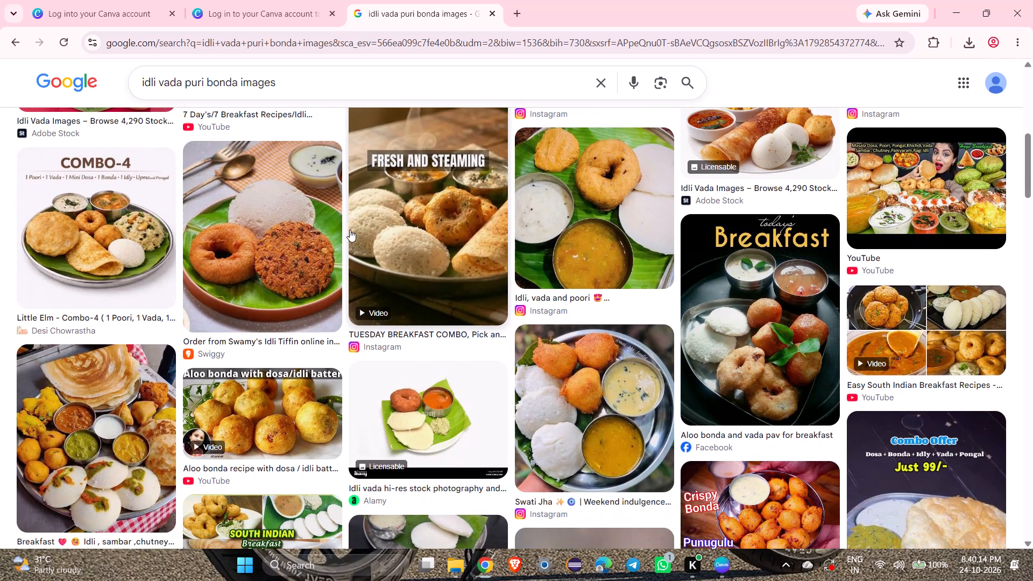
scroll(350, 230, "down", 1)
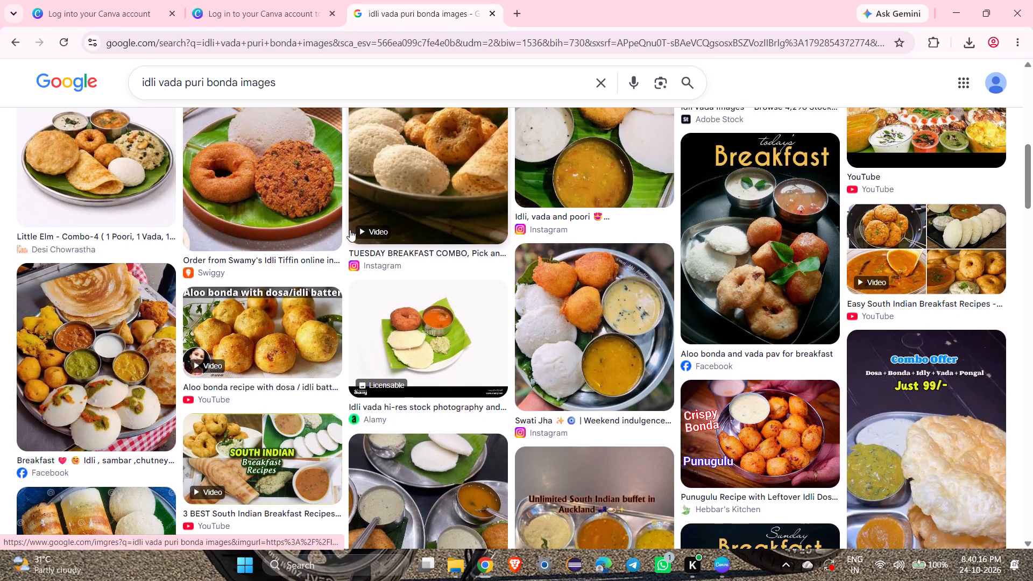
scroll(350, 230, "down", 2)
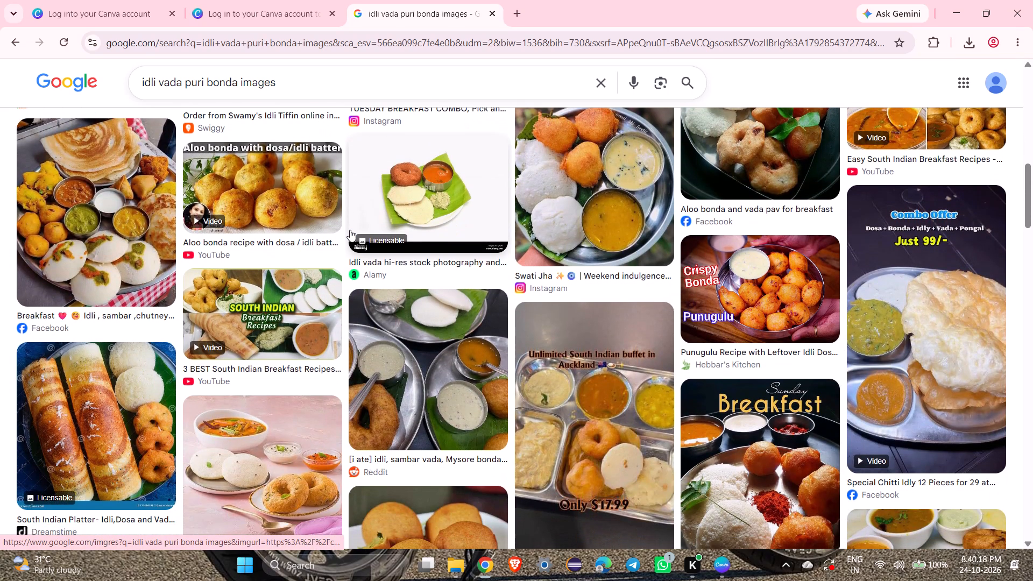
scroll(350, 230, "down", 1)
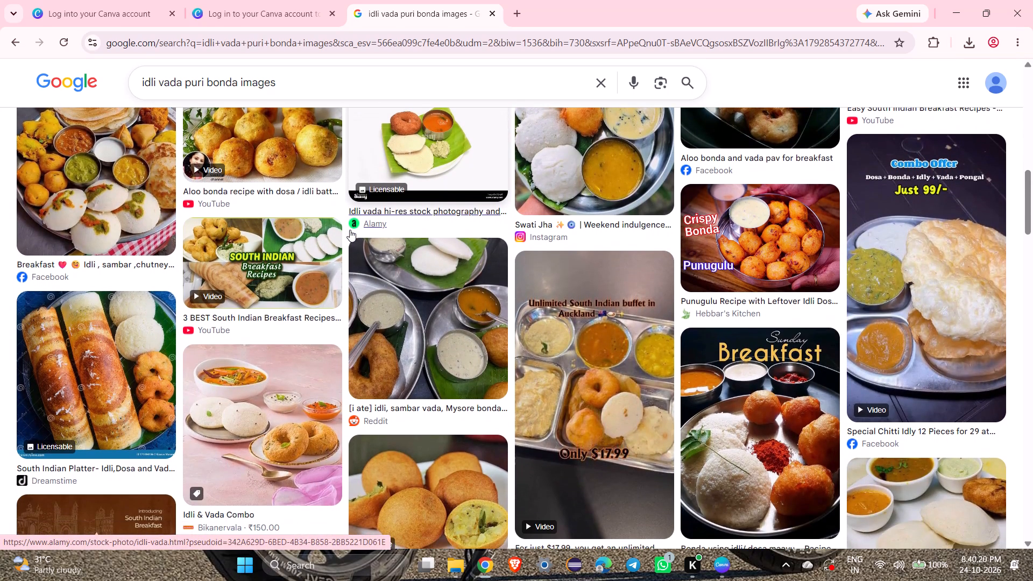
scroll(350, 230, "down", 1)
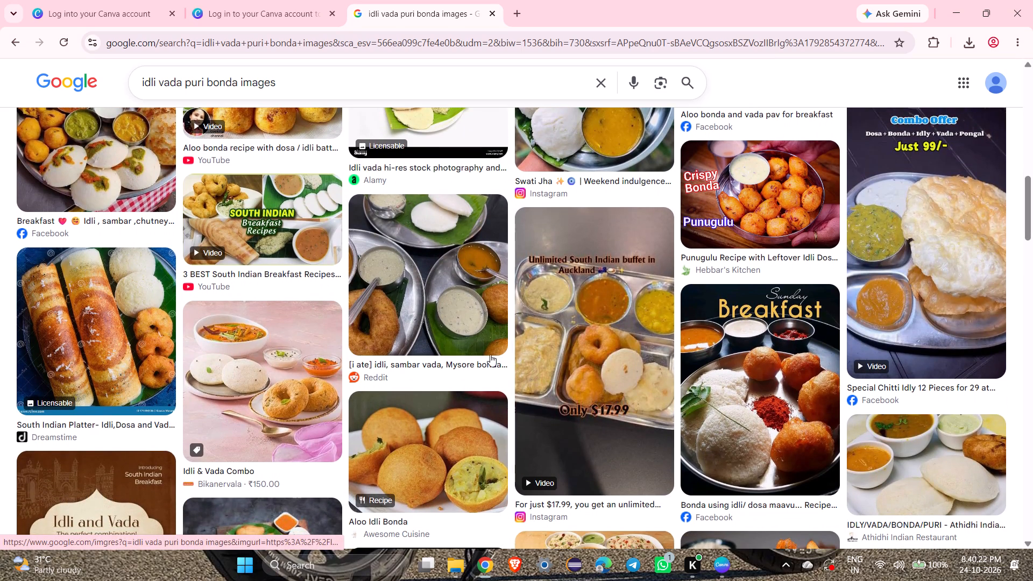
scroll(490, 355, "down", 2)
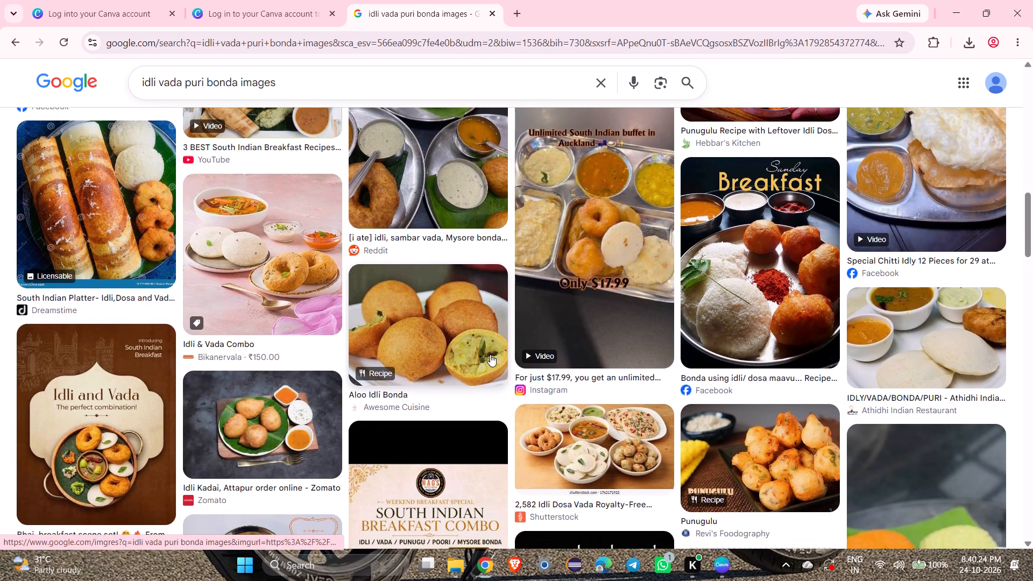
scroll(490, 355, "down", 1)
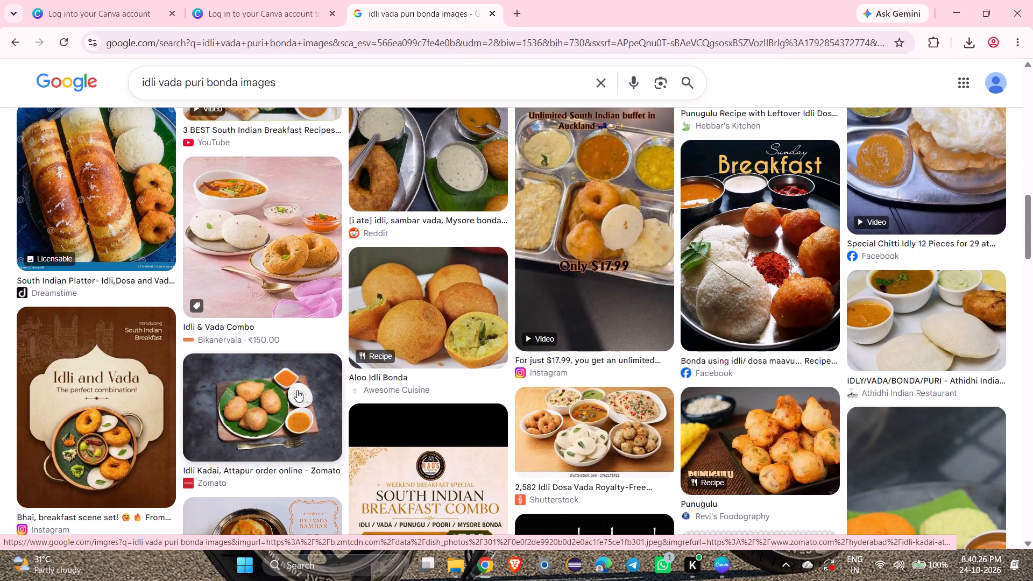
scroll(297, 390, "down", 3)
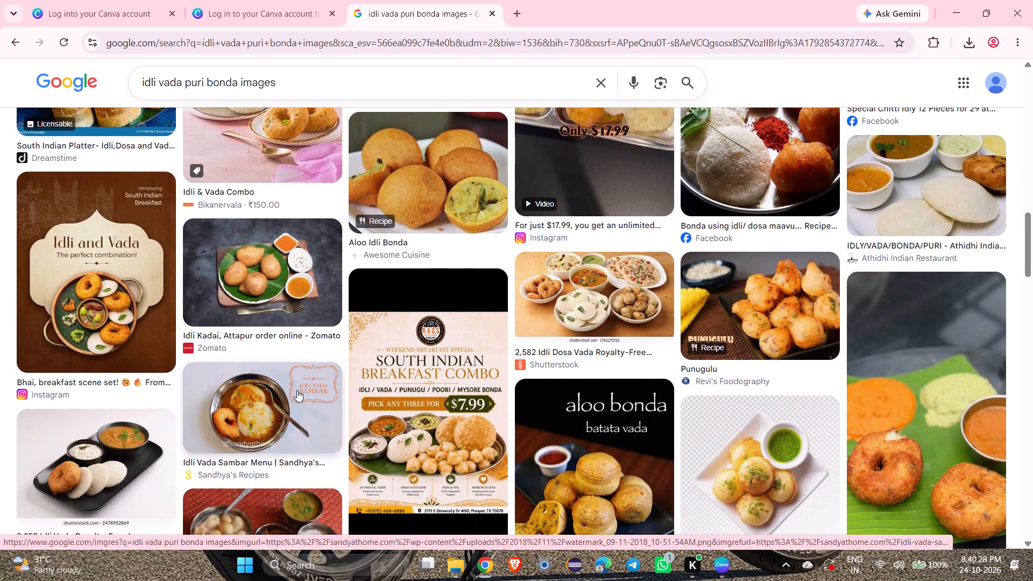
scroll(297, 390, "down", 4)
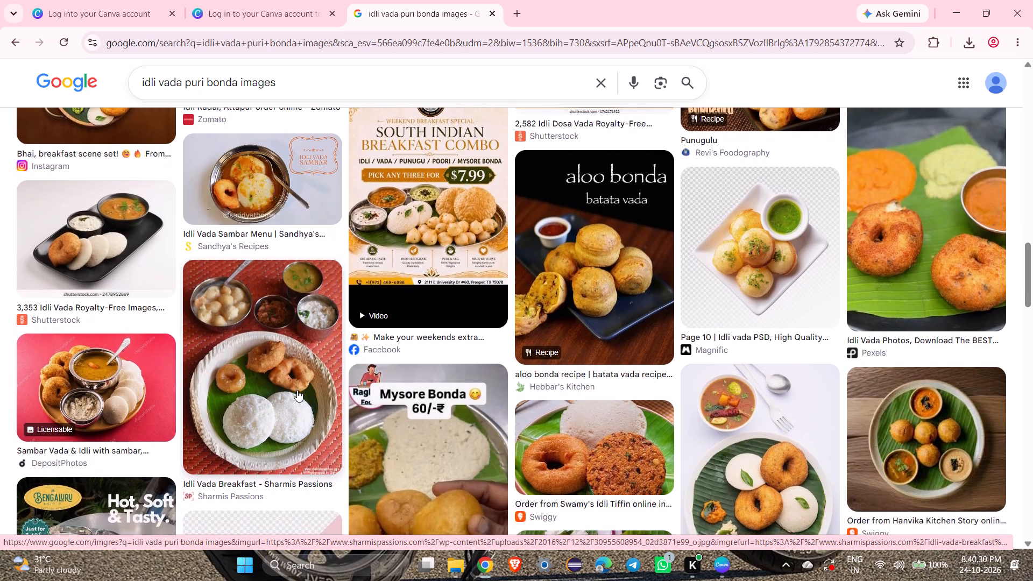
scroll(297, 390, "down", 3)
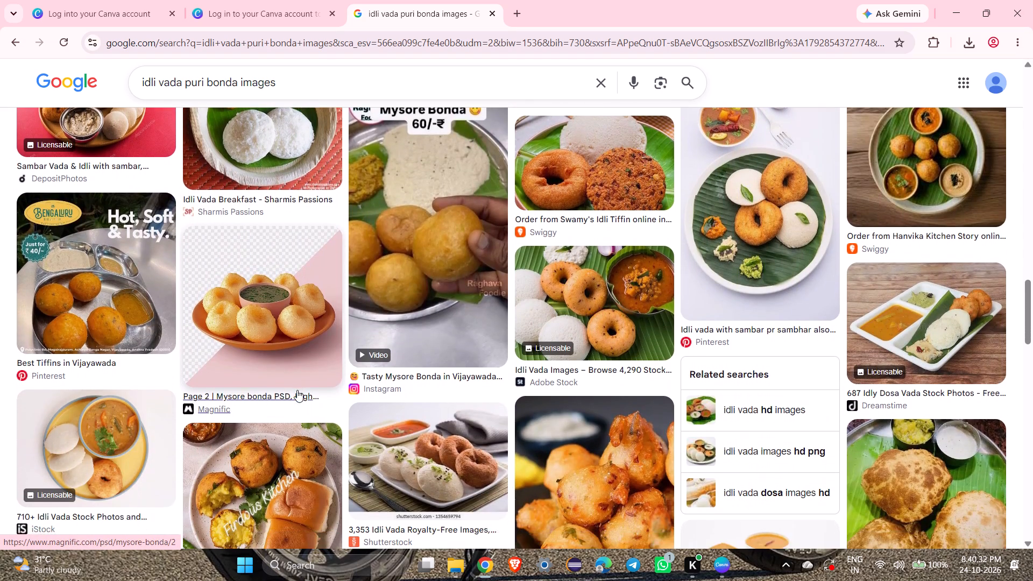
scroll(297, 390, "down", 5)
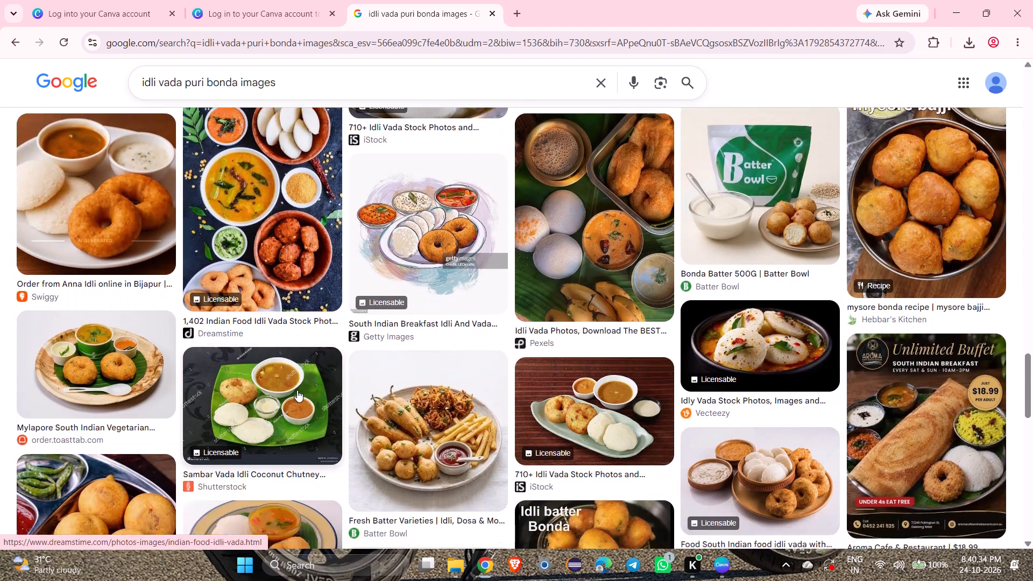
scroll(297, 390, "down", 2)
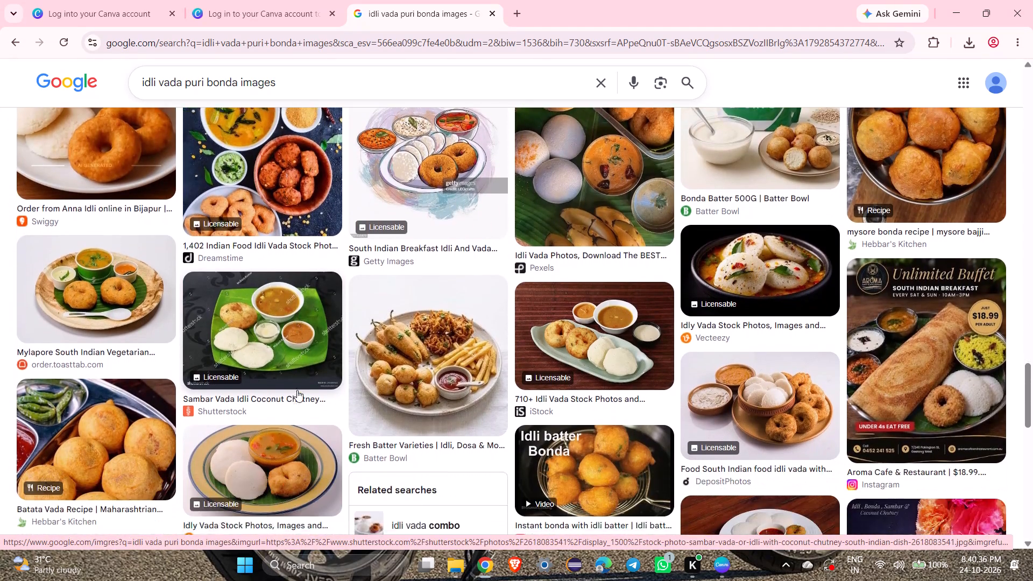
scroll(297, 390, "down", 1)
scroll(297, 390, "up", 1)
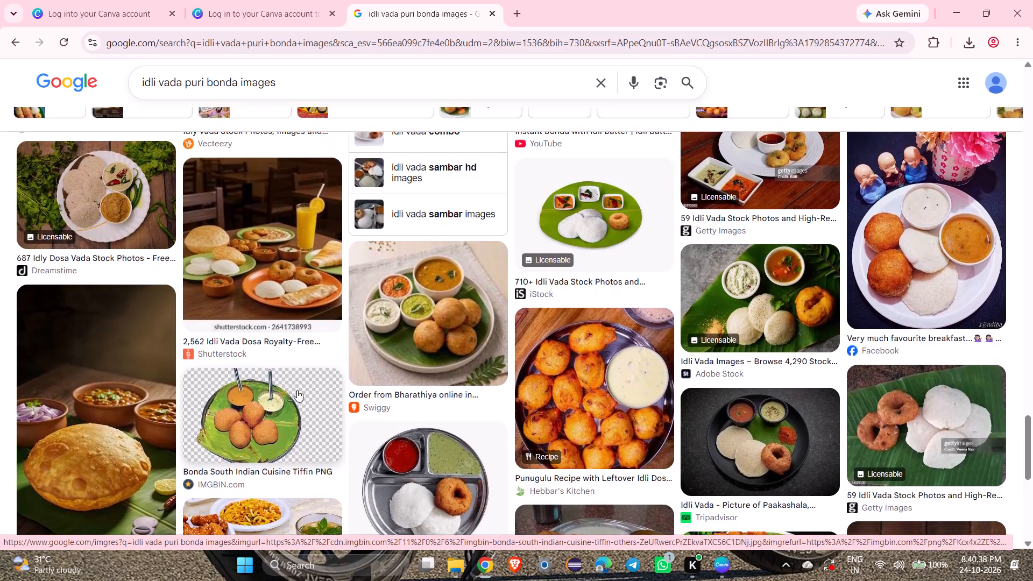
scroll(297, 390, "up", 1)
scroll(297, 390, "down", 4)
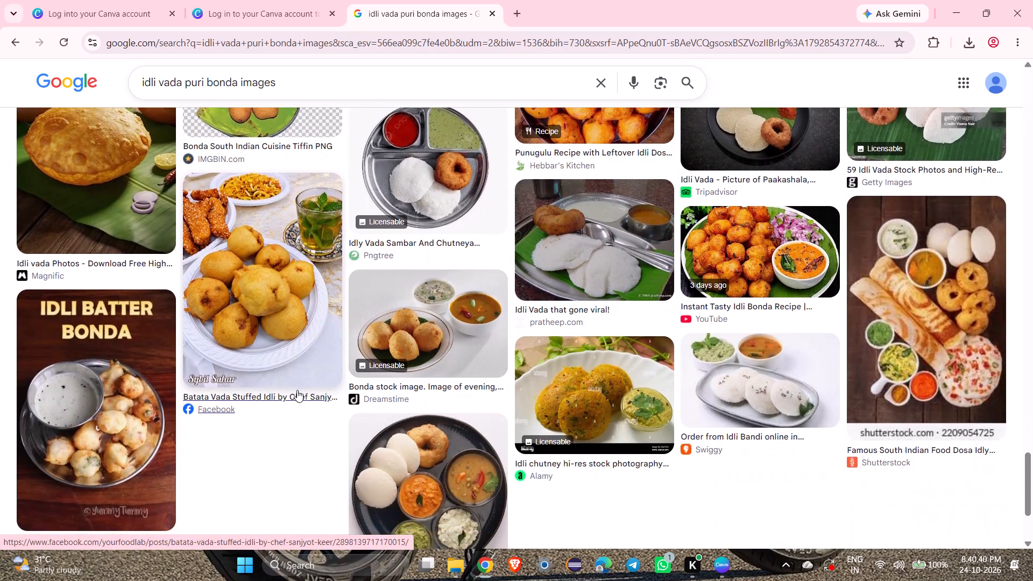
scroll(297, 390, "down", 2)
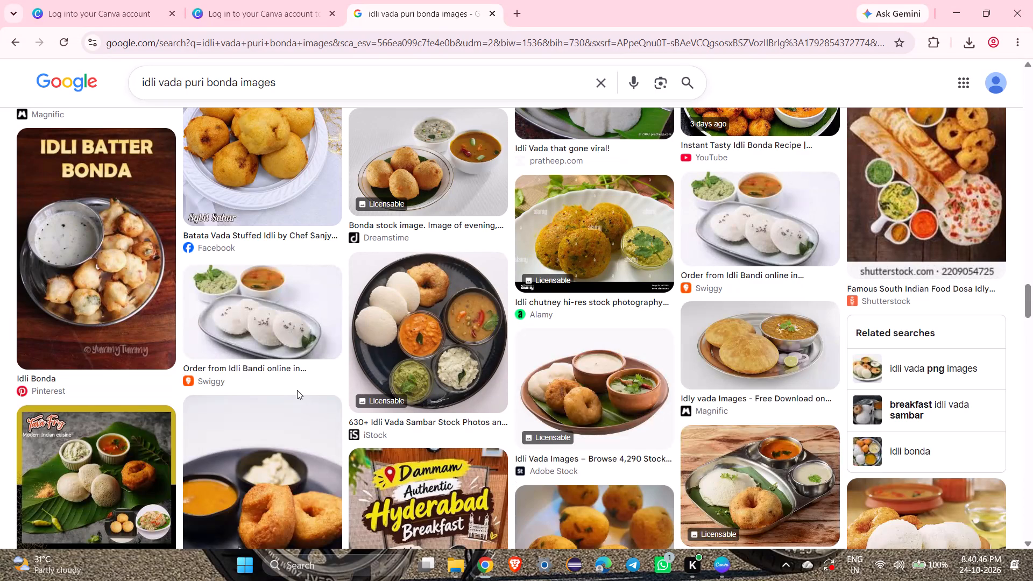
scroll(297, 390, "up", 8)
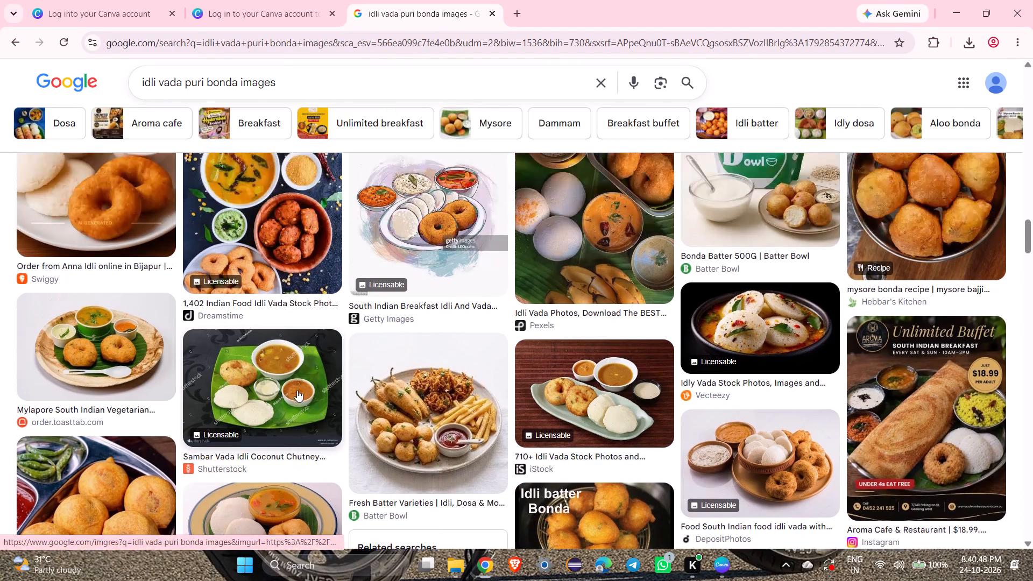
scroll(297, 390, "up", 2)
scroll(297, 390, "down", 2)
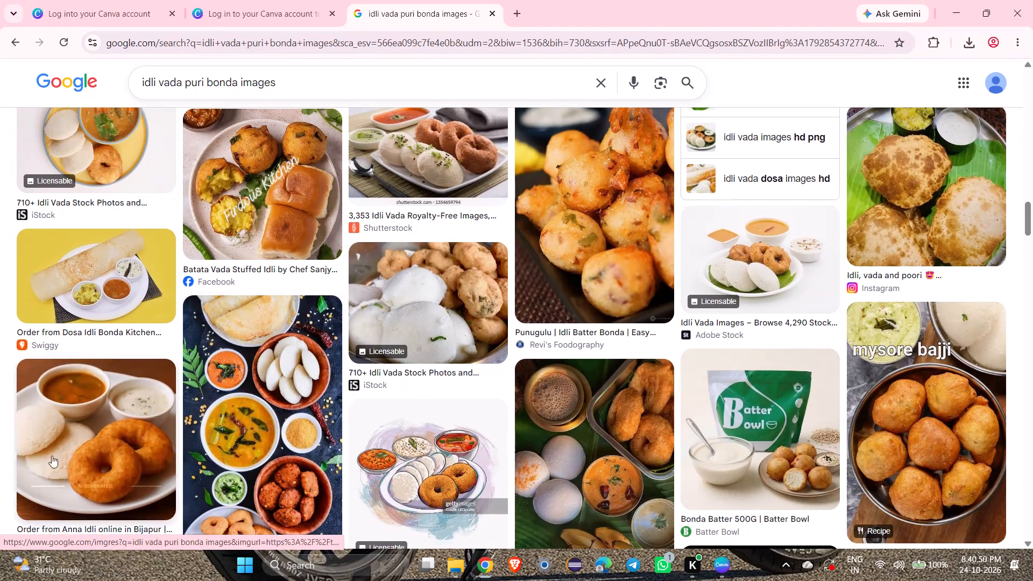
scroll(249, 333, "up", 6)
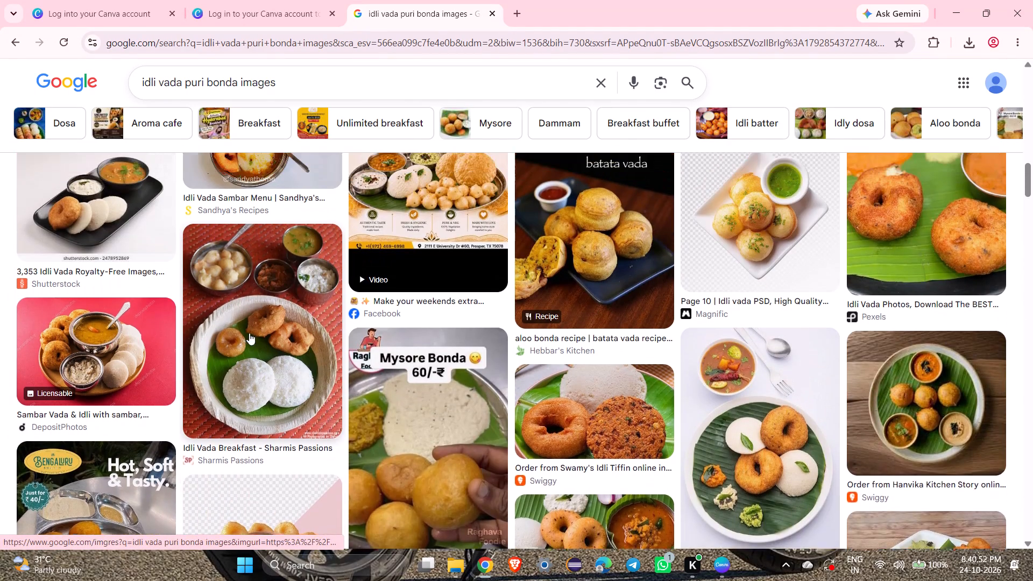
scroll(249, 333, "up", 2)
scroll(111, 391, "up", 3)
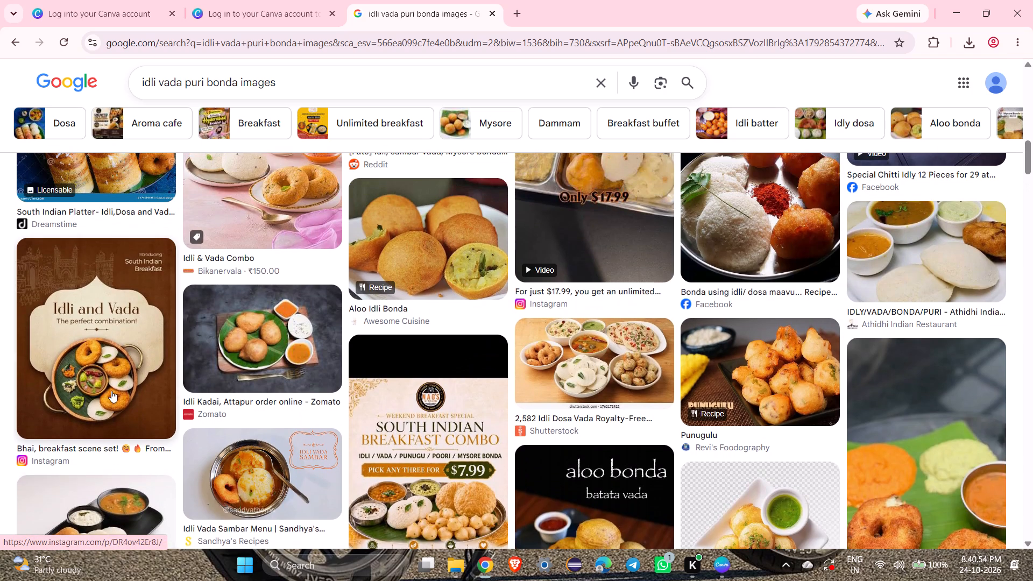
right_click(110, 367)
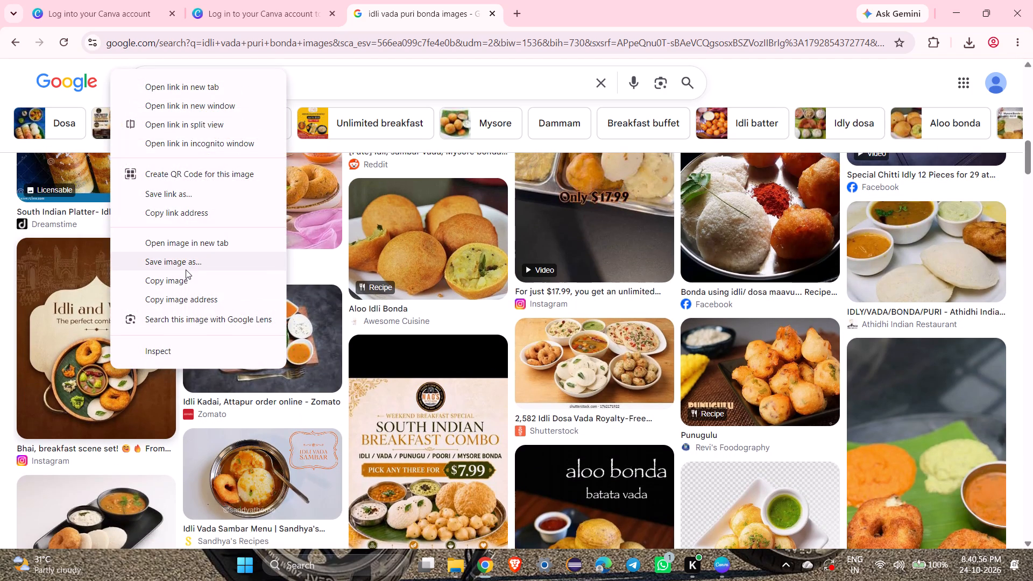
scroll(183, 393, "down", 2)
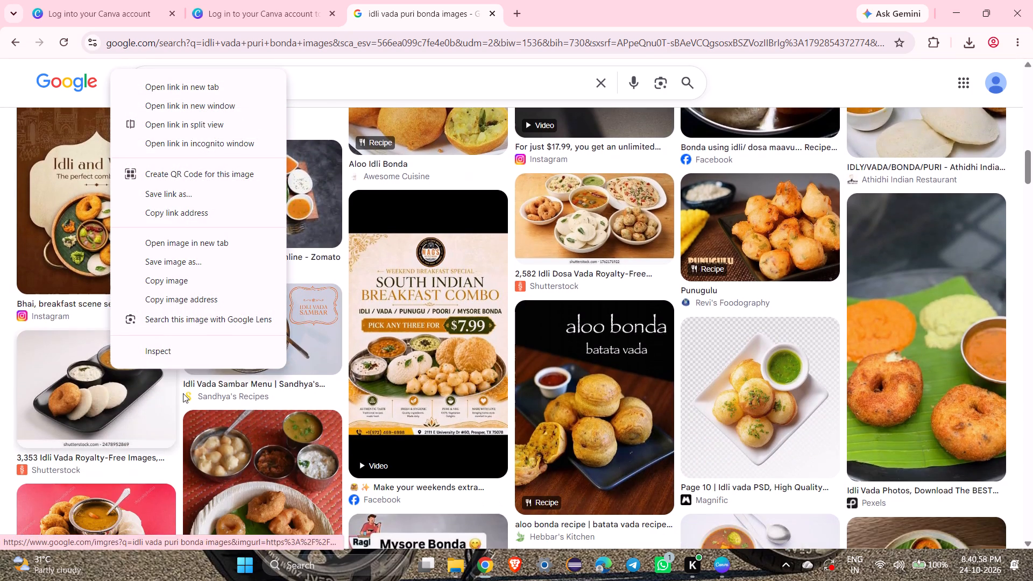
scroll(183, 393, "down", 2)
scroll(183, 393, "up", 1)
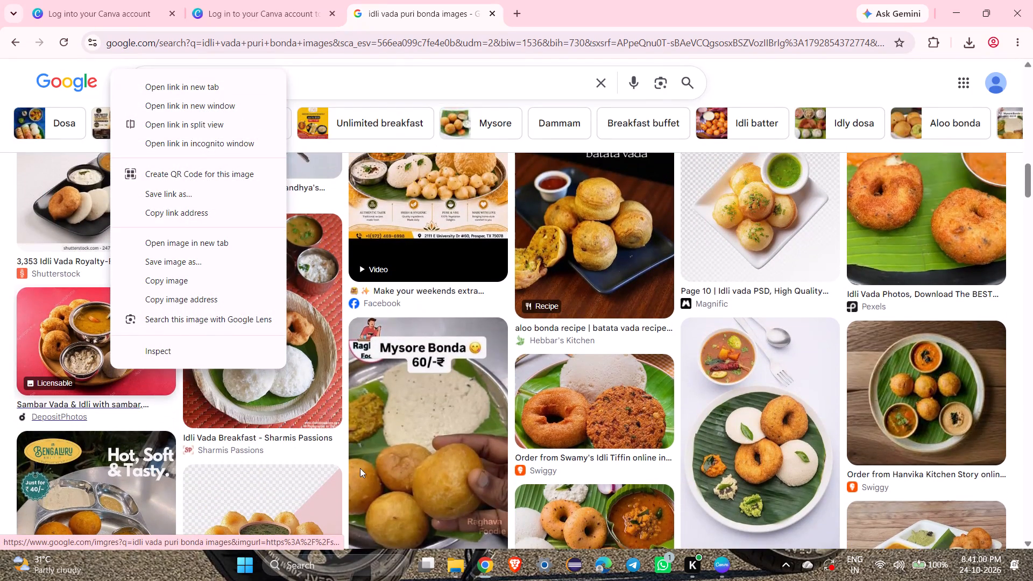
Open the source page of the Idli Vada Breakfast picture from Sharmis Passions.
left_click(338, 438)
scroll(338, 438, "down", 2)
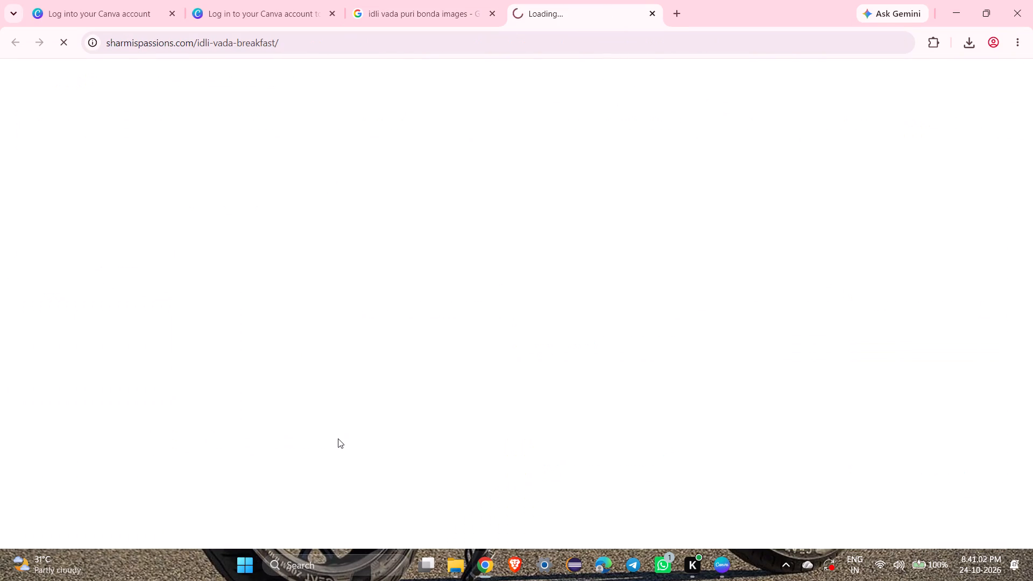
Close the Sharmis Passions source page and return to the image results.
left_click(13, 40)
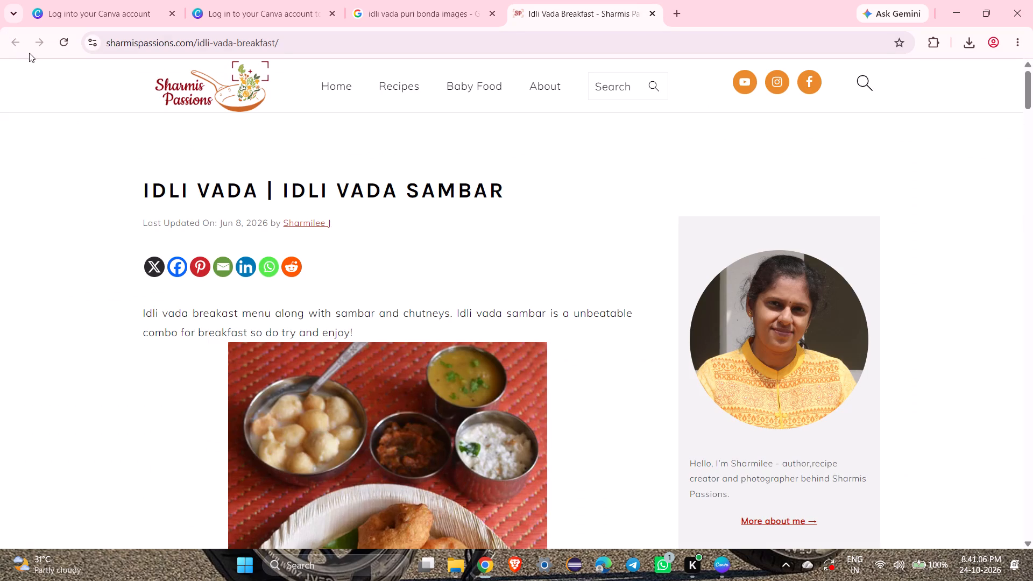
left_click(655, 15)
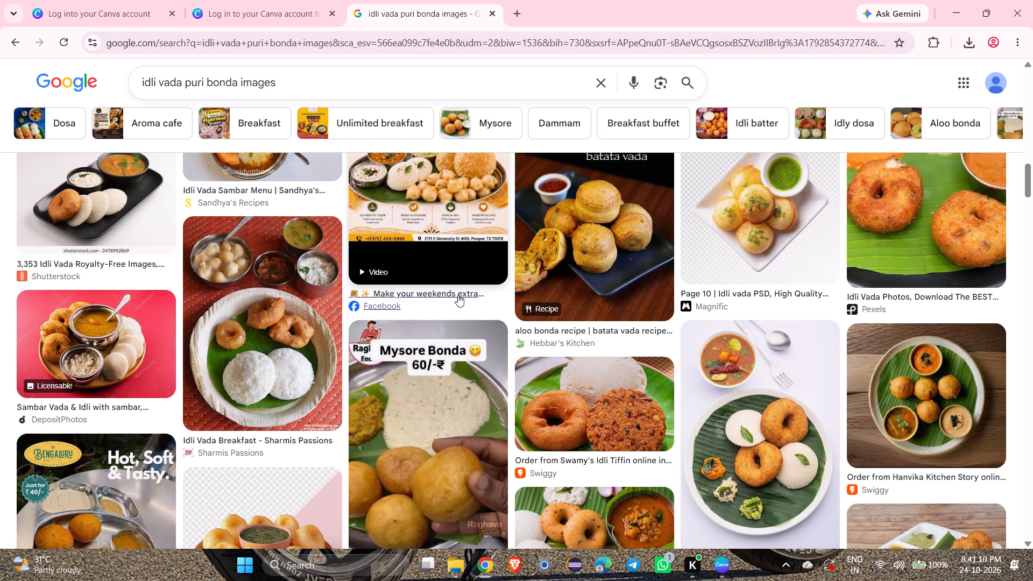
Find the Anna Idli picture of idlis and vadas from Swiggy and save it as images.jpg in Downloads.
scroll(458, 295, "down", 4)
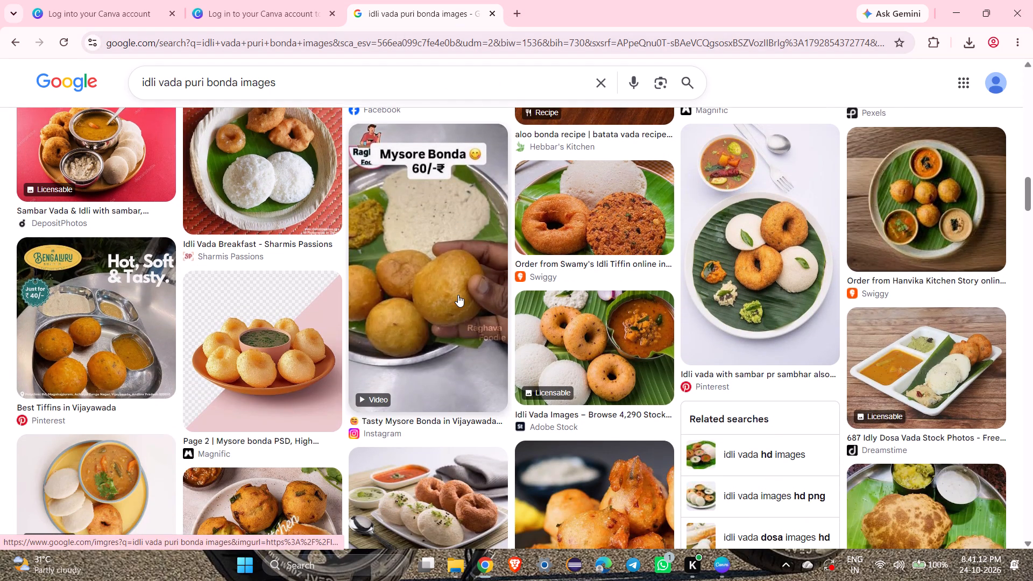
scroll(458, 295, "down", 3)
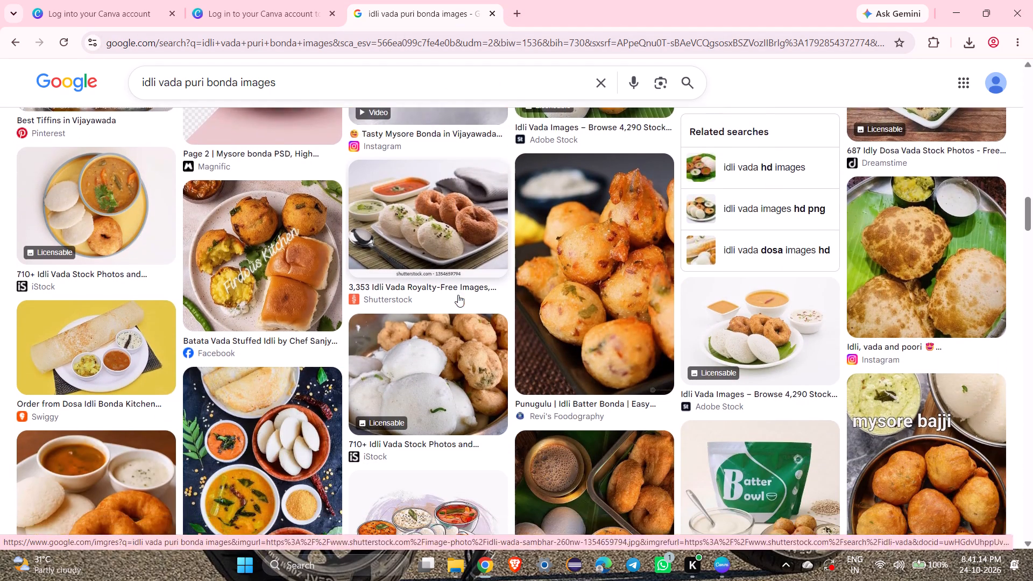
scroll(458, 295, "down", 3)
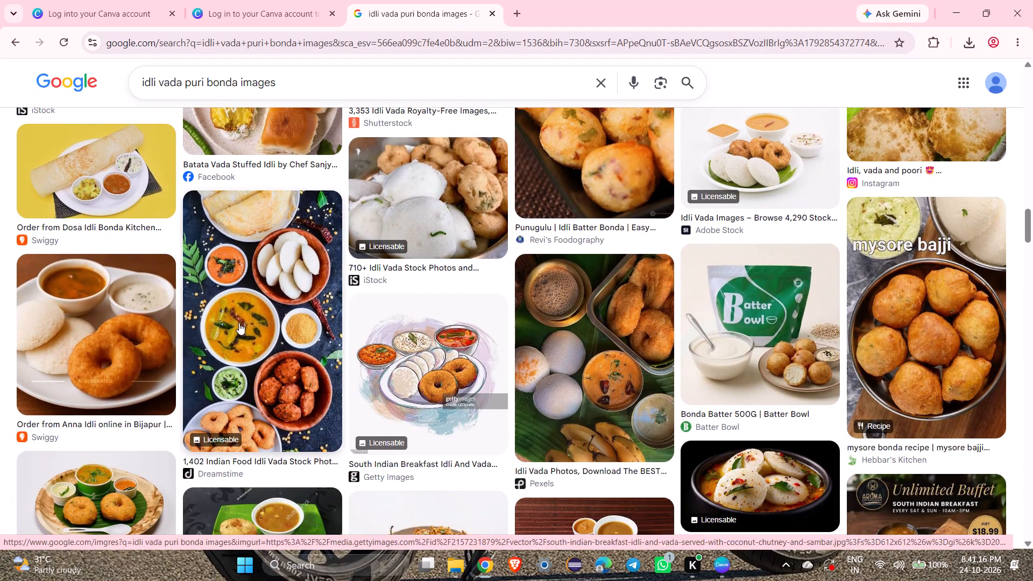
right_click(123, 335)
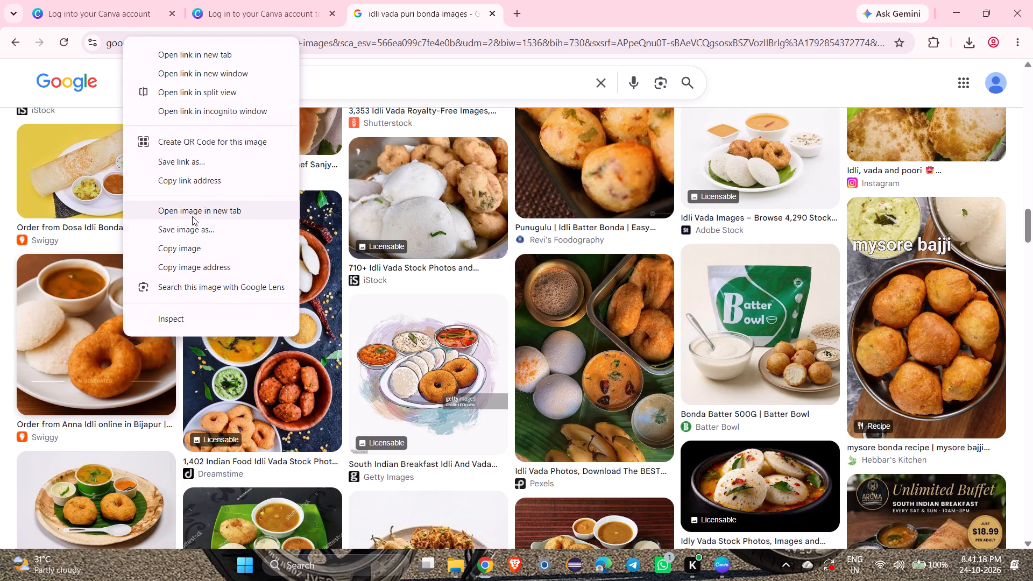
left_click(181, 230)
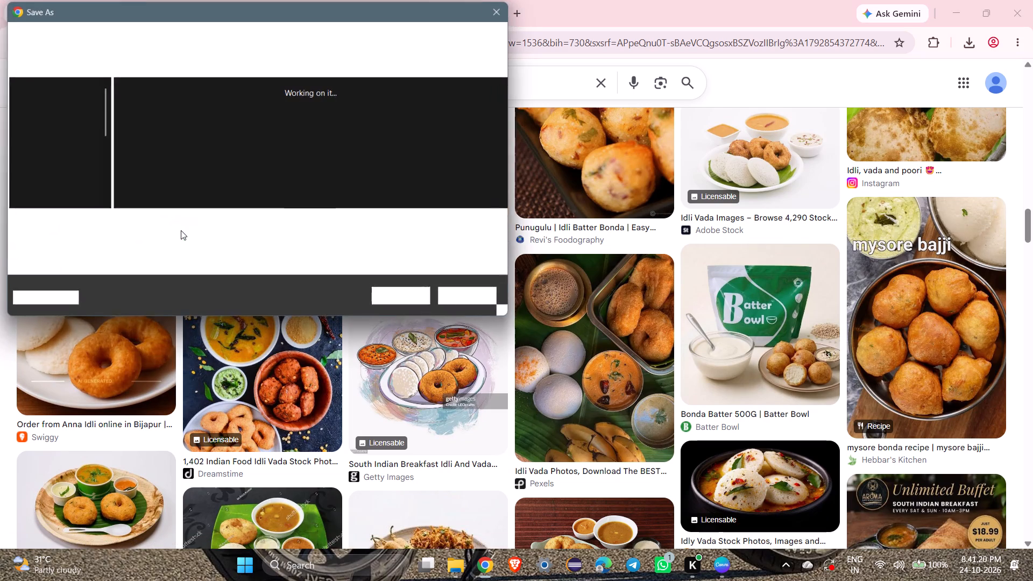
left_click(58, 193)
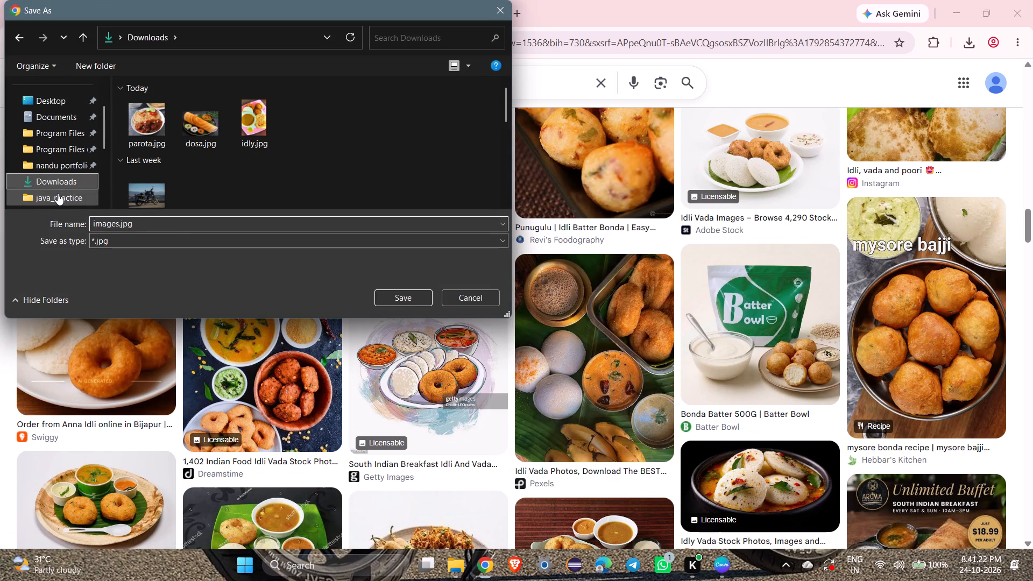
left_click(407, 303)
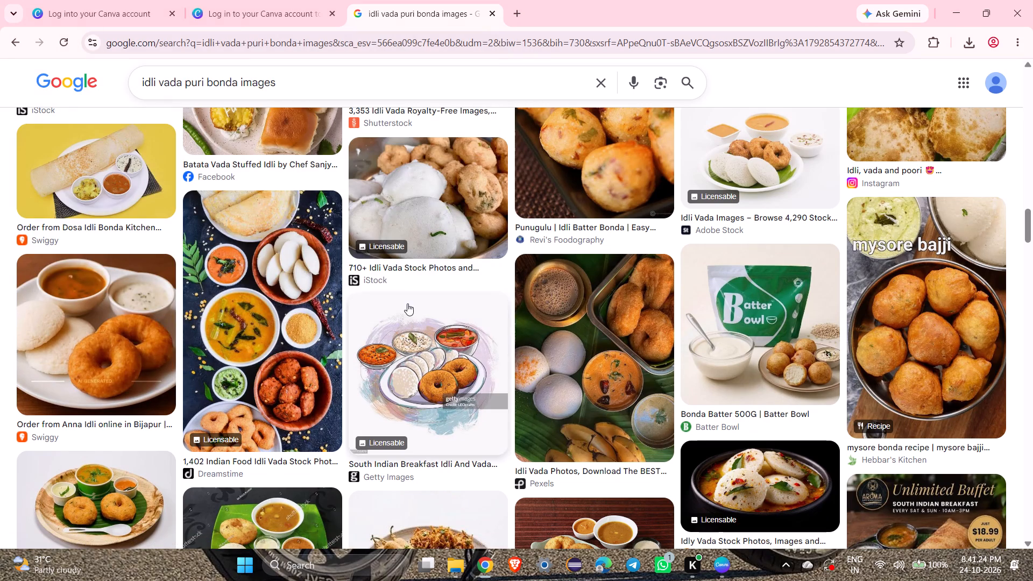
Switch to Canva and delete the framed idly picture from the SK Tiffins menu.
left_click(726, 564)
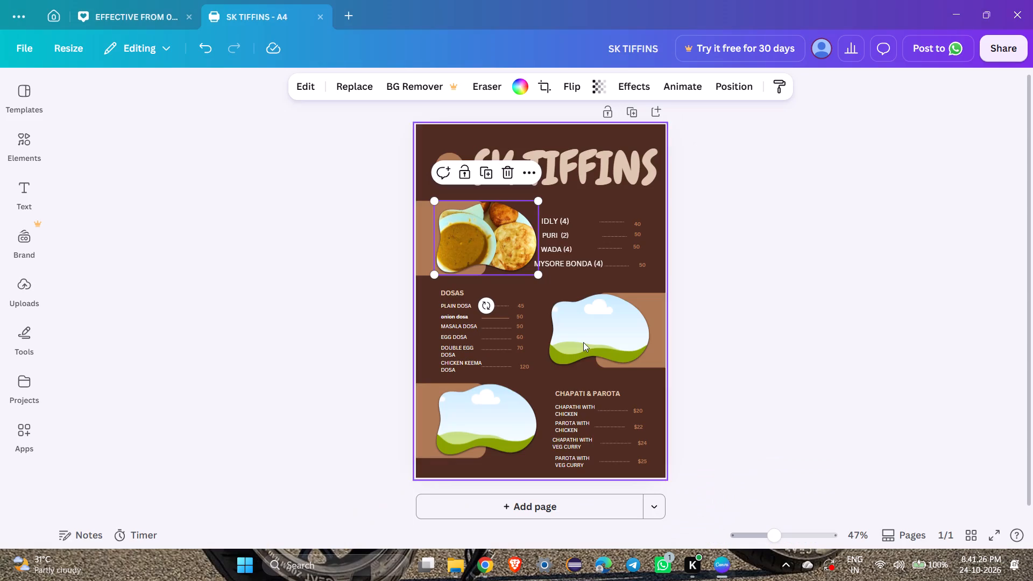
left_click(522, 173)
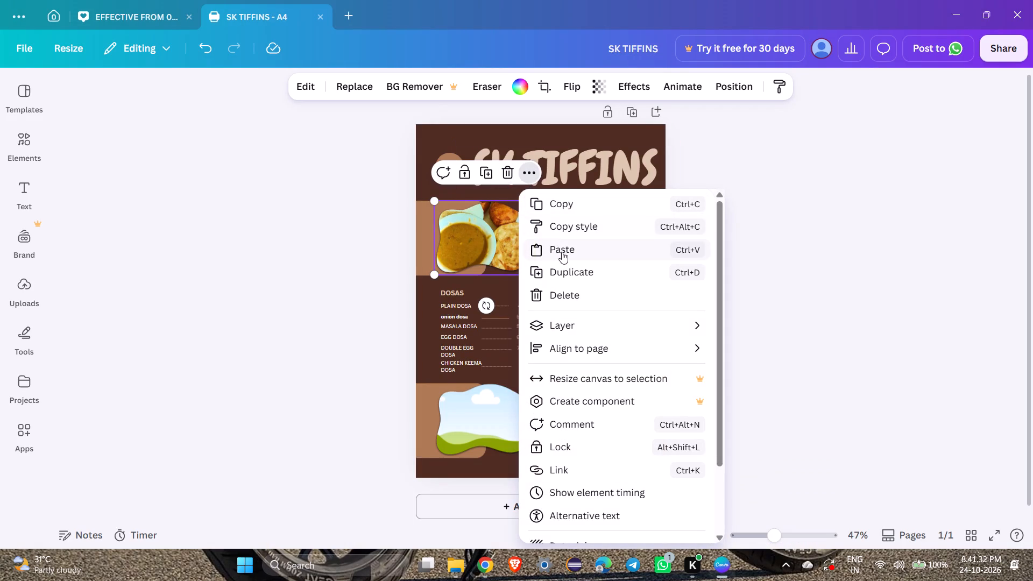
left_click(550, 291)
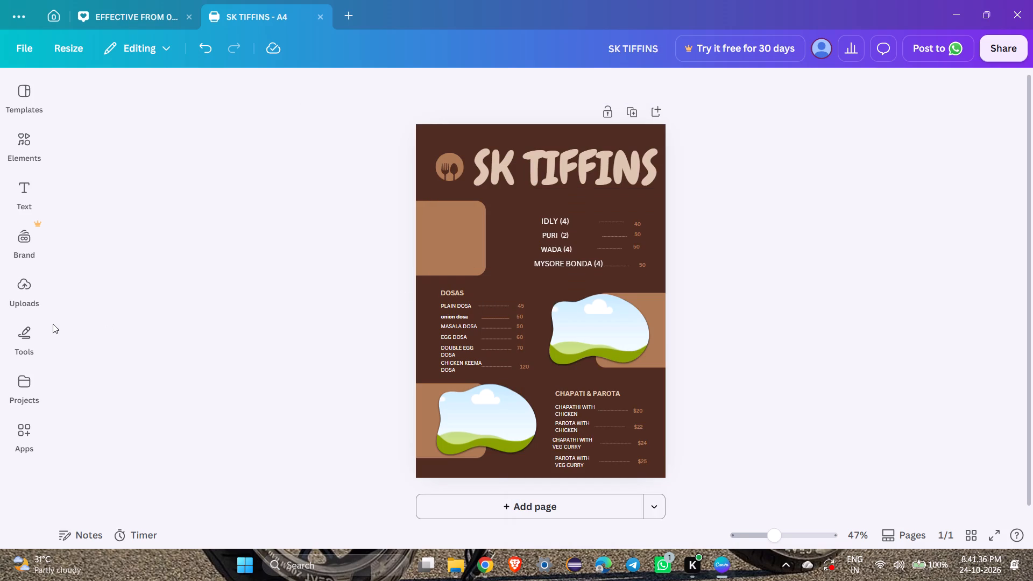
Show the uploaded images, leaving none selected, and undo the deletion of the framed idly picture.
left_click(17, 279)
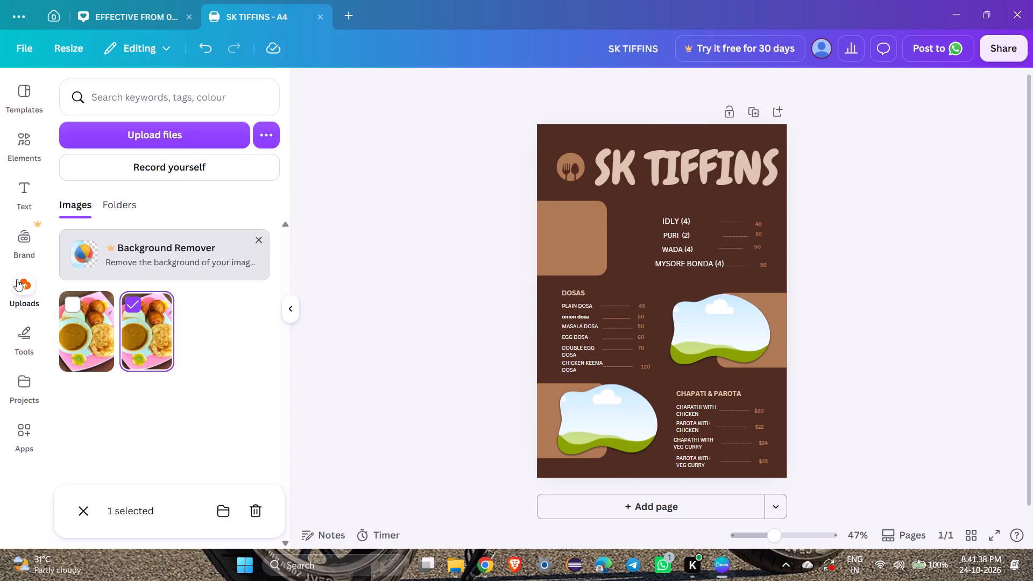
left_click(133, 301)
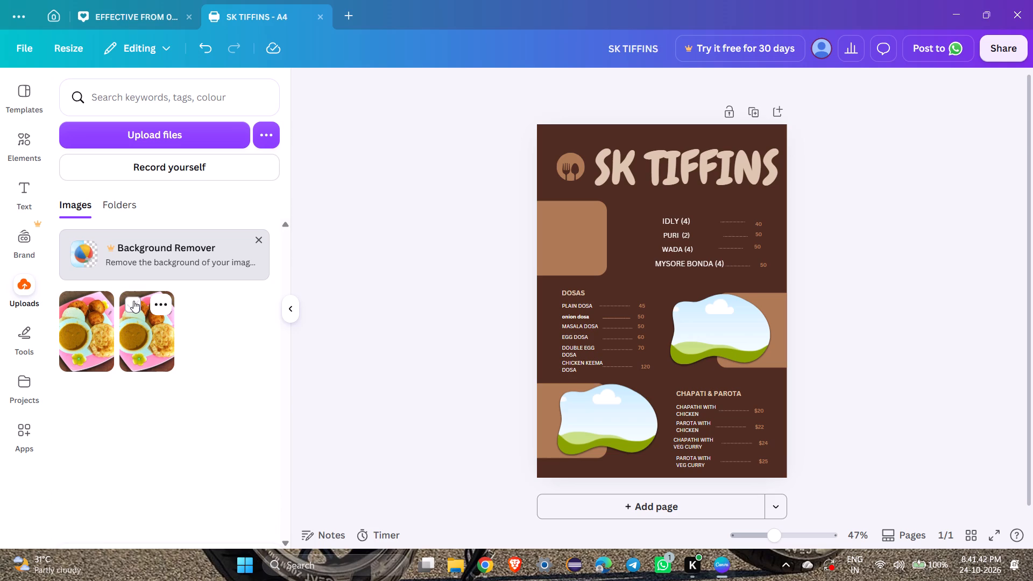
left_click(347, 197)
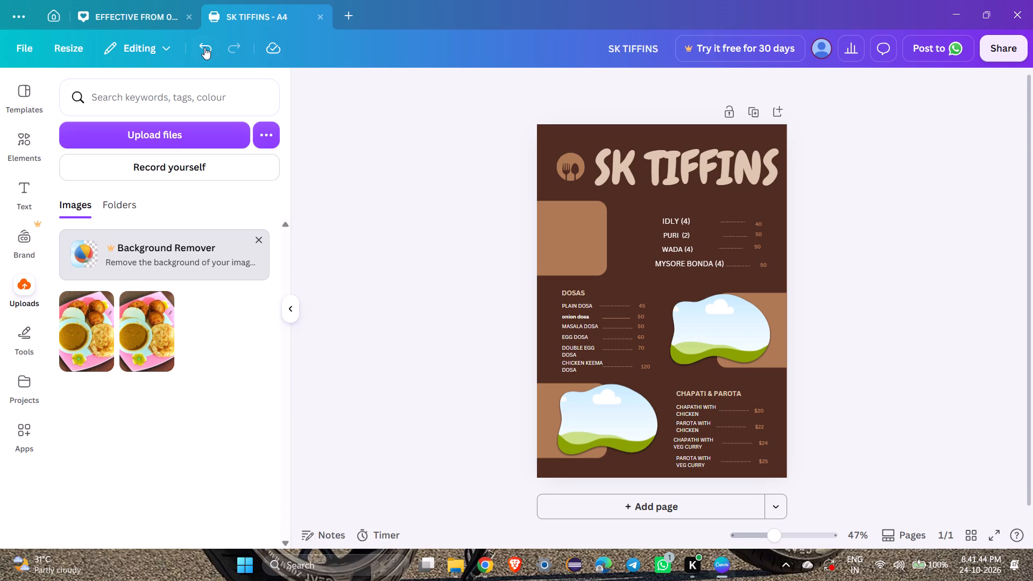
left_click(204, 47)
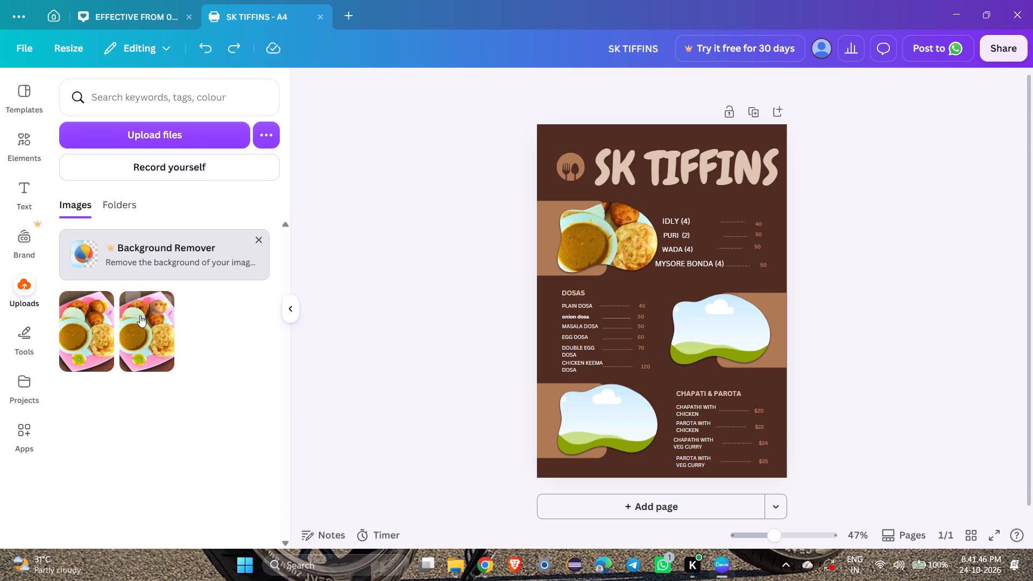
Move both uploaded copies of idly.jpg to the trash.
left_click_drag(140, 317, 130, 342)
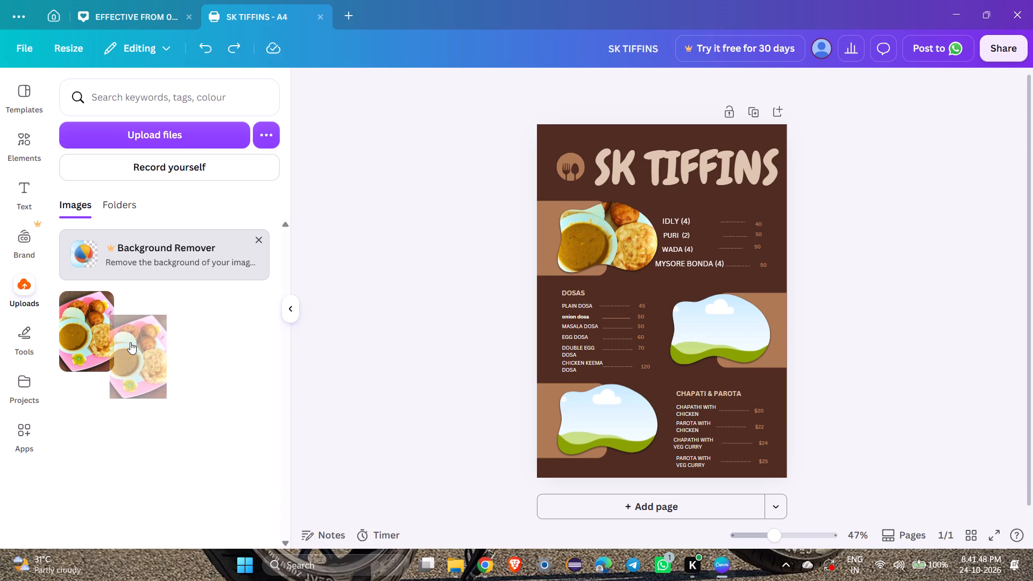
right_click(130, 342)
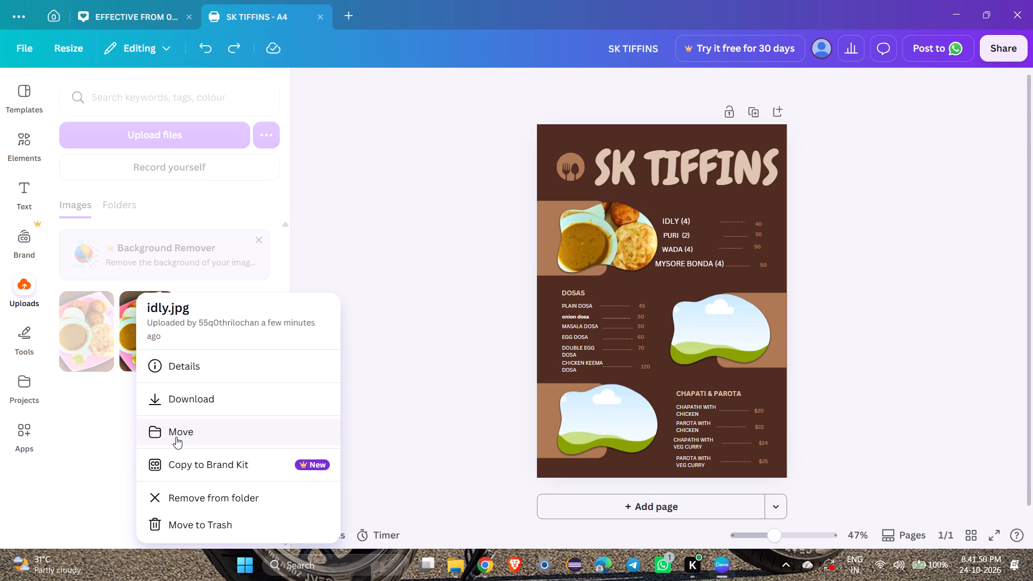
left_click(174, 526)
right_click(92, 332)
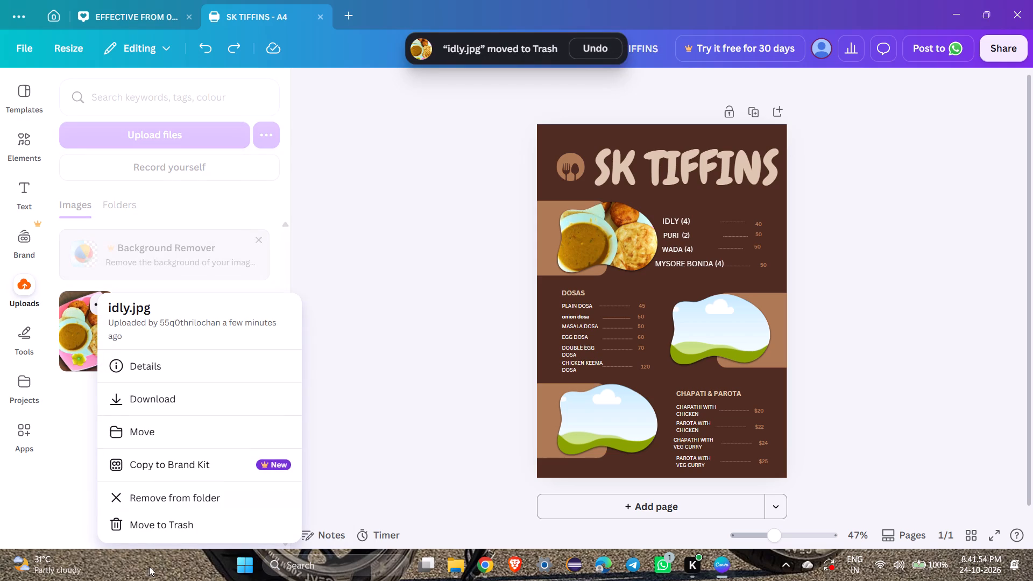
left_click(152, 523)
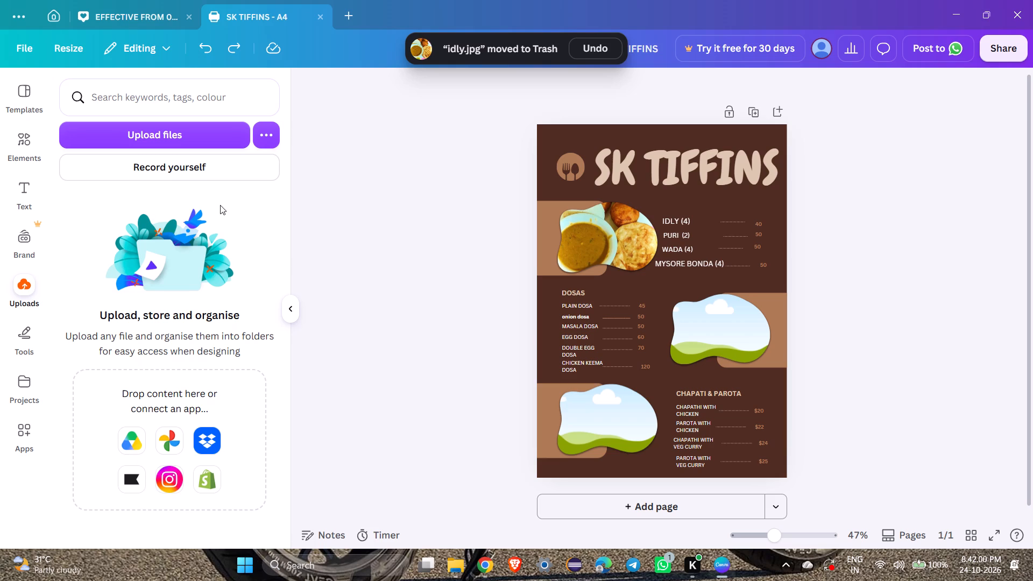
Upload images.jpg from Downloads and place it in the frame beside the idly, puri, wada and bonda items.
left_click(217, 129)
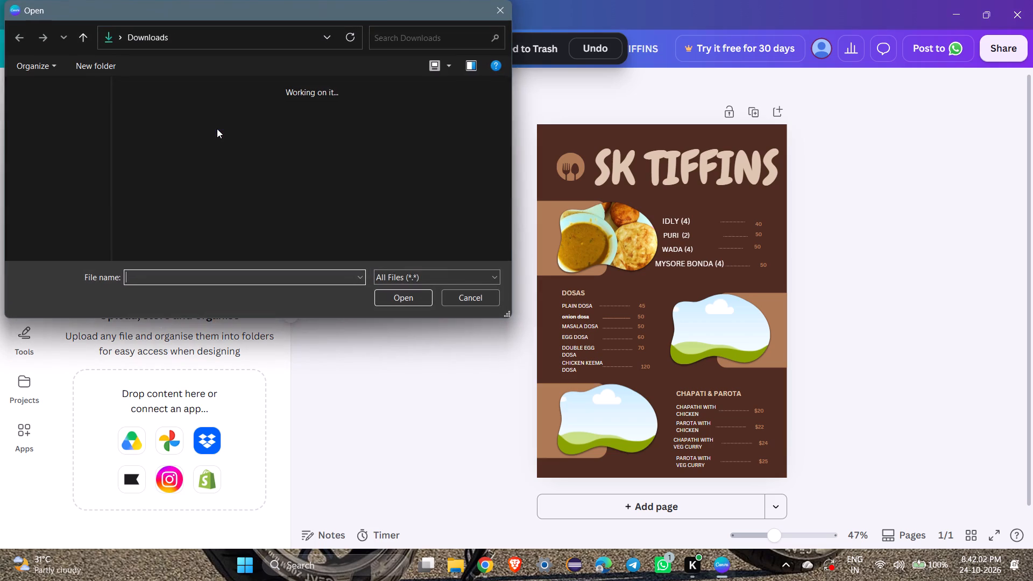
left_click(152, 118)
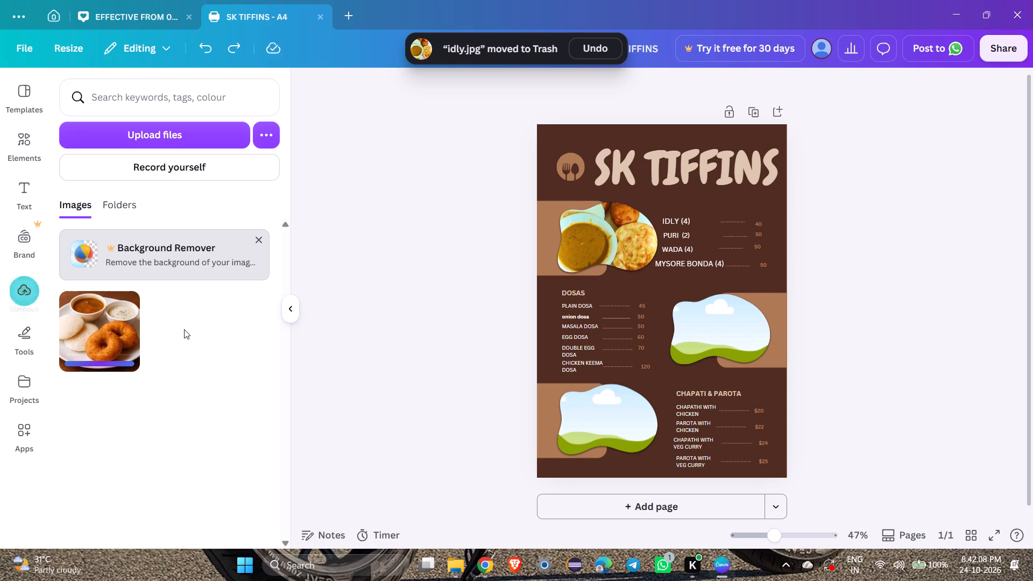
left_click_drag(118, 336, 622, 231)
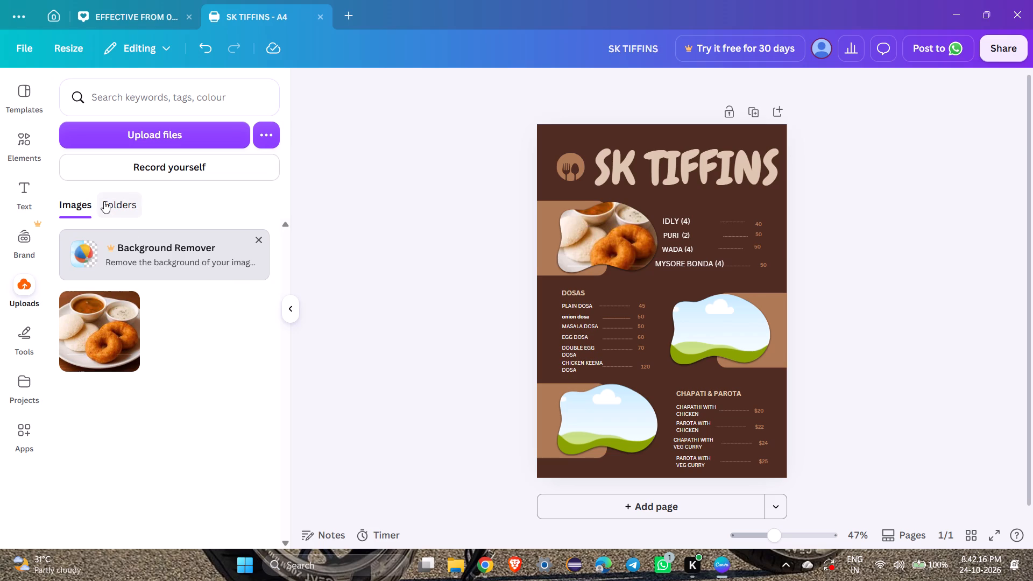
Upload dosa.jpg from Downloads and place it in the empty frame beside the dosas list.
left_click(195, 138)
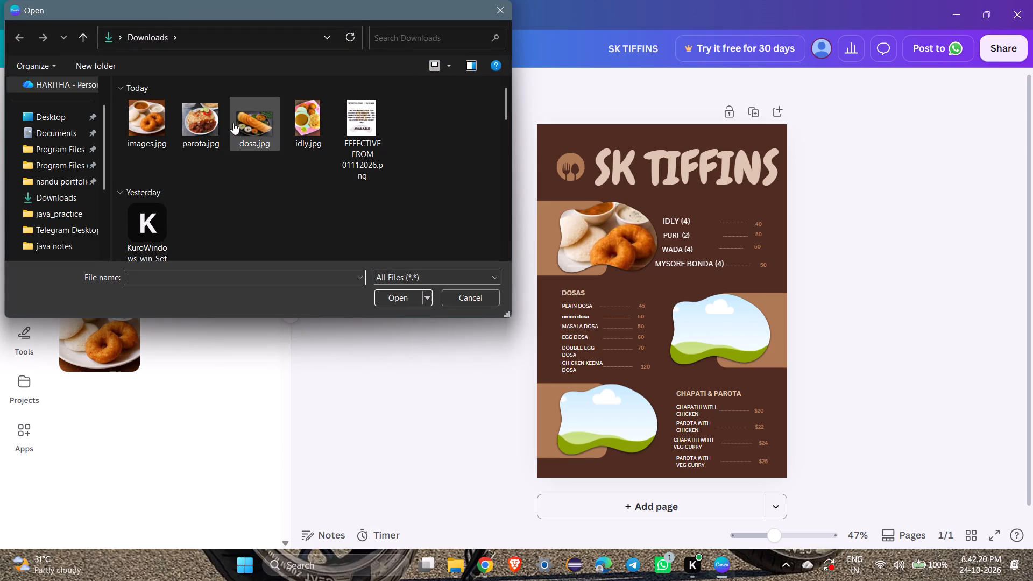
left_click(255, 129)
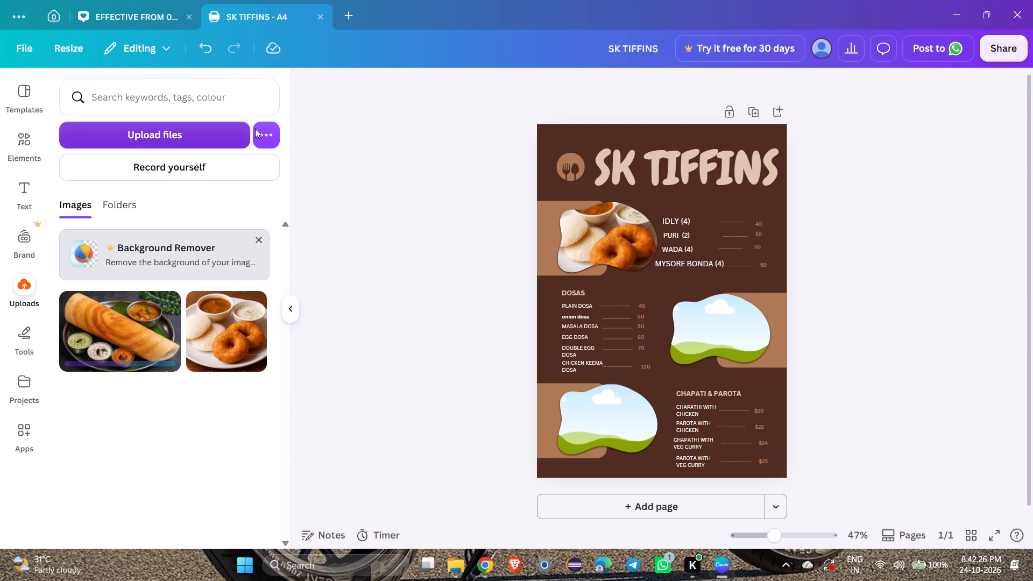
left_click(115, 338)
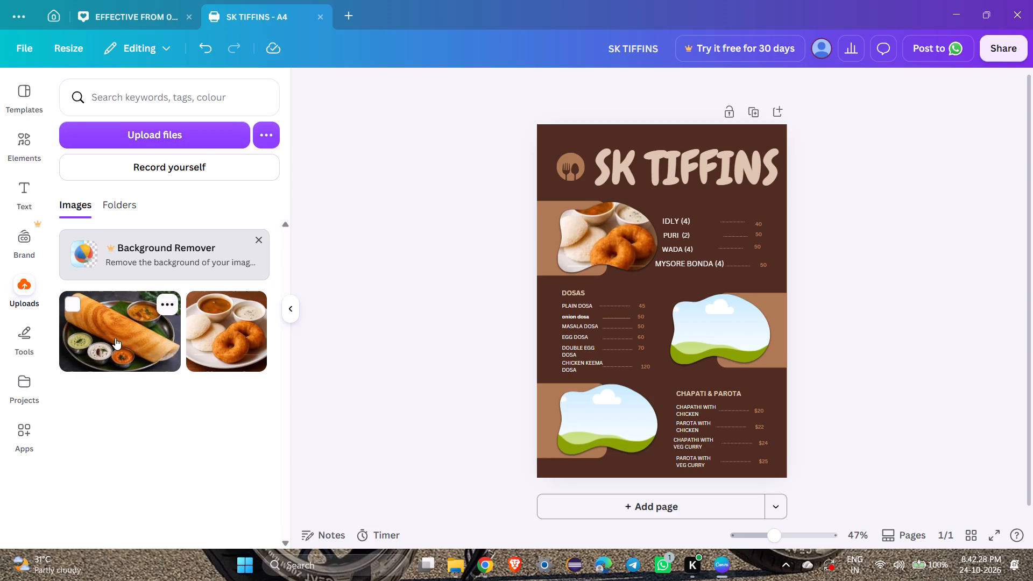
left_click(73, 300)
left_click(201, 302)
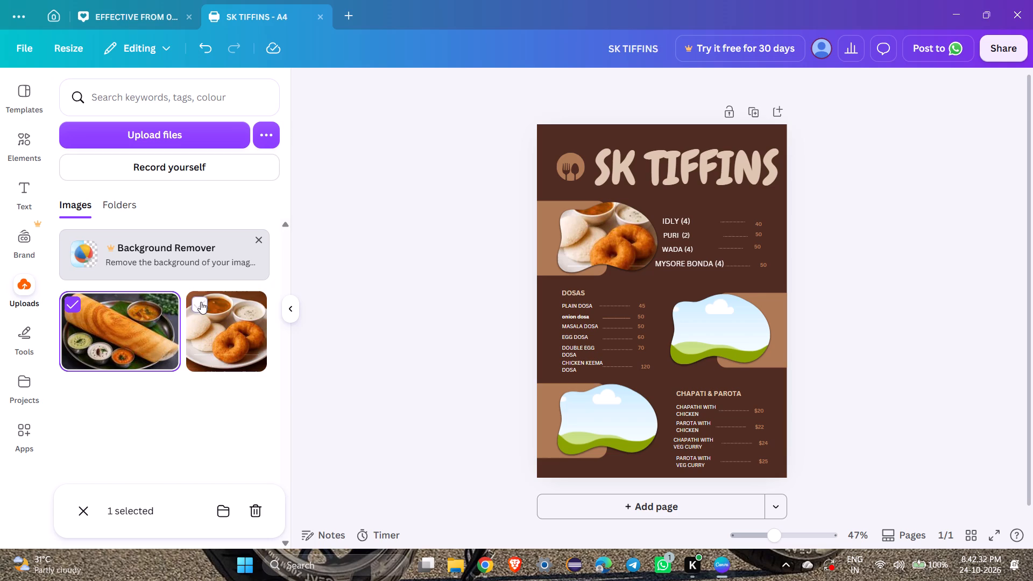
left_click(171, 406)
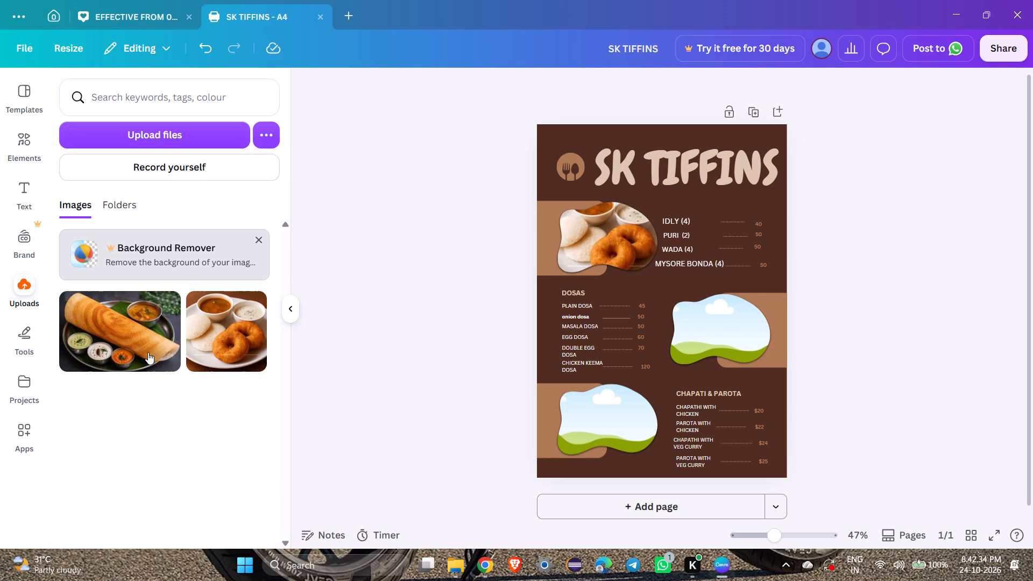
left_click(735, 324)
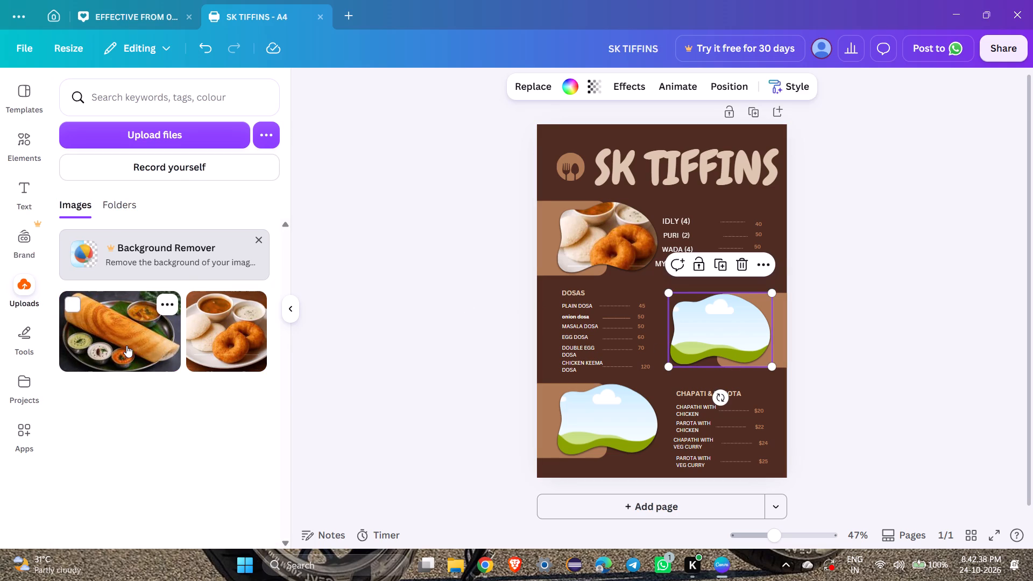
left_click_drag(126, 345, 698, 339)
left_click(170, 450)
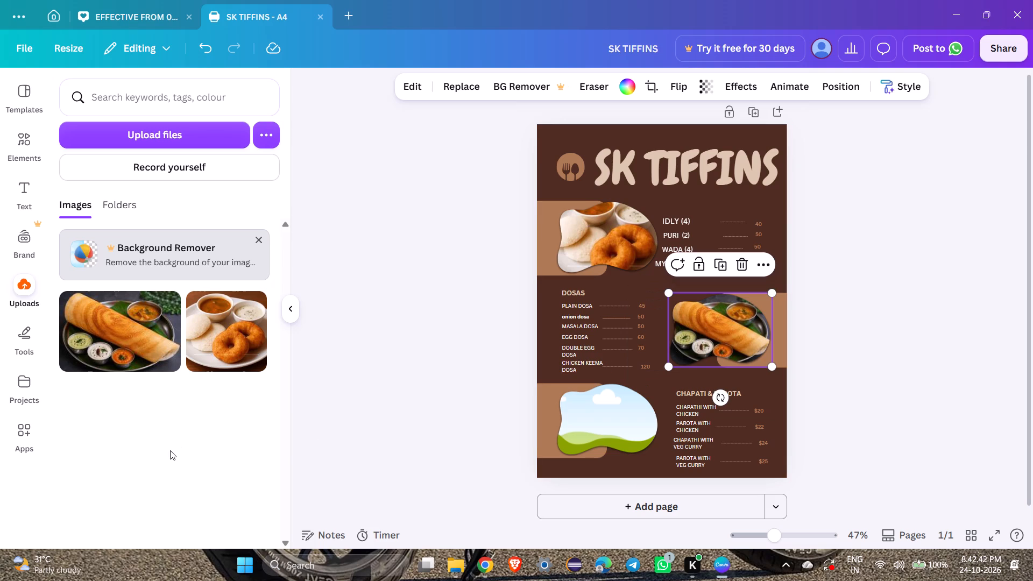
Upload parota.jpg from Downloads and place it in the empty frame beside the chapati and parota items.
left_click(157, 132)
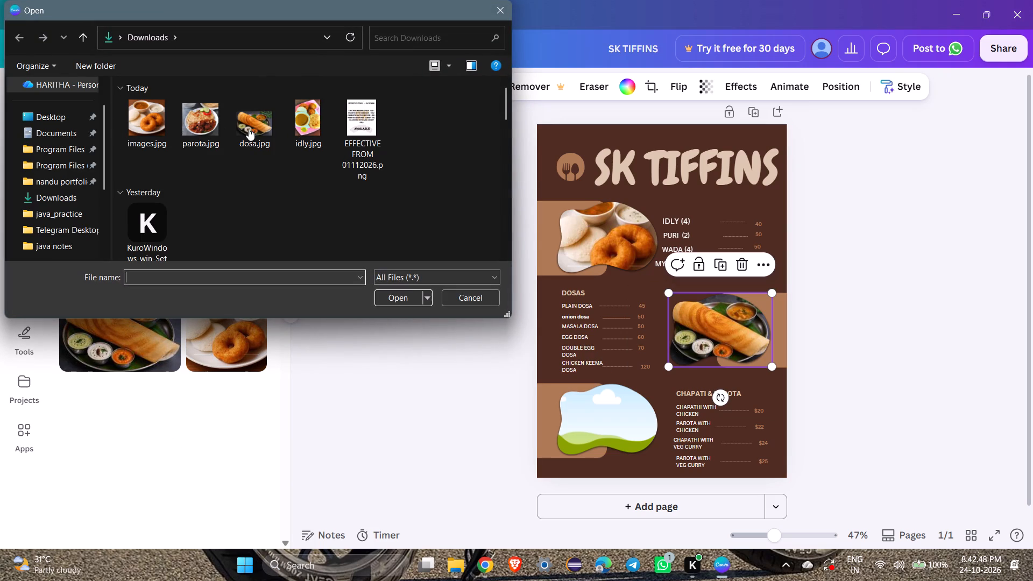
left_click(207, 129)
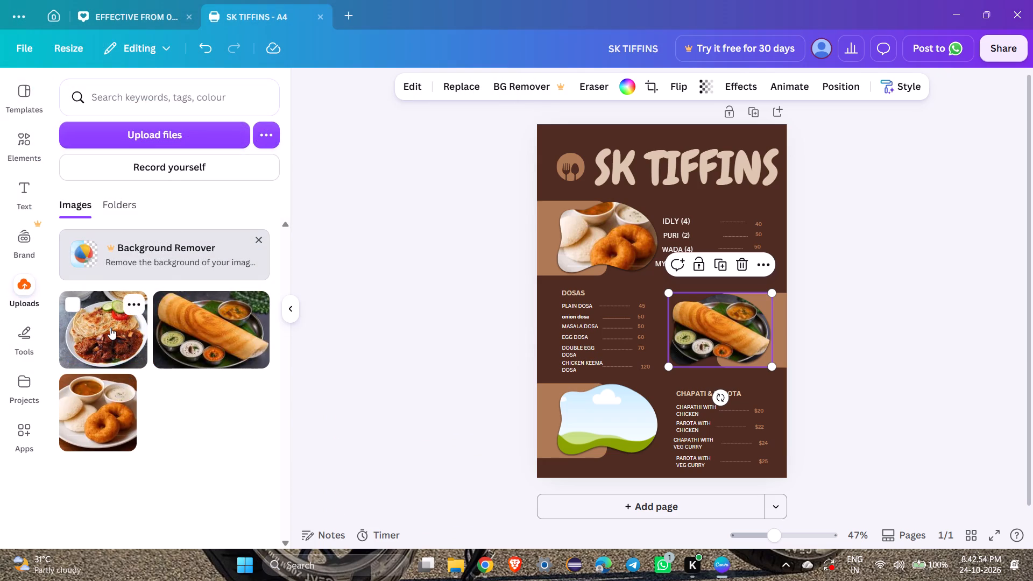
Place the uploaded parota photo in the empty frame beside the chapati and parota items.
left_click_drag(110, 328, 596, 414)
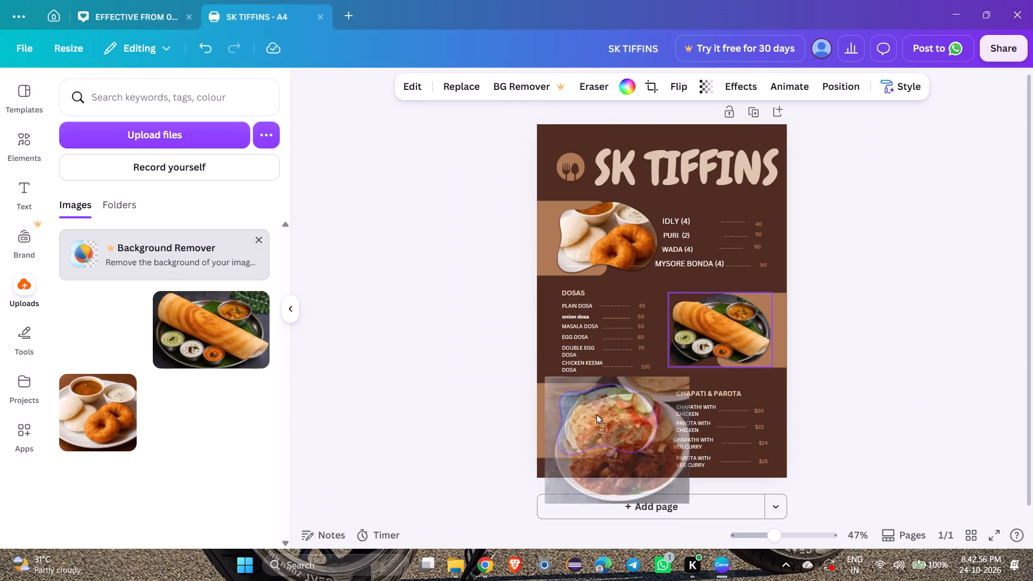
left_click_drag(596, 414, 596, 413)
left_click(338, 435)
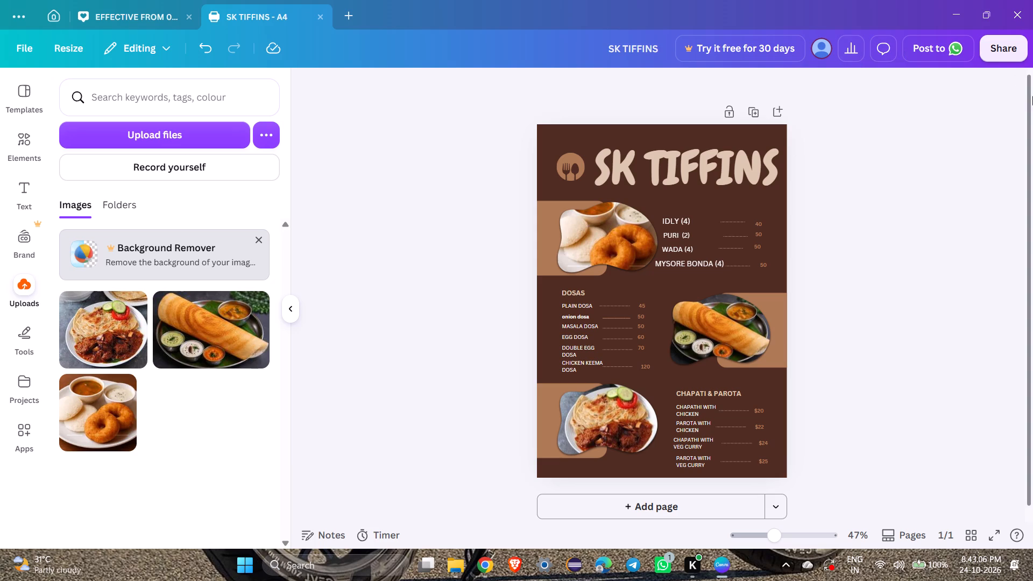
Set up the download of the SK TIFFINS menu design with JPG as the file type.
left_click(1007, 51)
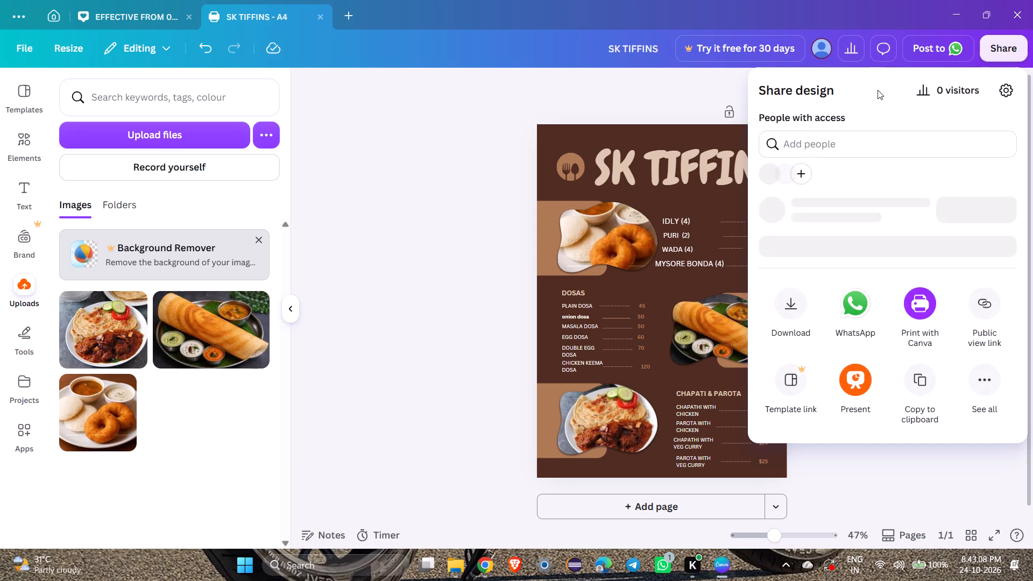
left_click(791, 358)
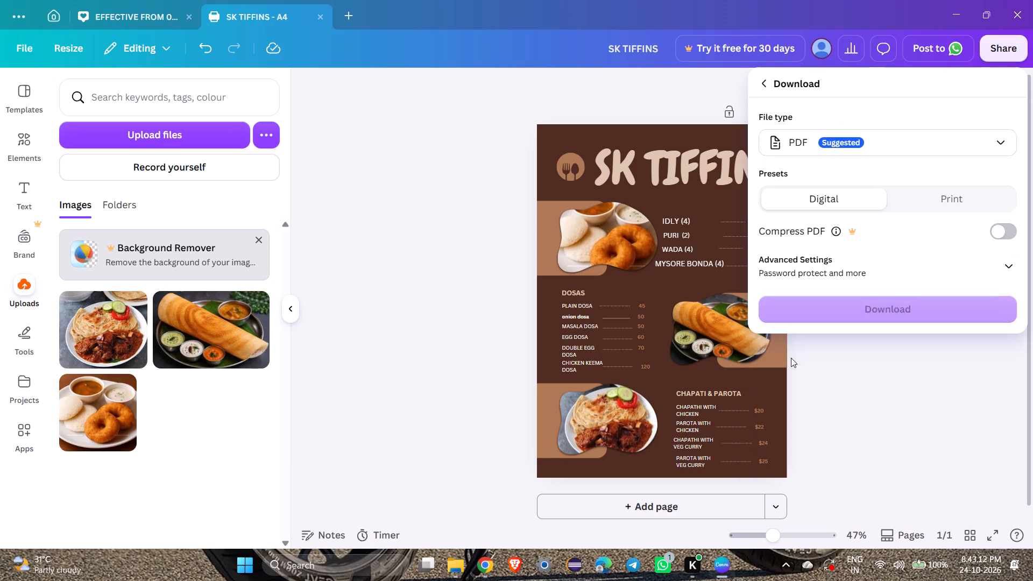
left_click(894, 135)
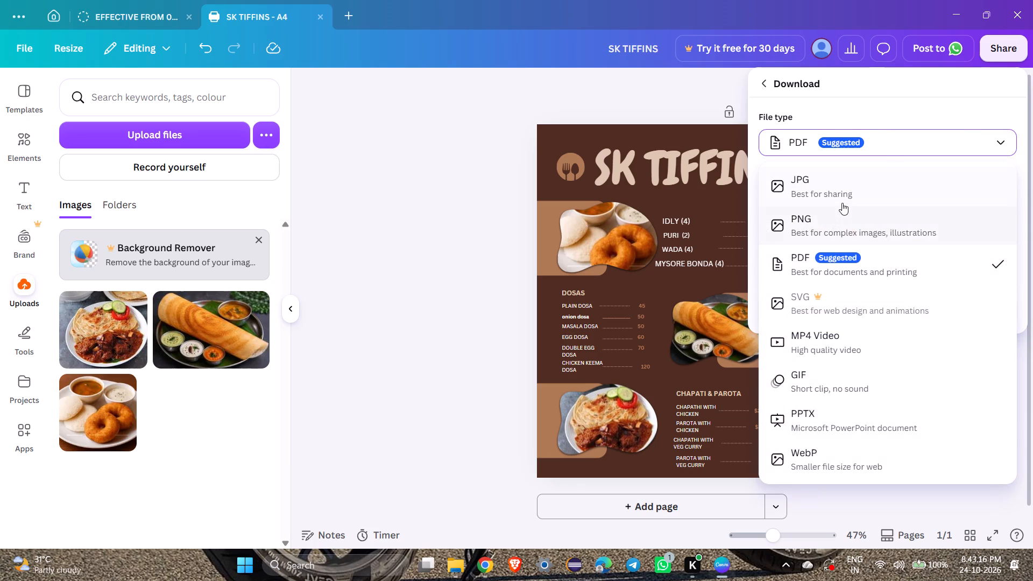
left_click(845, 189)
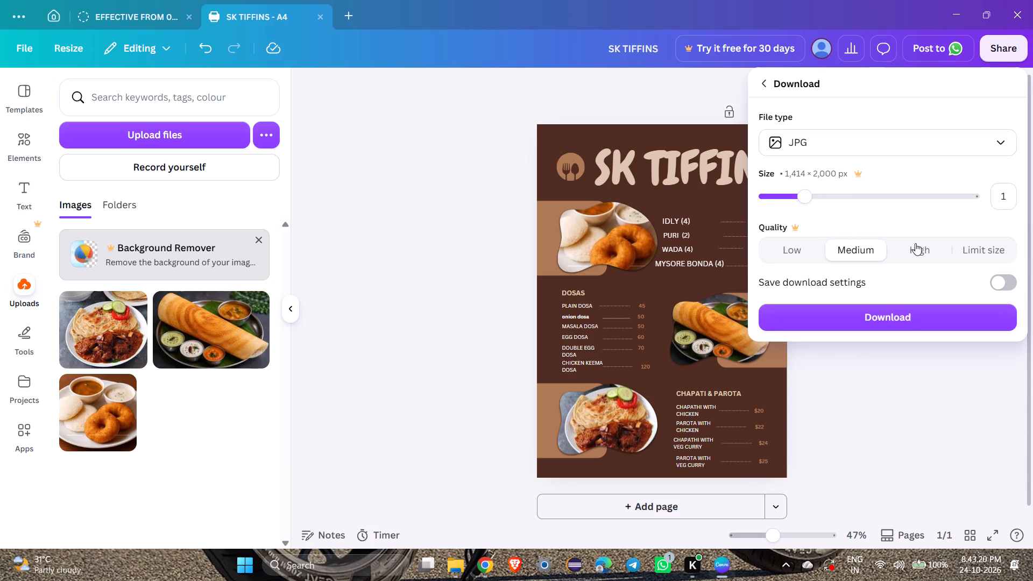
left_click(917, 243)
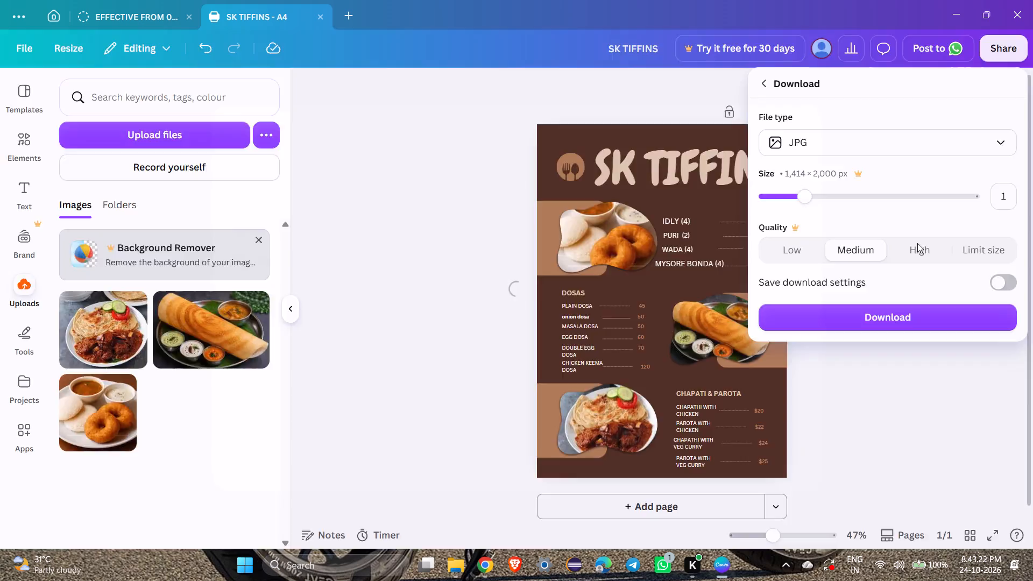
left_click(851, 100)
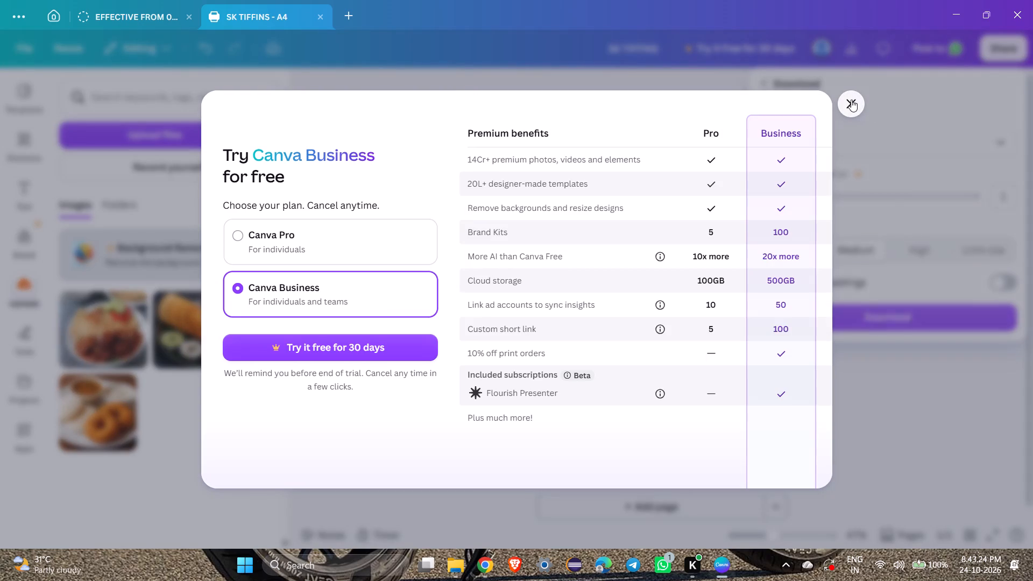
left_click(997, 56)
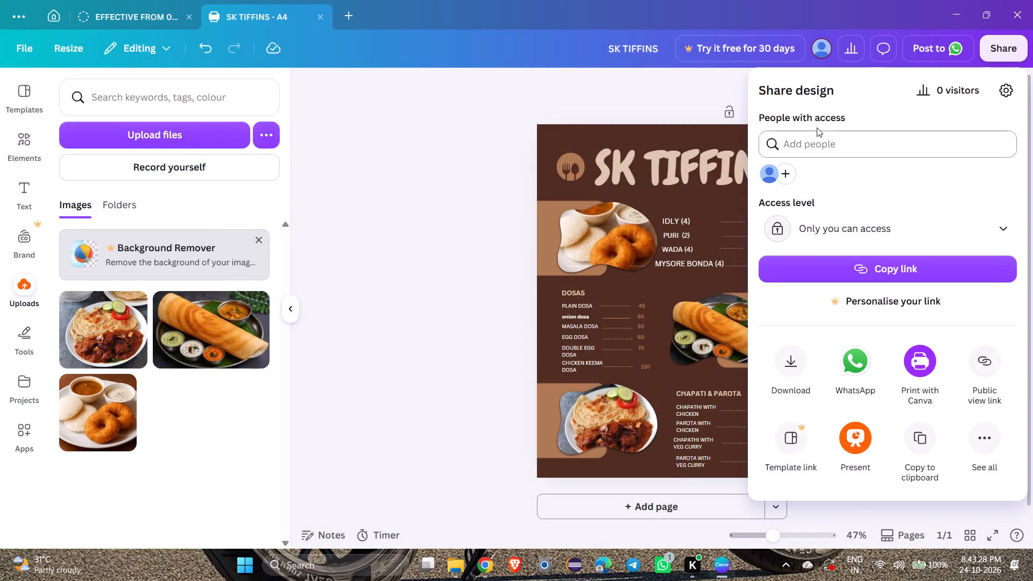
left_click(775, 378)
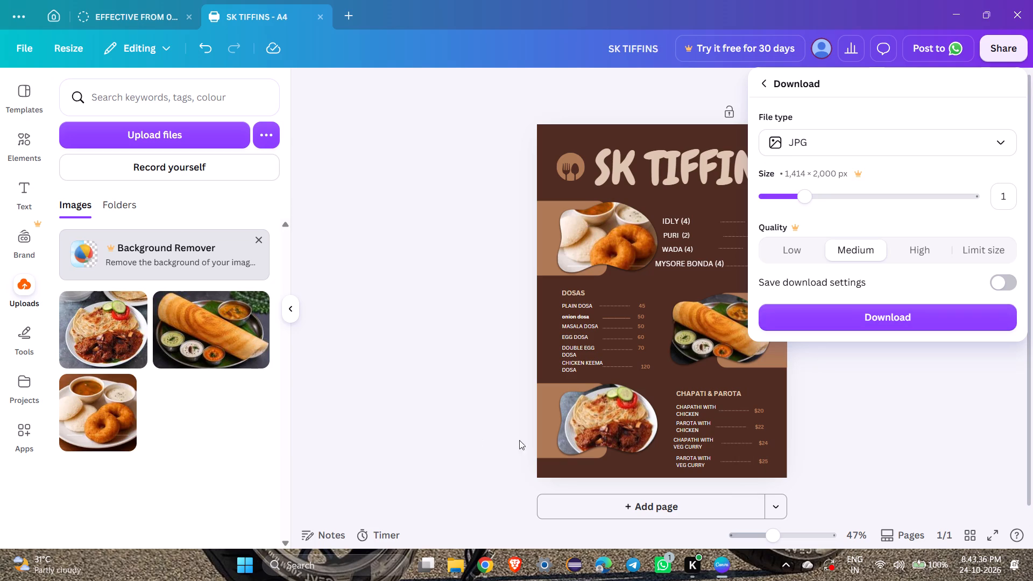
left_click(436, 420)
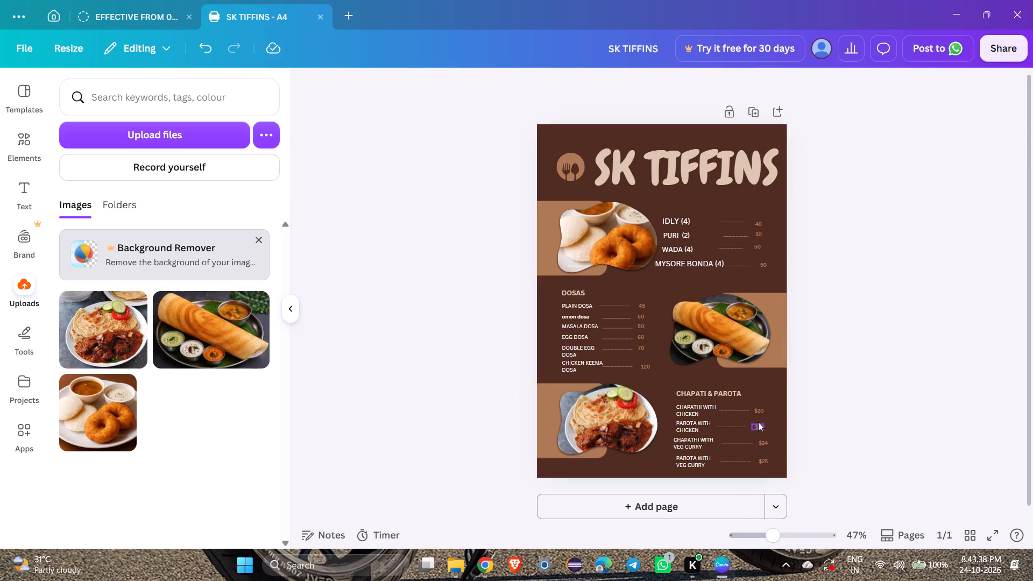
Swap the two chicken items under Chapati & Parota so that Parota with Chicken sits above Chapathi with Chicken.
double_click(760, 412)
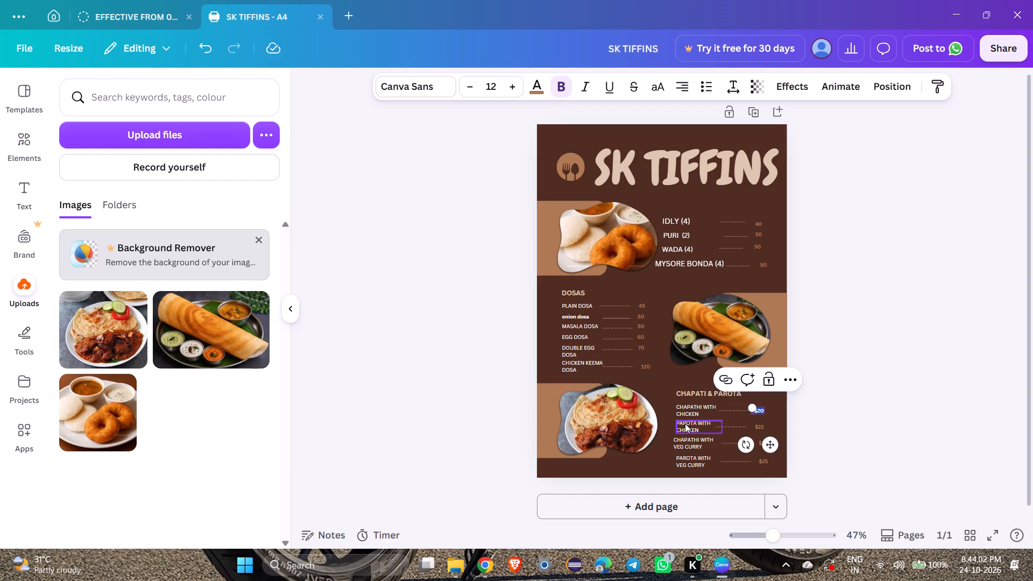
left_click_drag(685, 423, 682, 395)
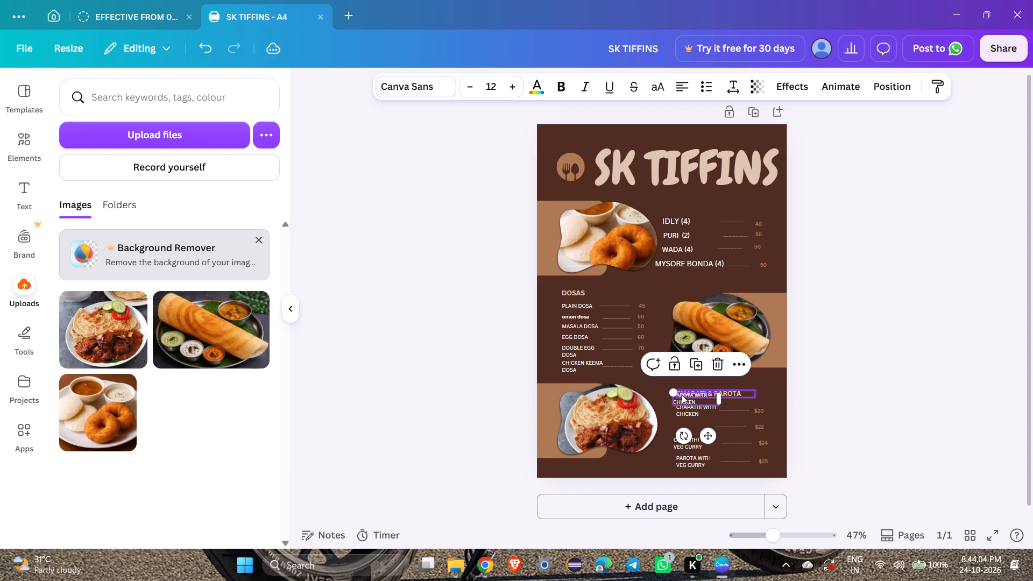
left_click_drag(688, 409, 687, 426)
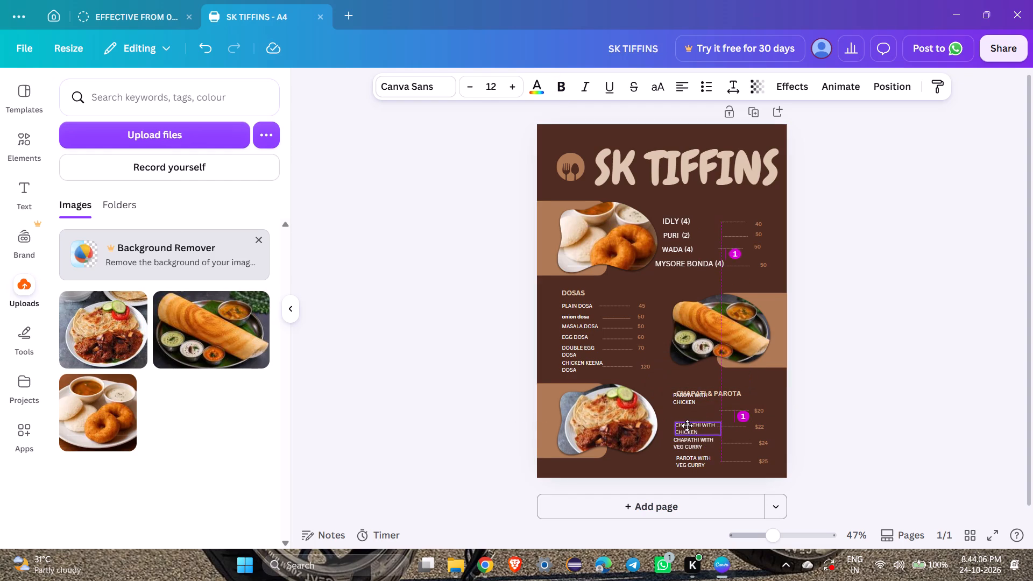
left_click_drag(687, 426, 687, 425)
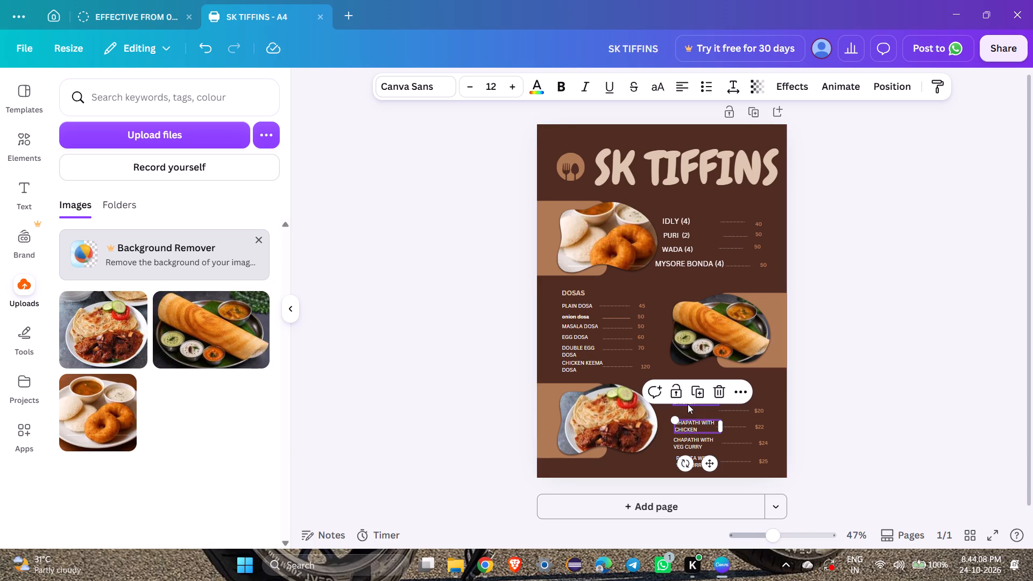
left_click_drag(688, 404, 689, 415)
left_click(876, 454)
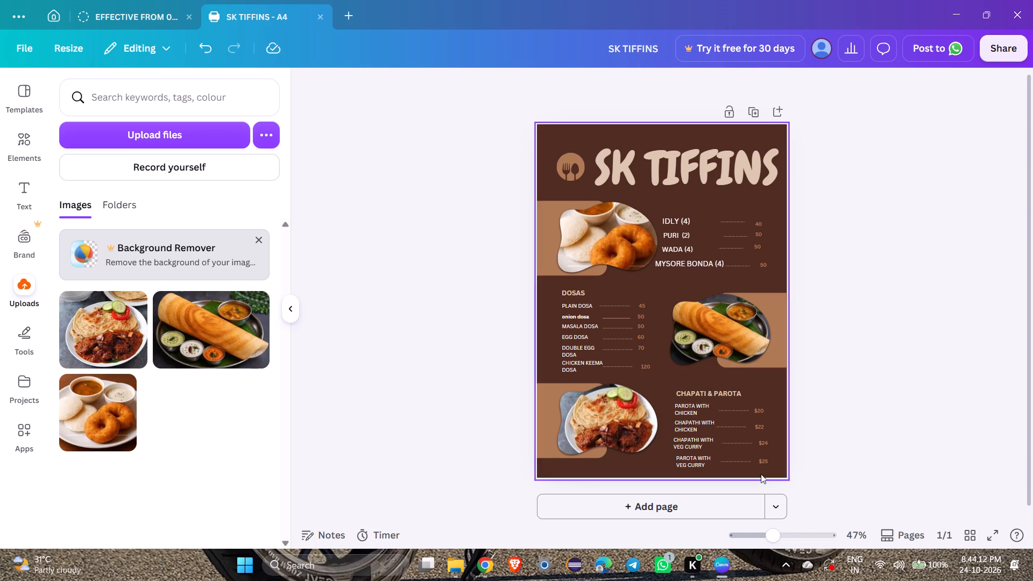
Swap the two veg curry items so that Parota with Veg Curry sits above Chapathi with Veg Curry.
left_click_drag(694, 458, 694, 439)
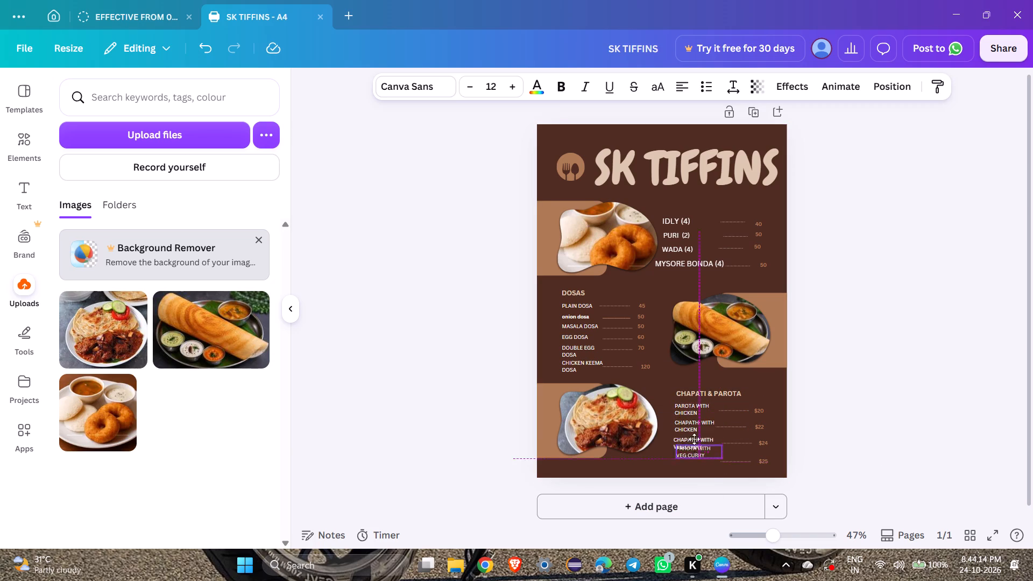
left_click_drag(694, 439, 694, 428)
left_click_drag(684, 443, 684, 451)
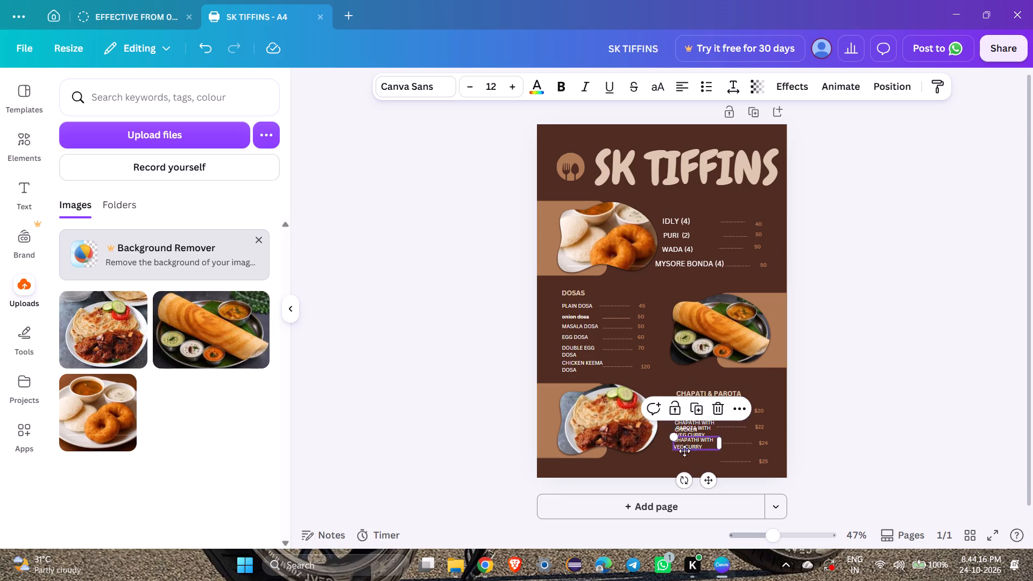
left_click_drag(684, 451, 687, 459)
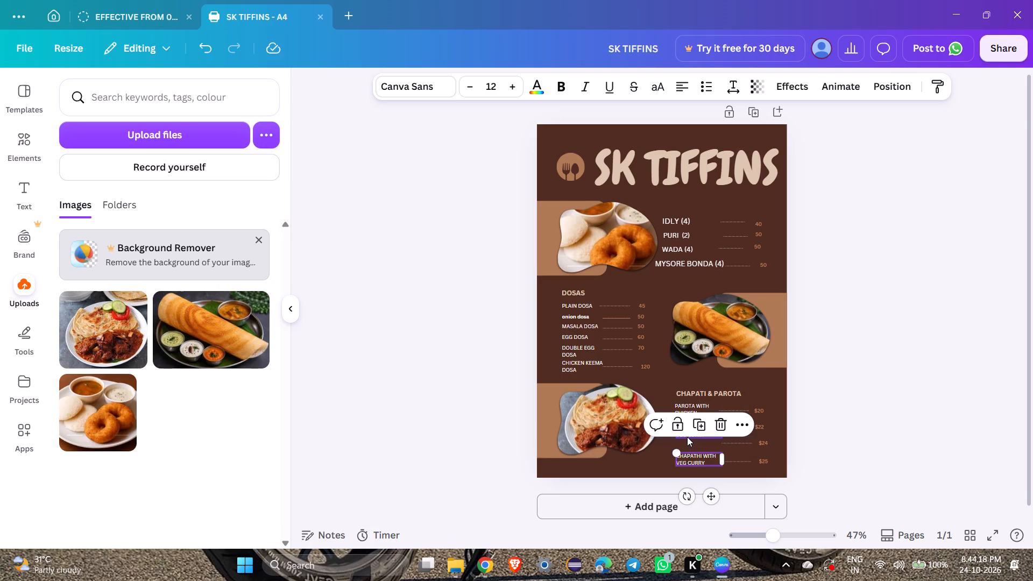
left_click_drag(687, 437, 689, 445)
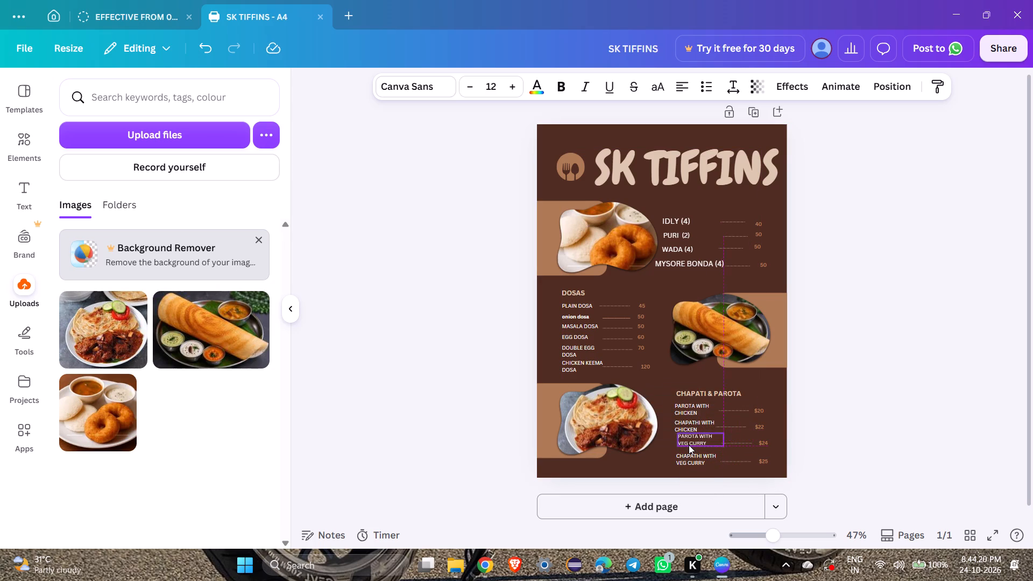
left_click(898, 448)
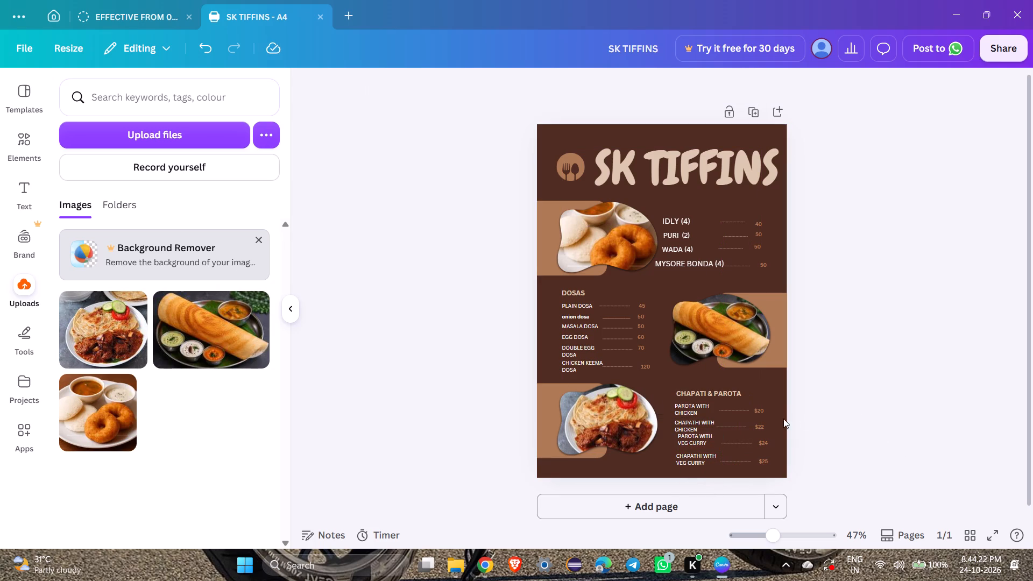
Set the prices to 100 for parota with chicken, 80 for chapathi with chicken, 70 for parota with veg curry and 50 for chapathi with veg curry.
double_click(758, 413)
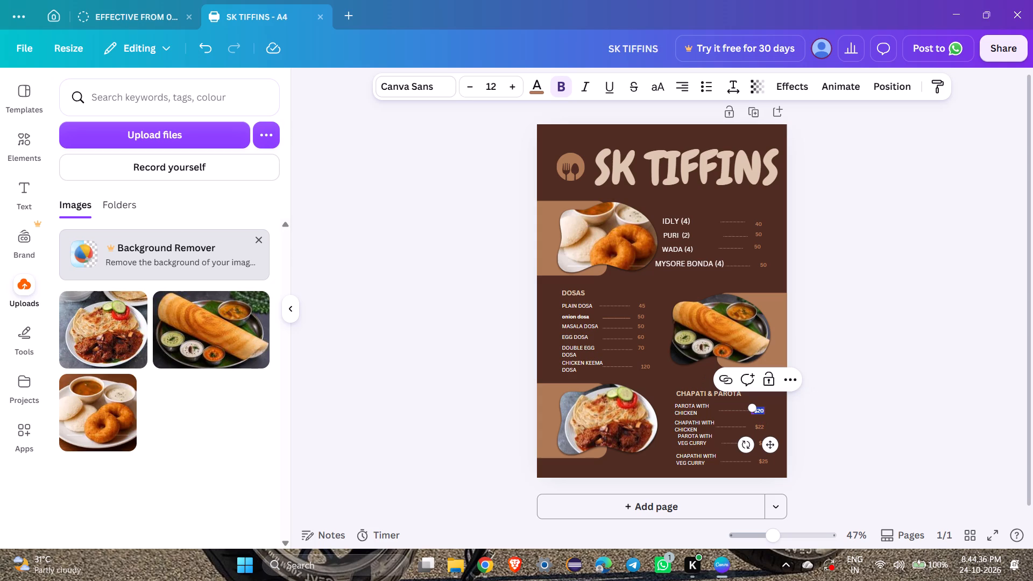
type("100")
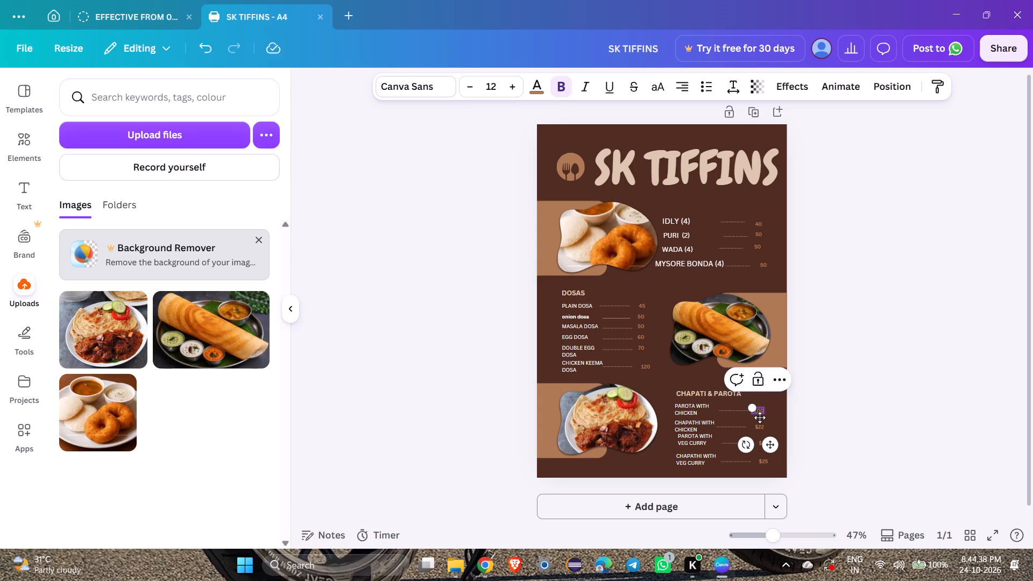
double_click(761, 426)
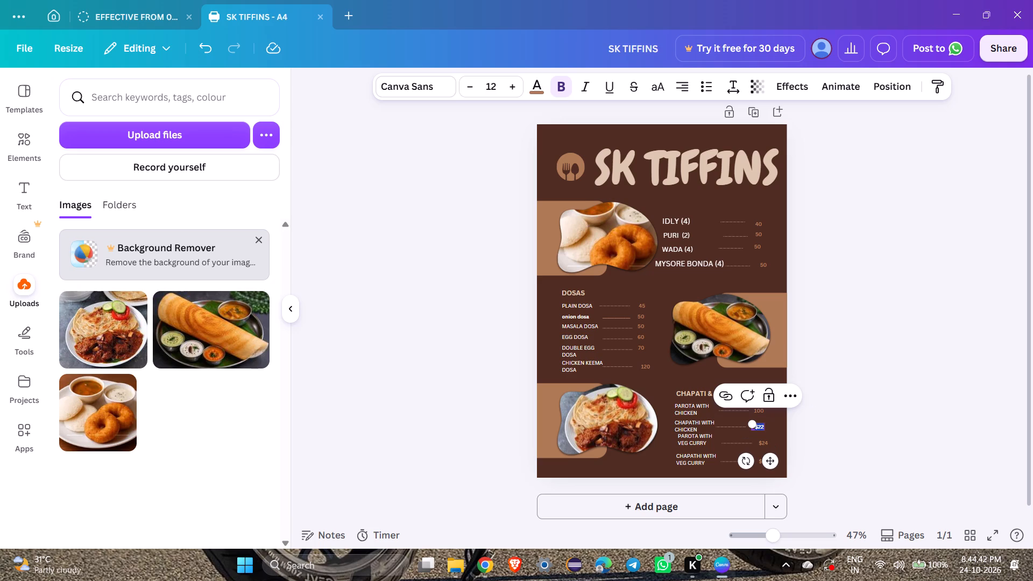
type("80")
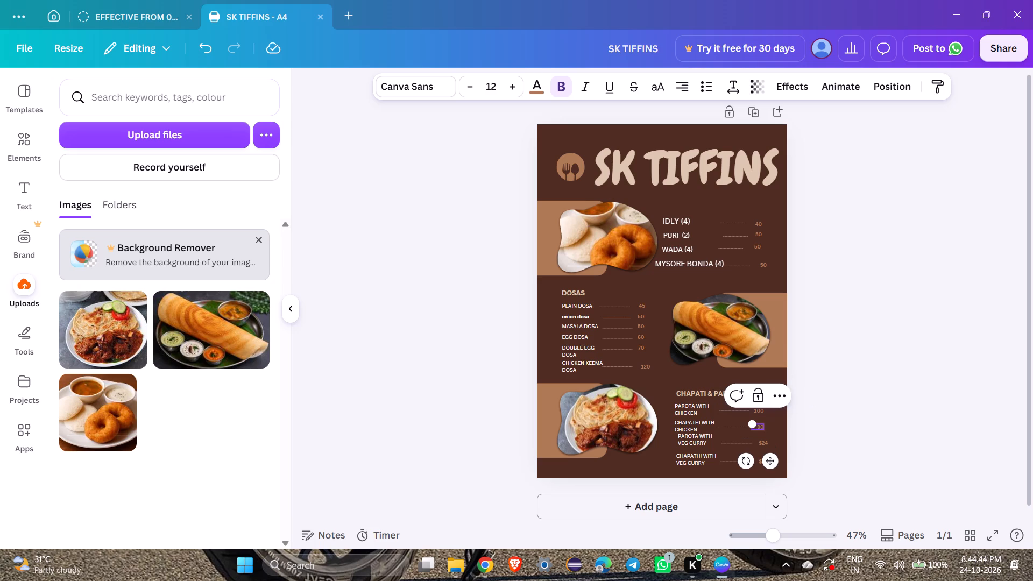
left_click(689, 438)
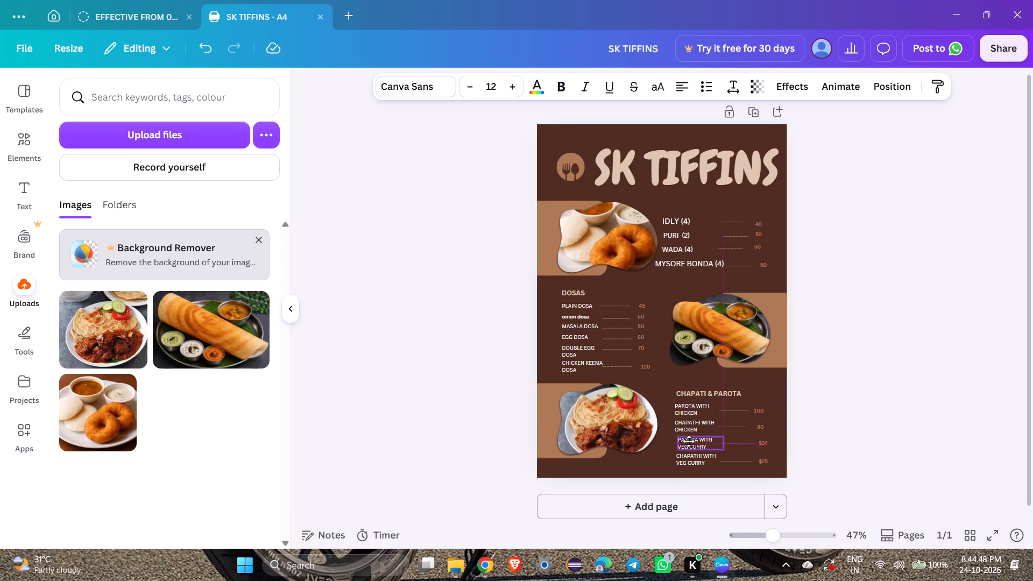
double_click(763, 444)
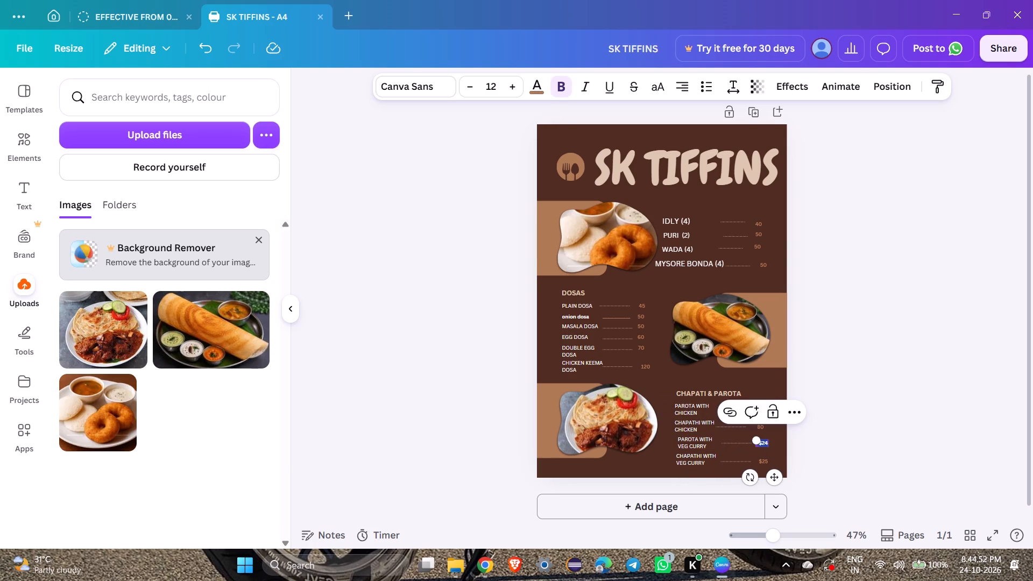
type("70")
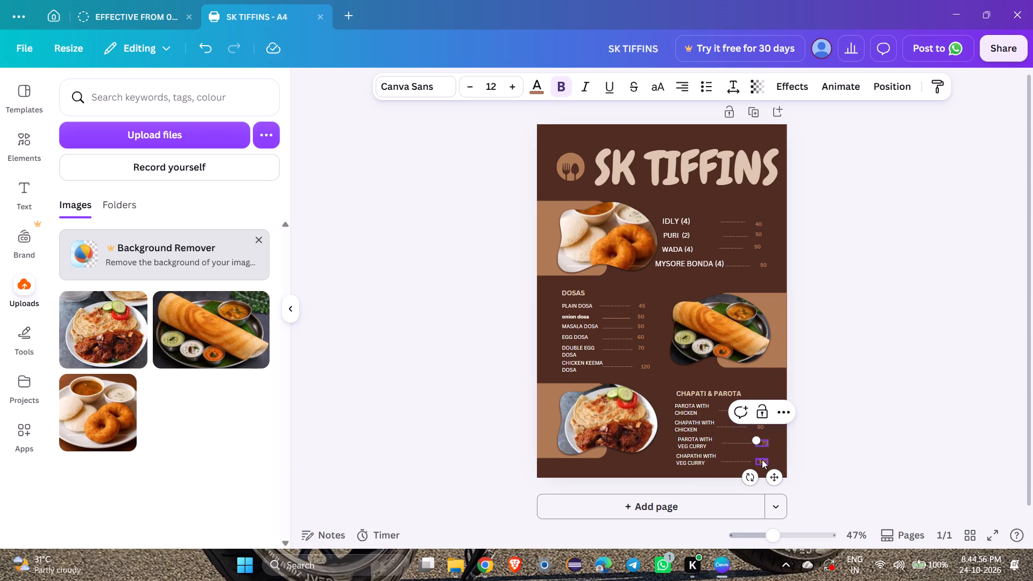
double_click(762, 459)
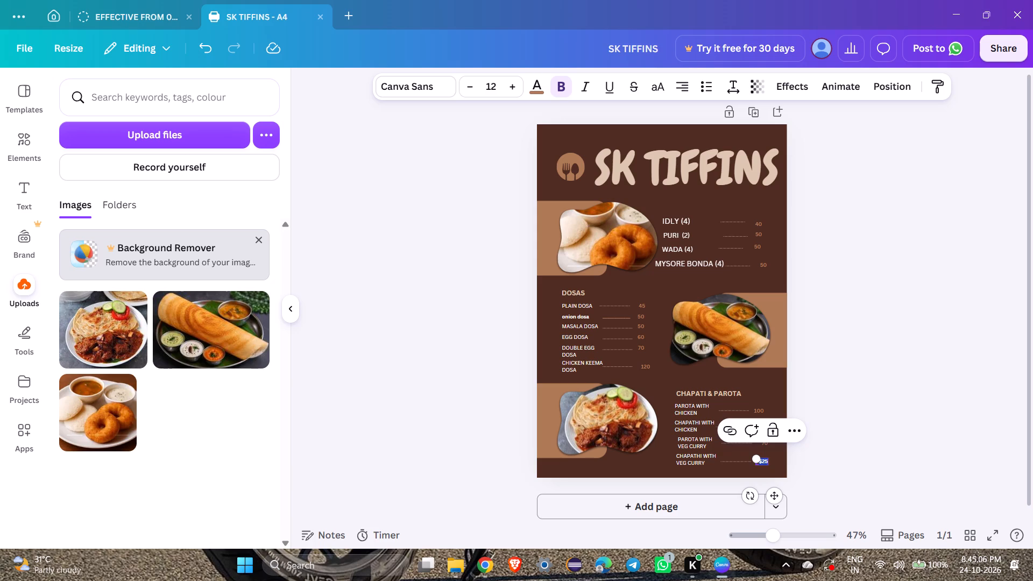
type("50")
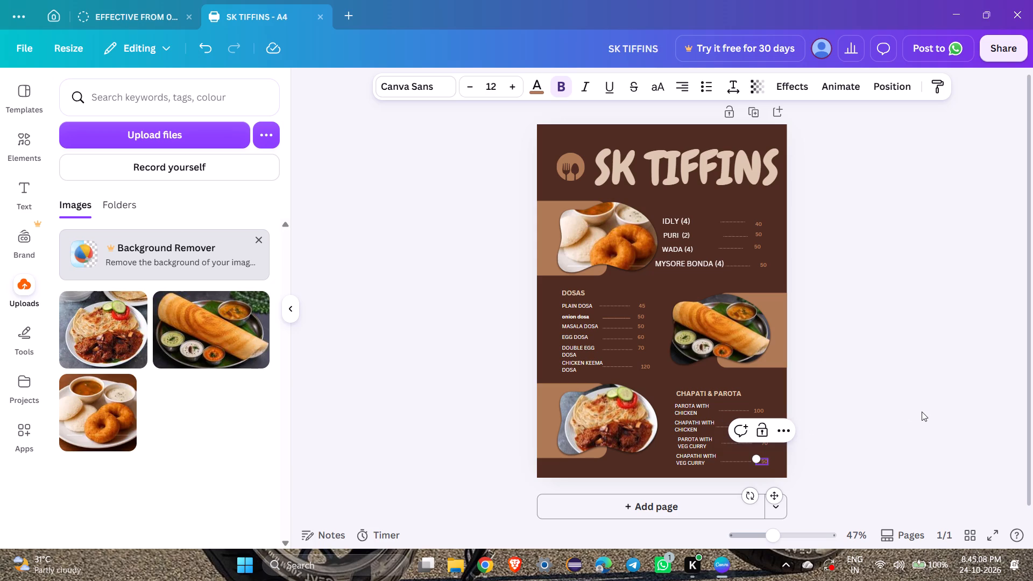
left_click(922, 412)
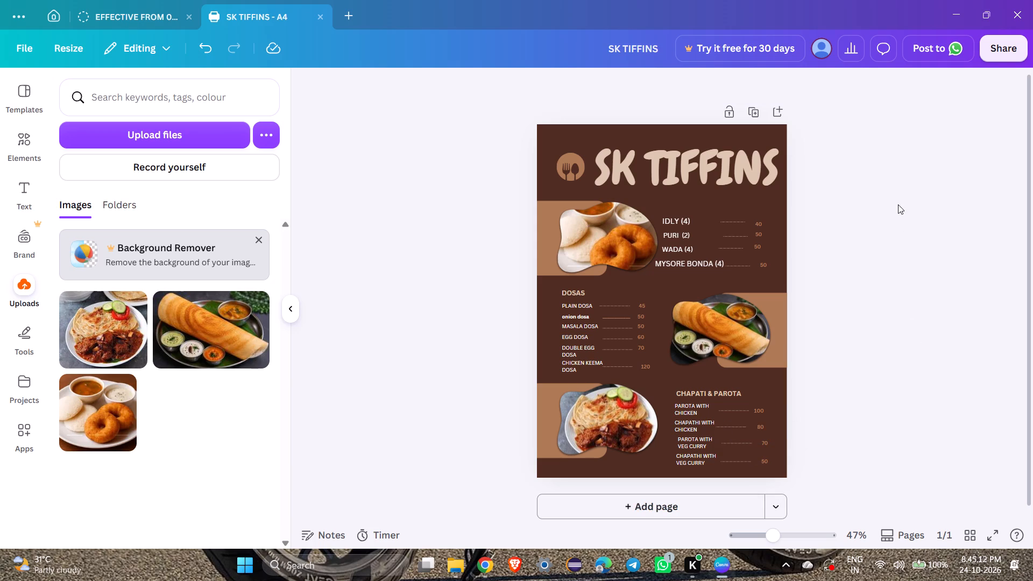
Download the menu as a medium-quality JPG, save it as SK TIFFINS.jpg in Downloads, and decline the app rating request.
left_click(1003, 44)
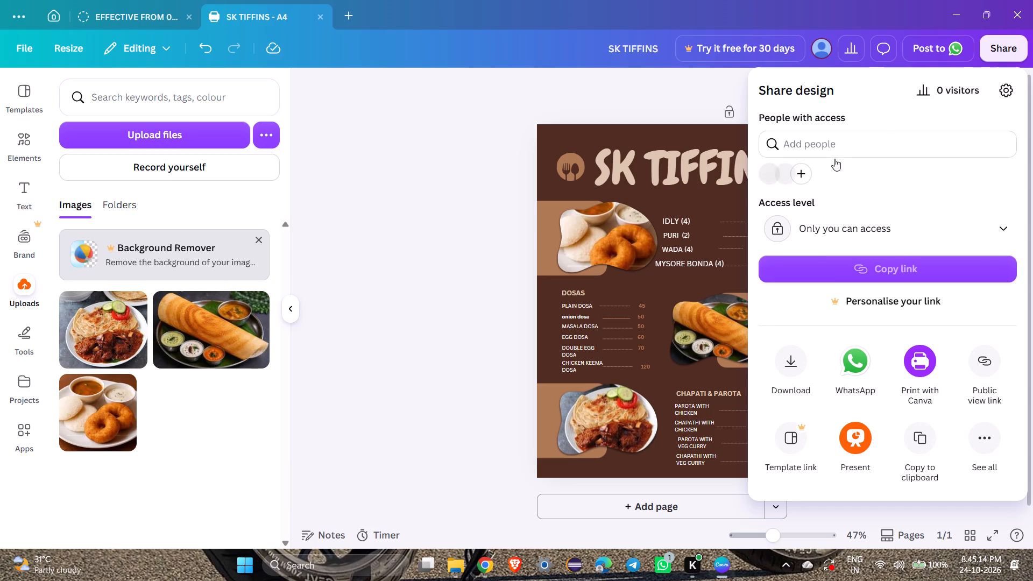
left_click(788, 370)
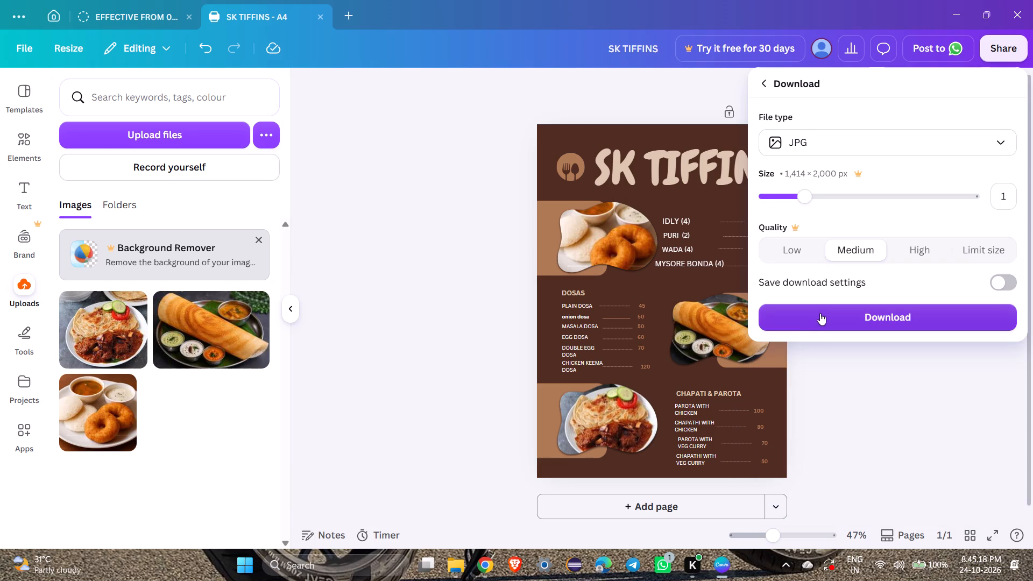
left_click(820, 312)
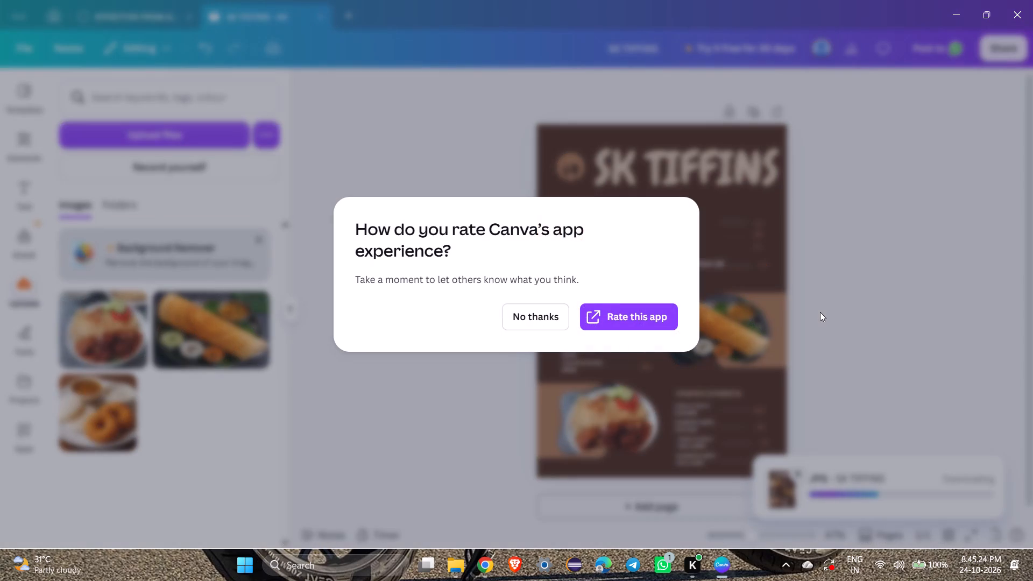
left_click(525, 315)
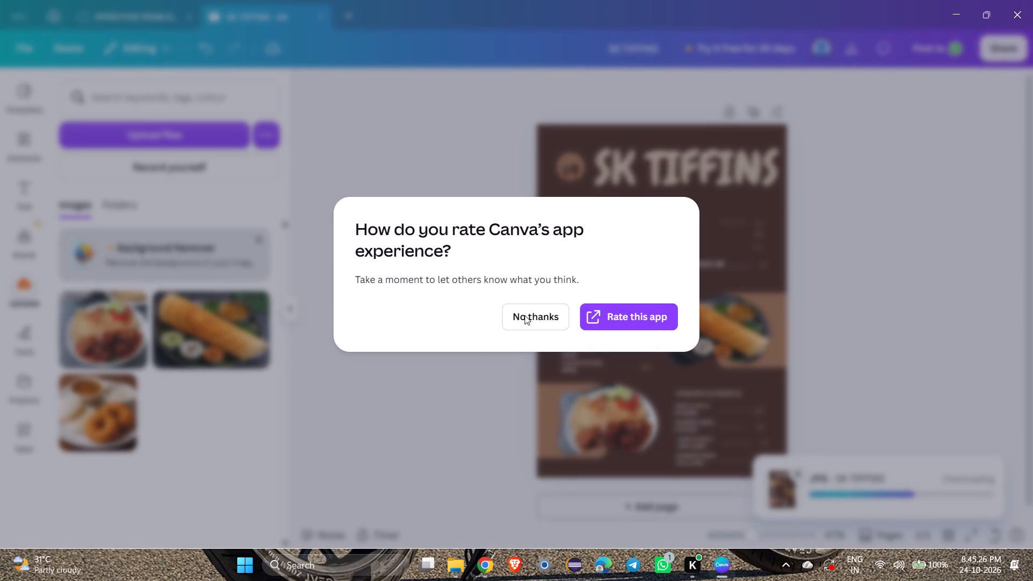
left_click(534, 321)
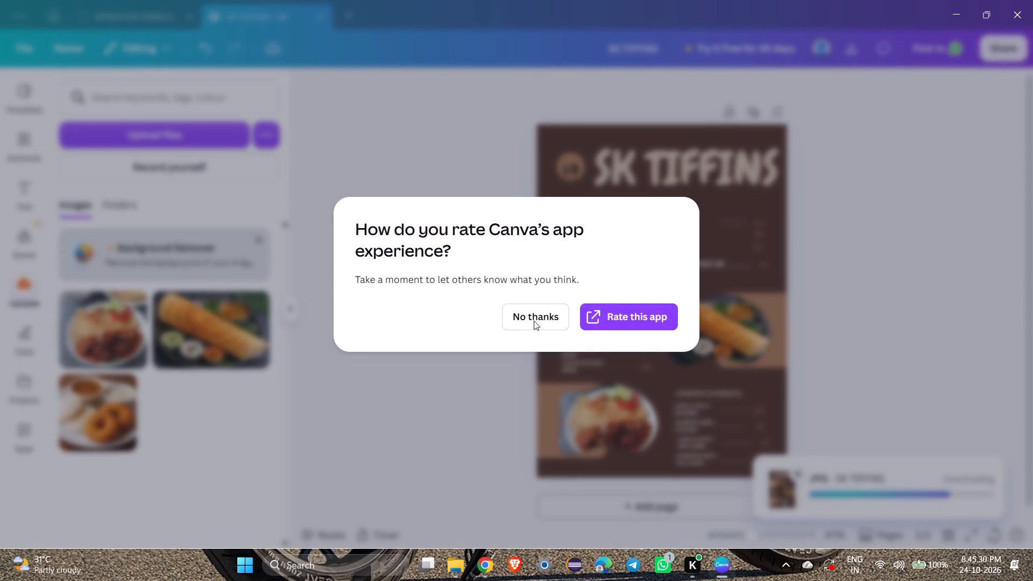
left_click(534, 321)
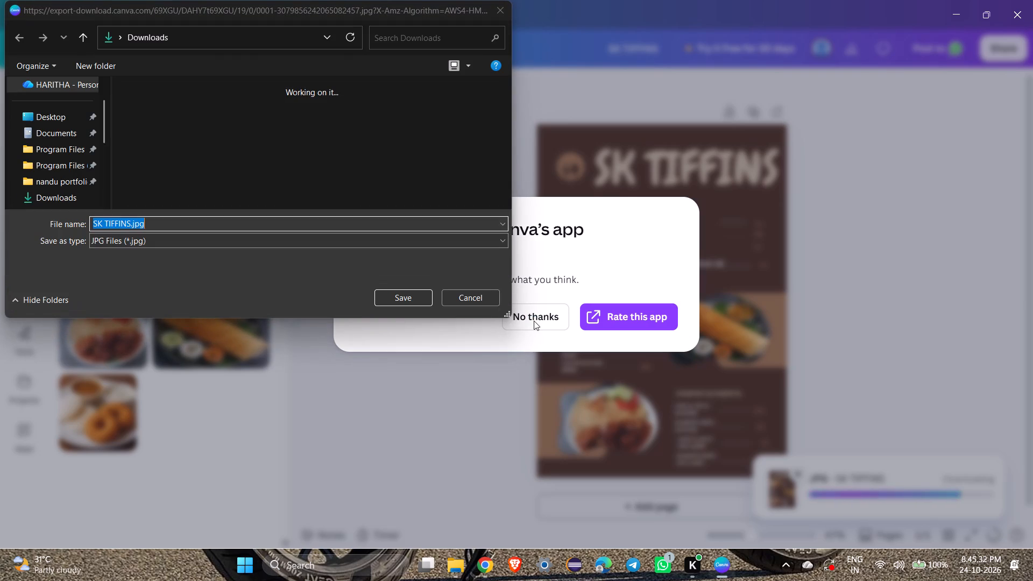
left_click(61, 199)
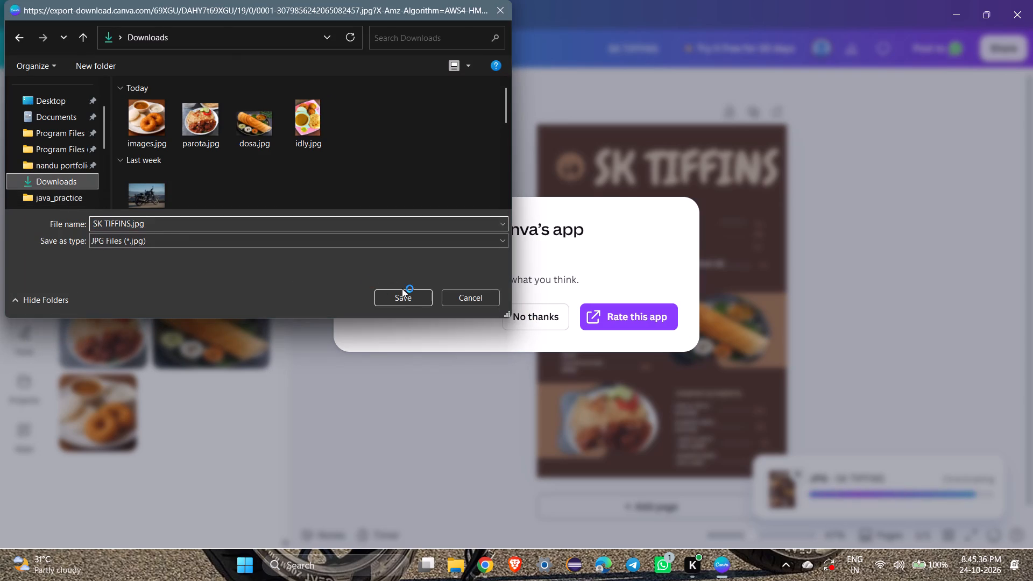
left_click(401, 296)
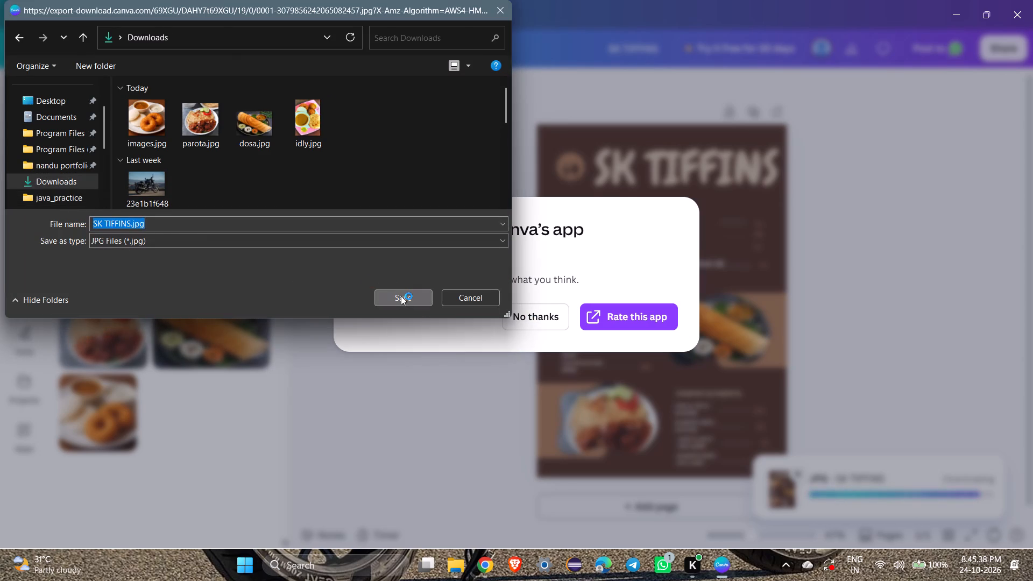
left_click(520, 316)
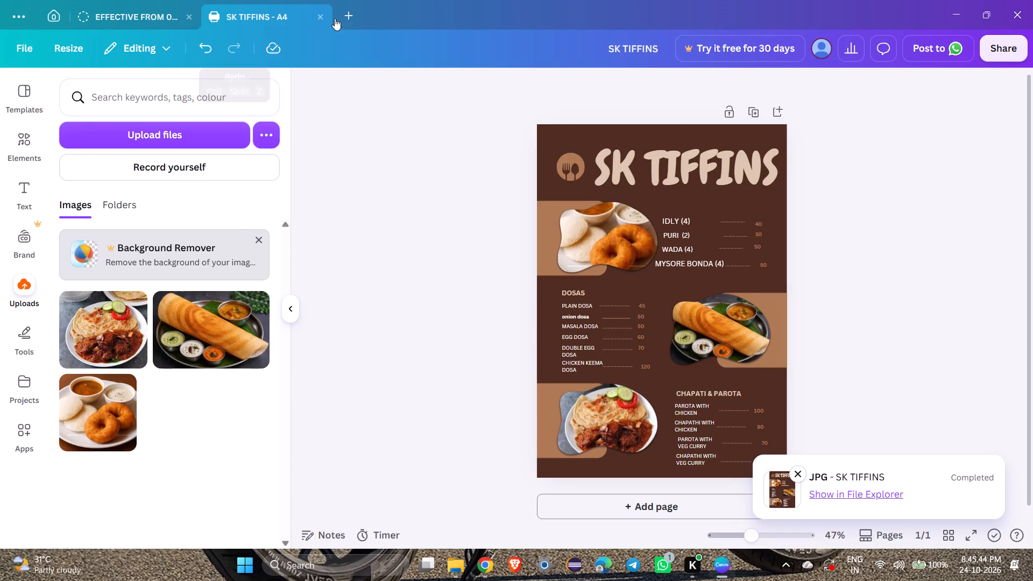
Create a new blank A4 design of the Menu type and bring up its text options.
left_click(353, 11)
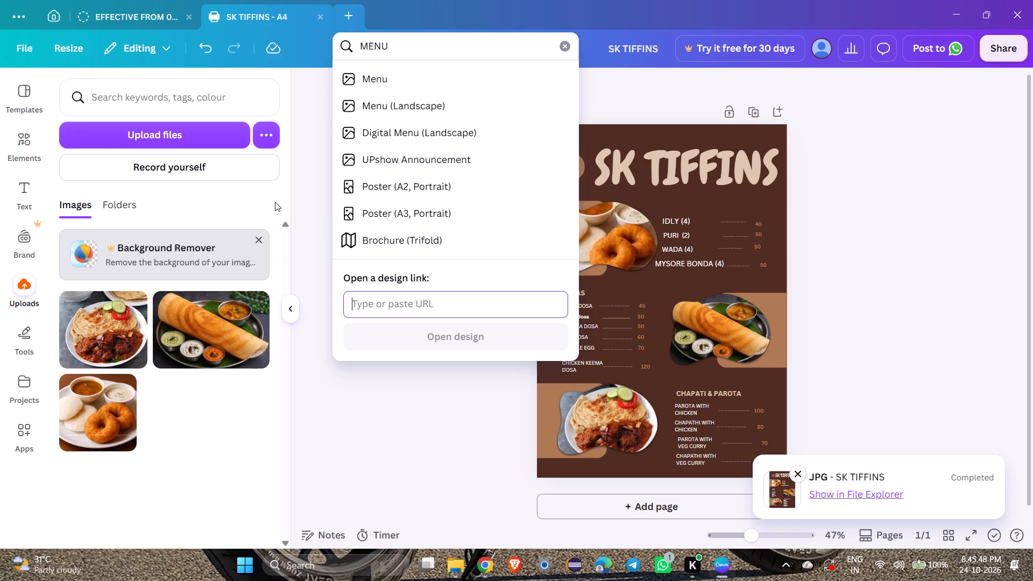
scroll(490, 201, "down", 4)
scroll(490, 201, "up", 2)
left_click(435, 2)
scroll(410, 121, "down", 2)
scroll(410, 121, "up", 2)
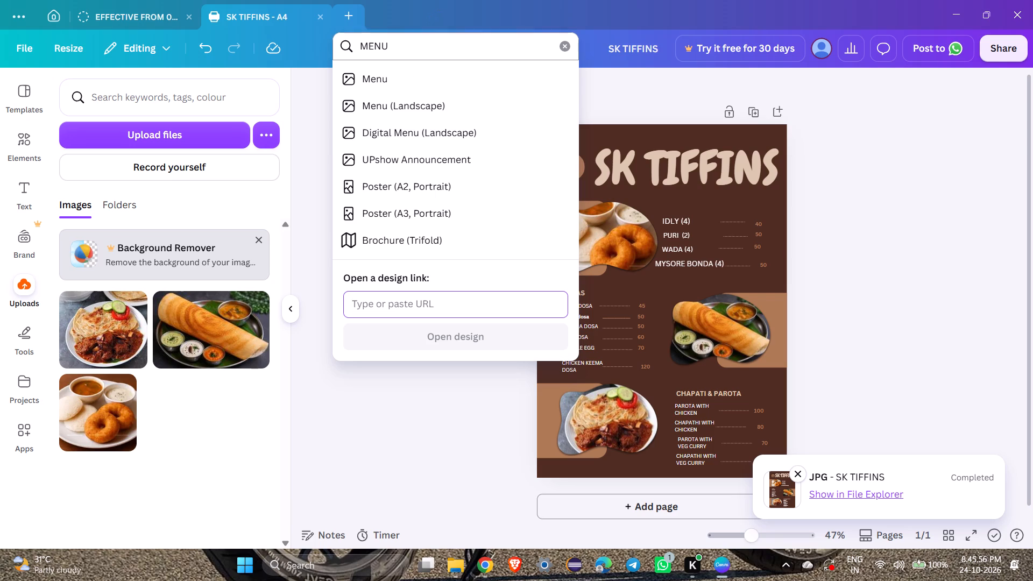
left_click(379, 77)
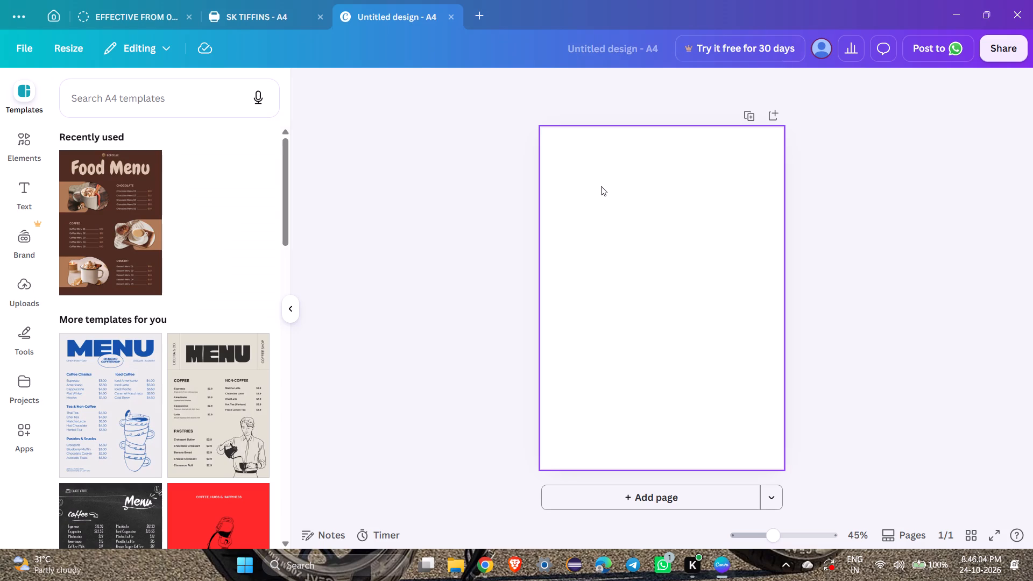
left_click(37, 200)
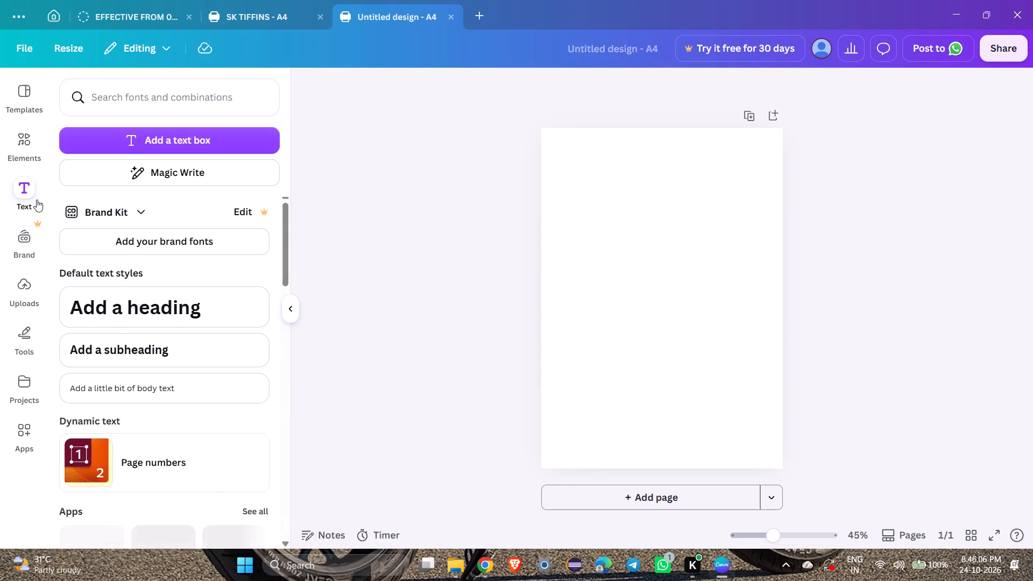
Switch to WhatsApp.
left_click(665, 571)
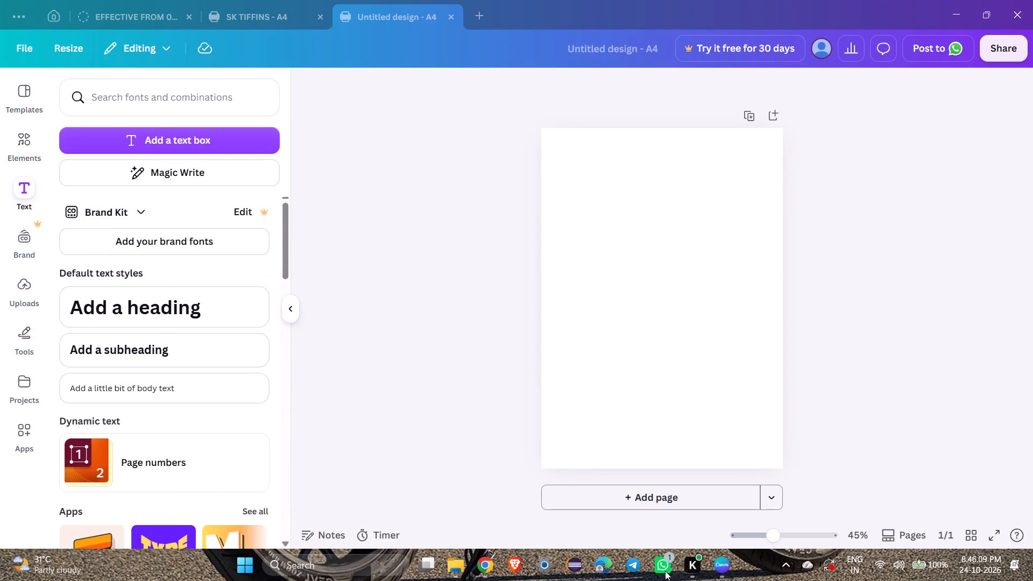
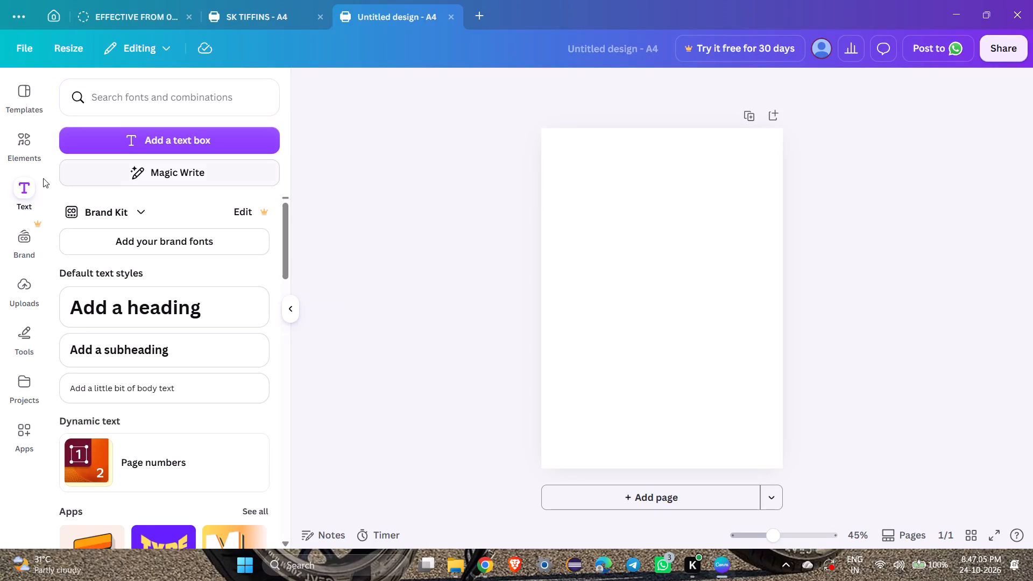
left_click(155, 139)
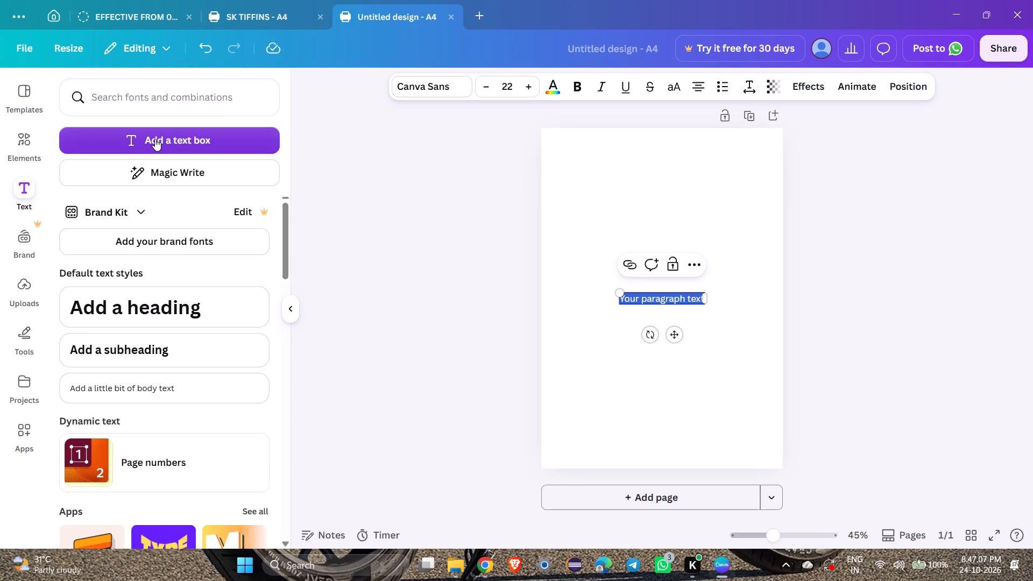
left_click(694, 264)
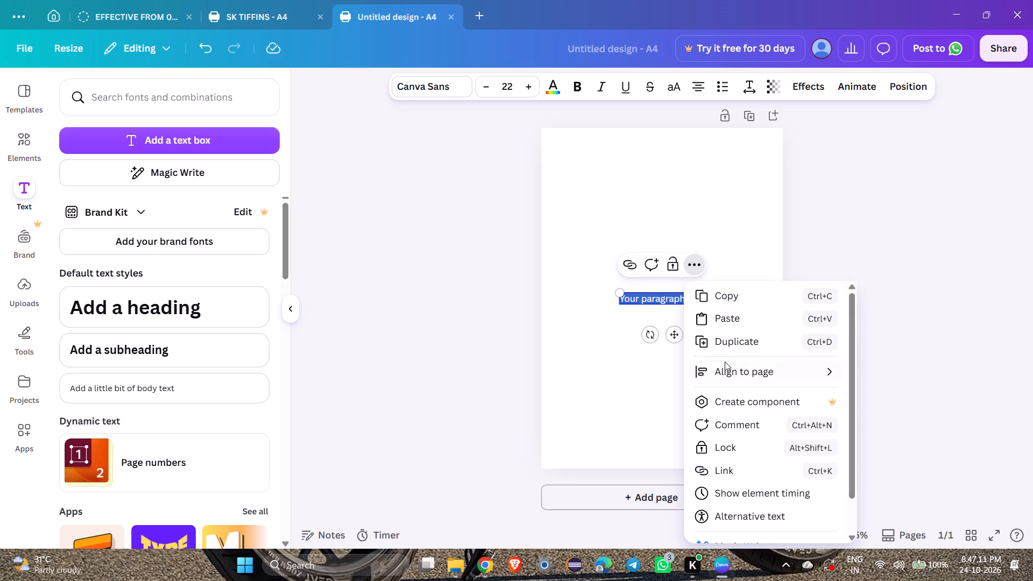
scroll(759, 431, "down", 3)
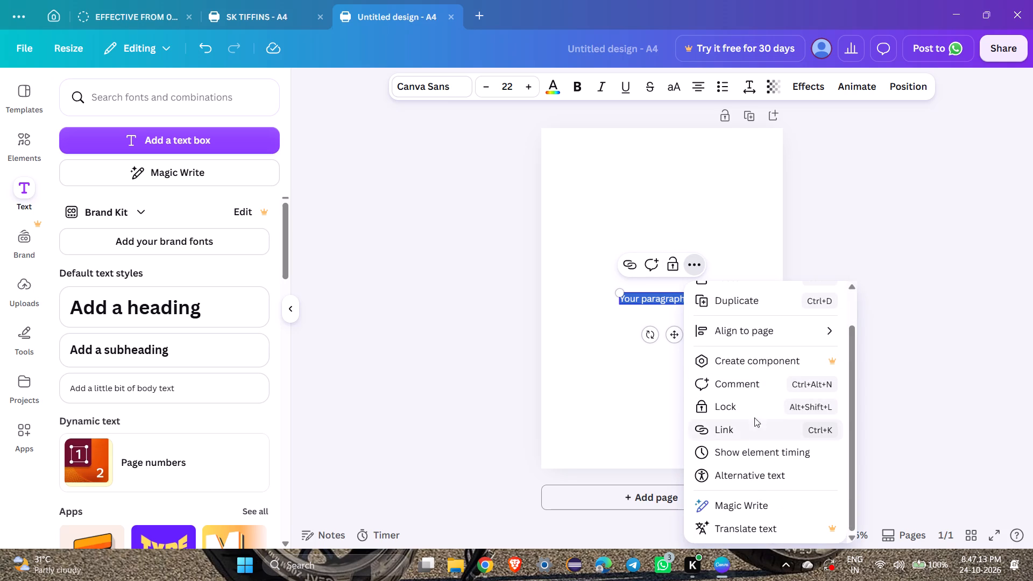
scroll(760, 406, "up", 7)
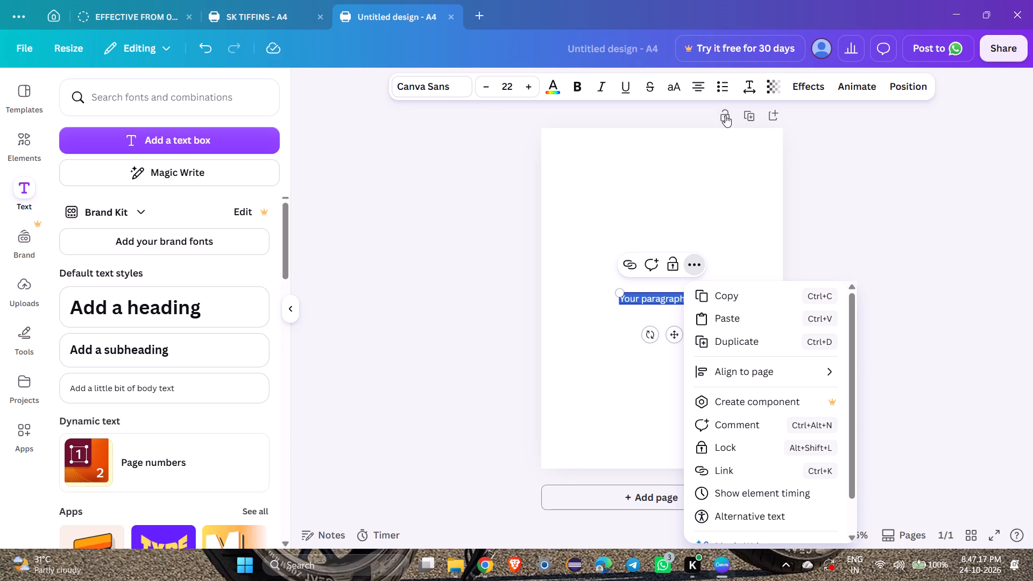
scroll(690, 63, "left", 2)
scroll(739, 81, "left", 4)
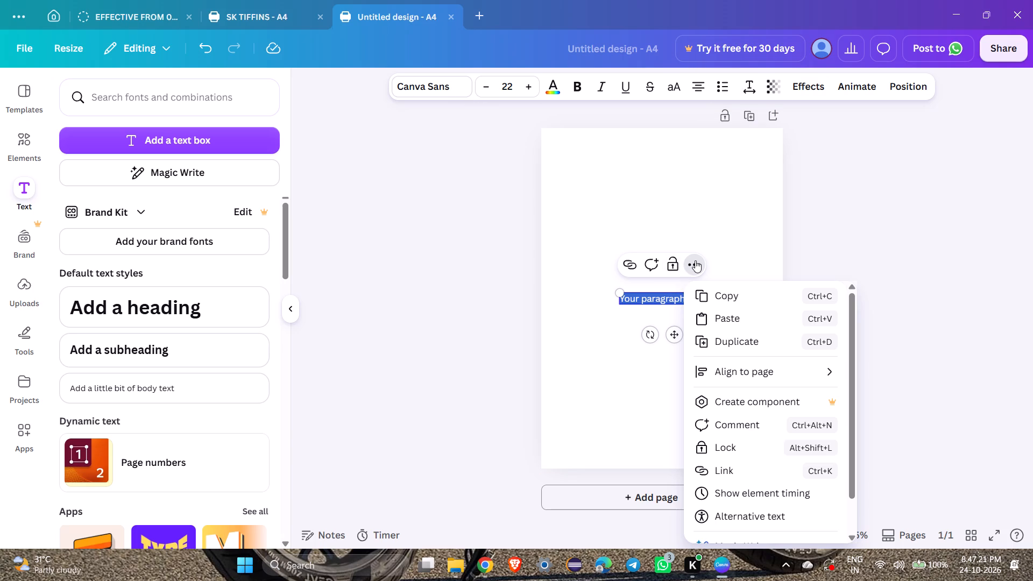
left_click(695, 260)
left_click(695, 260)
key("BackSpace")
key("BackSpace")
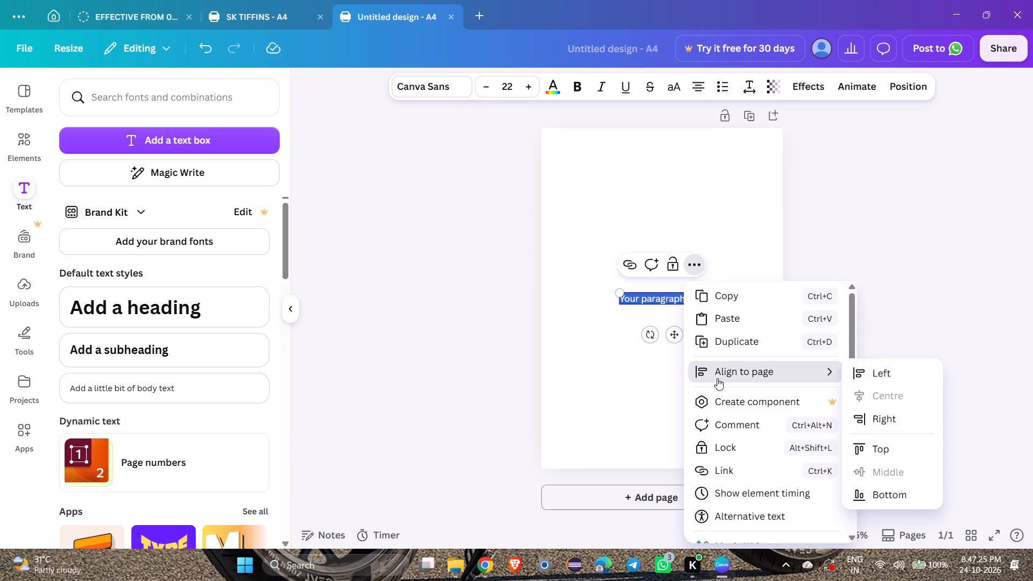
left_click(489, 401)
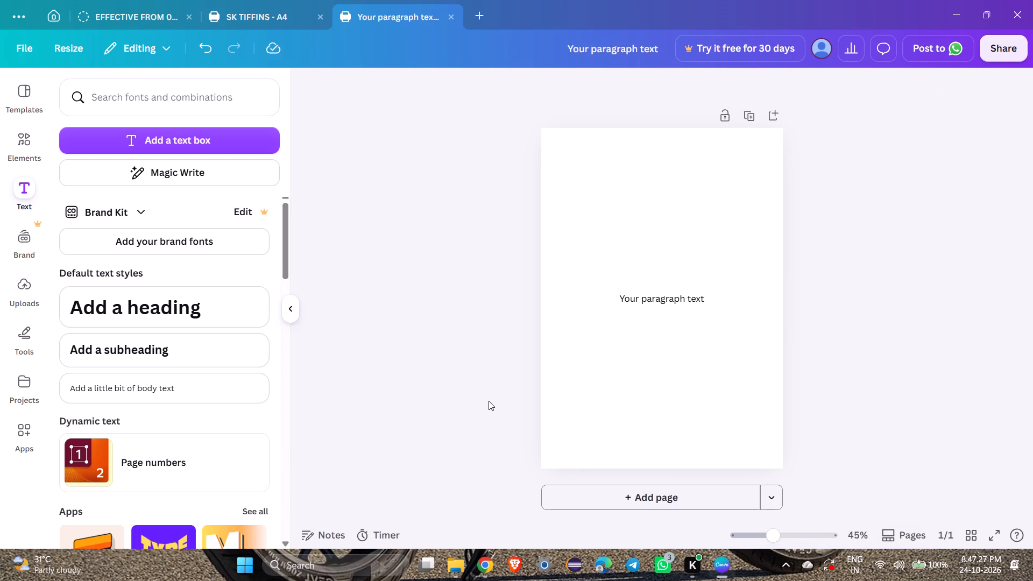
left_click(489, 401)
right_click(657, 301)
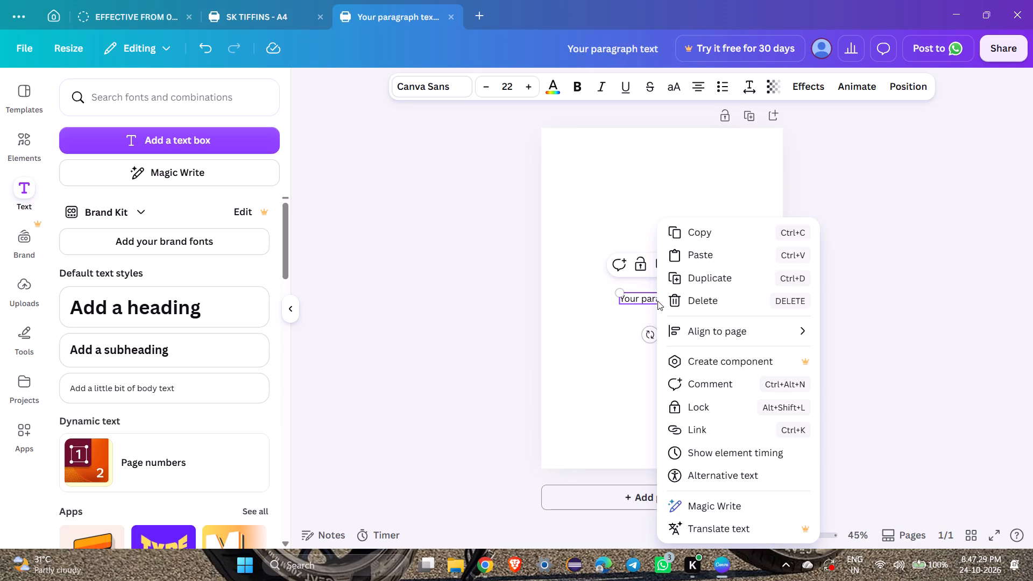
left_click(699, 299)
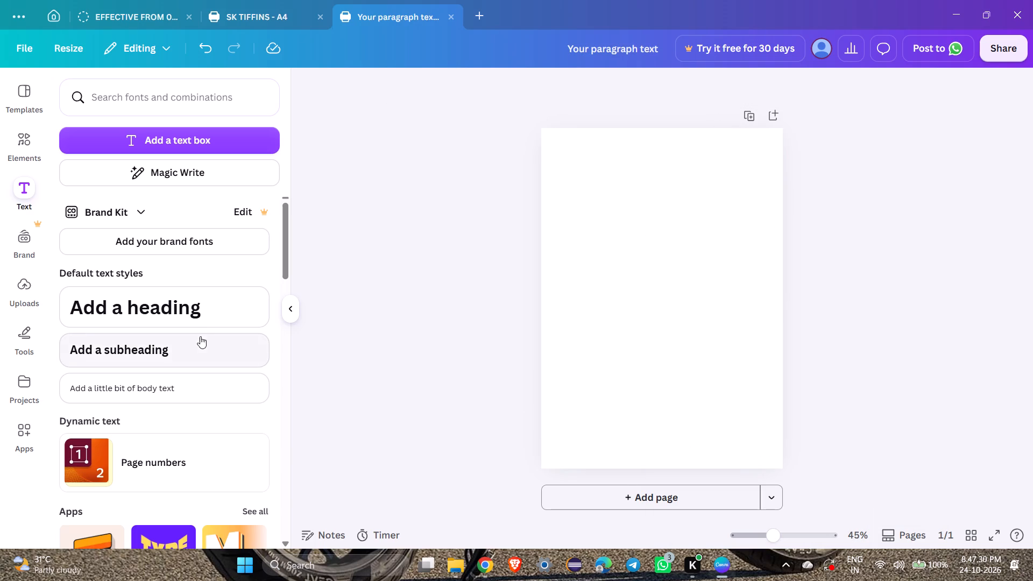
Add a heading to the blank page reading "EFFECTIVE FROM 01/11/2026".
left_click(211, 311)
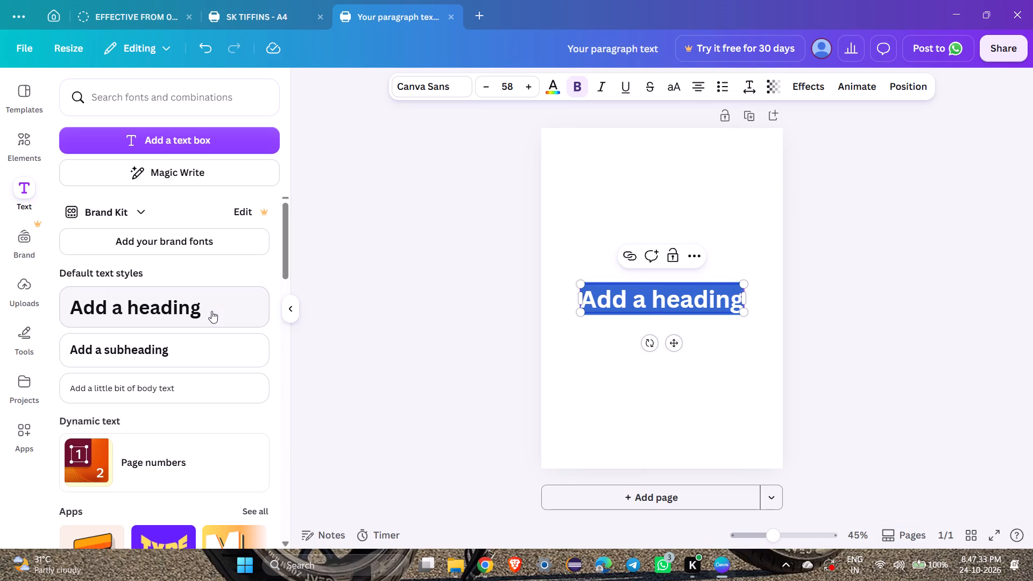
type("eff")
key("BackSpace")
key("BackSpace")
key("BackSpace")
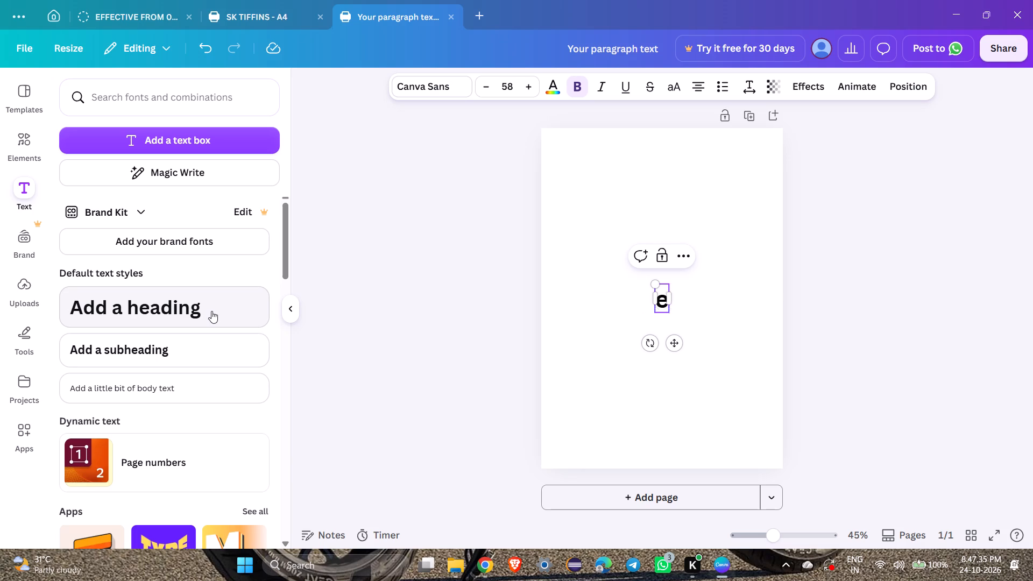
type("EFFECTIVE")
key("space")
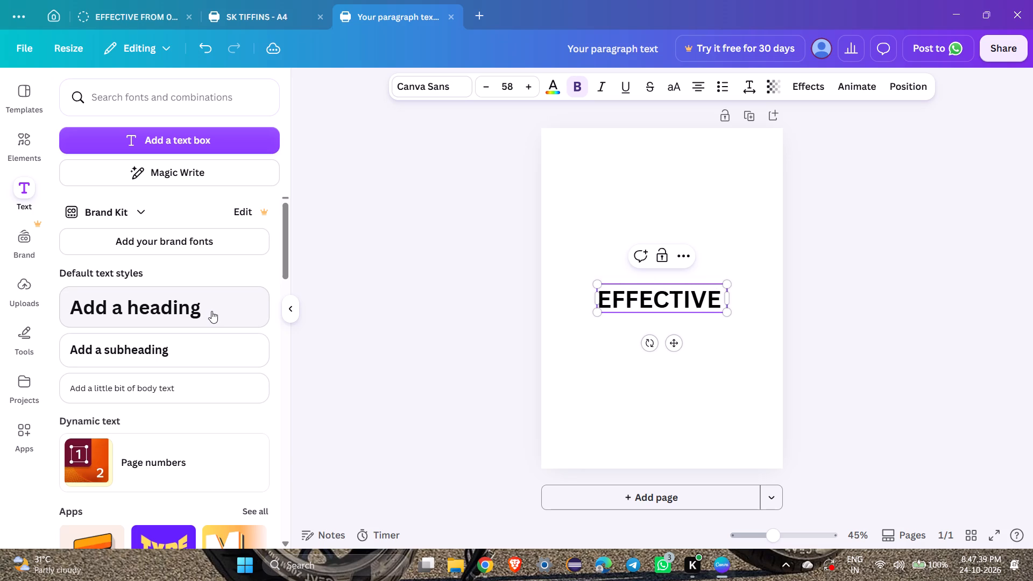
type("FROM")
key("space")
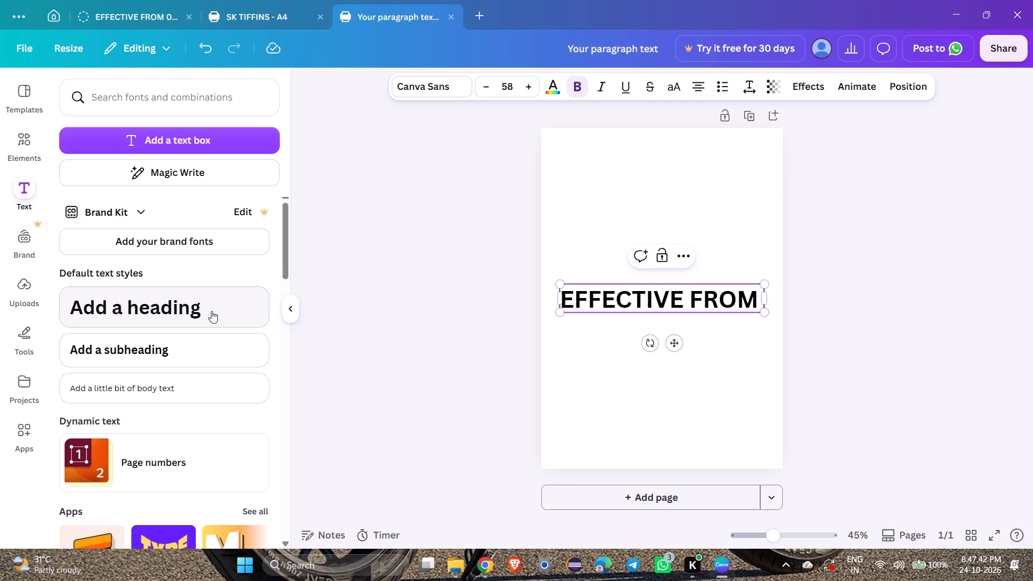
type("01")
type("/11")
key("slash")
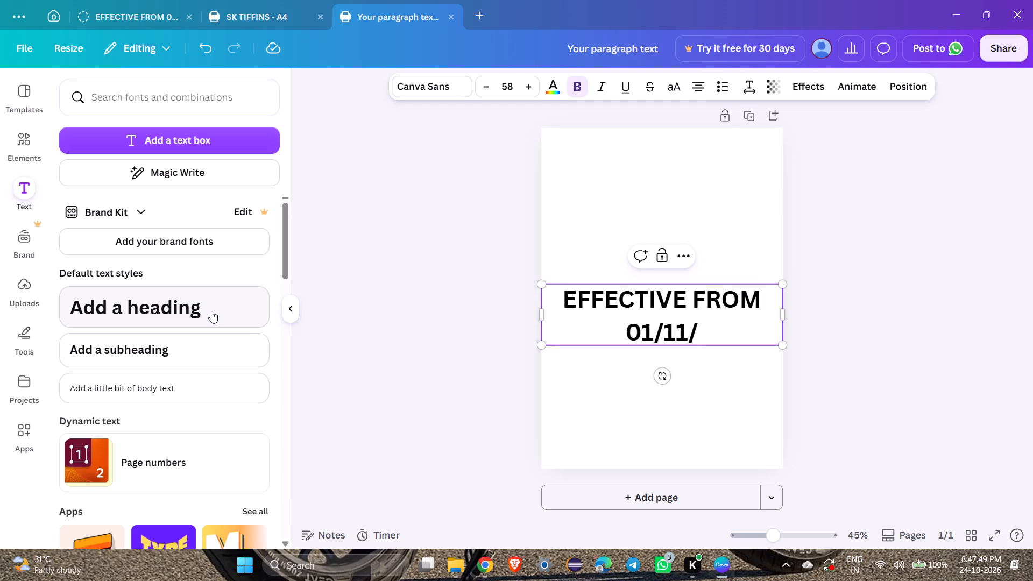
type("2026")
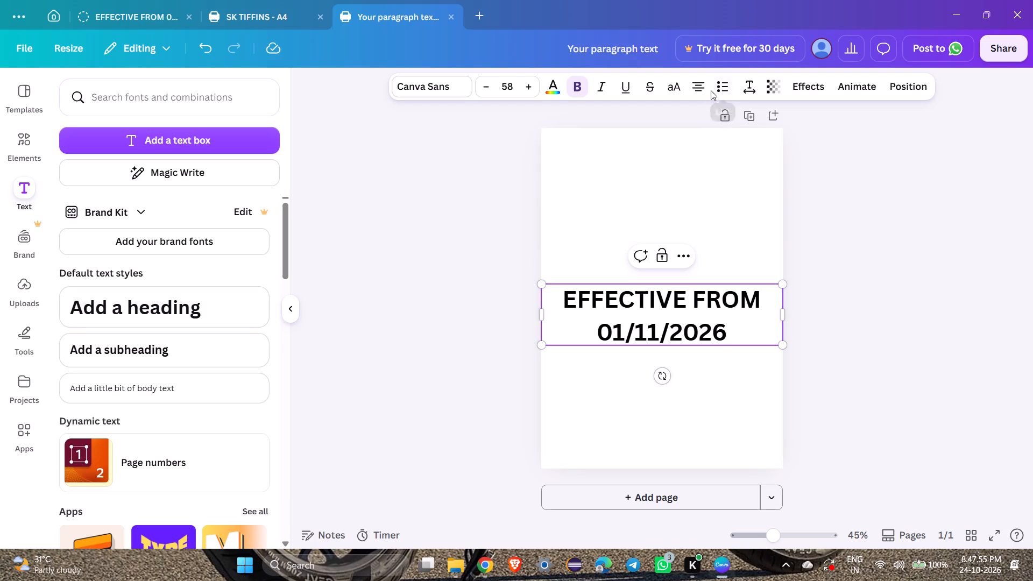
scroll(721, 87, "left", 3)
scroll(721, 87, "right", 2)
right_click(647, 317)
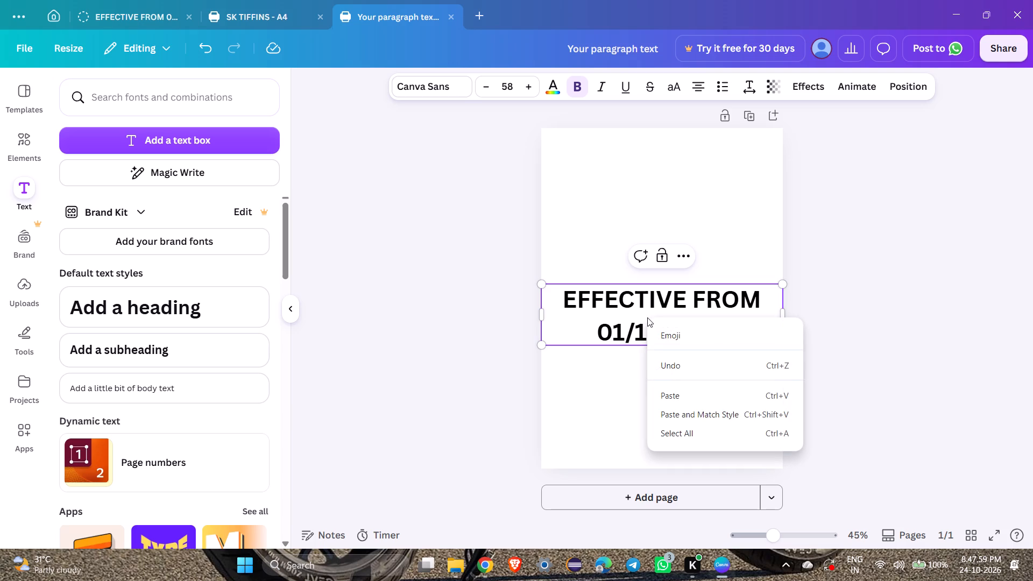
left_click(1032, 458)
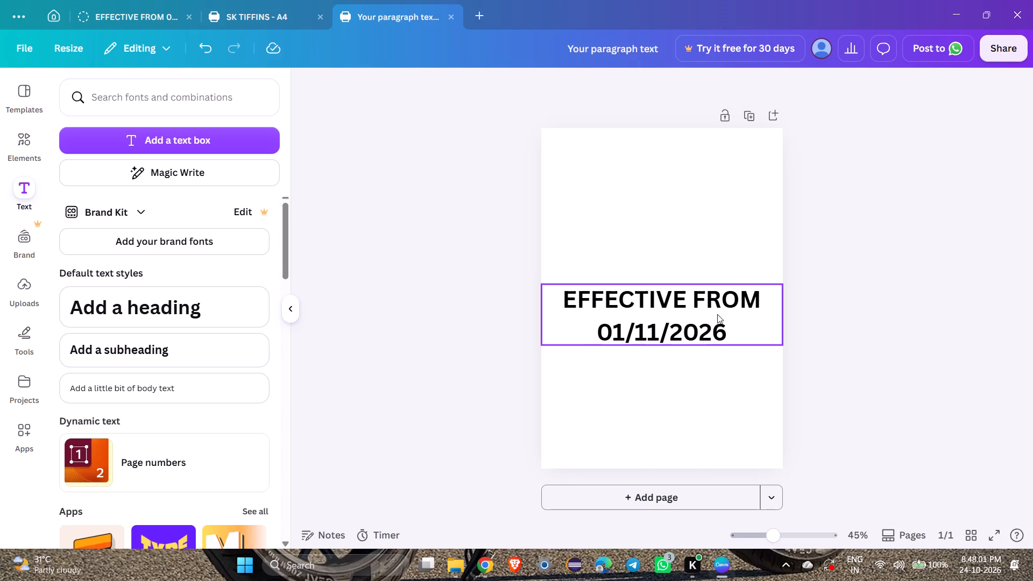
Move the "EFFECTIVE FROM 01/11/2026" heading up to the top of the page, centred horizontally.
left_click_drag(713, 307, 711, 162)
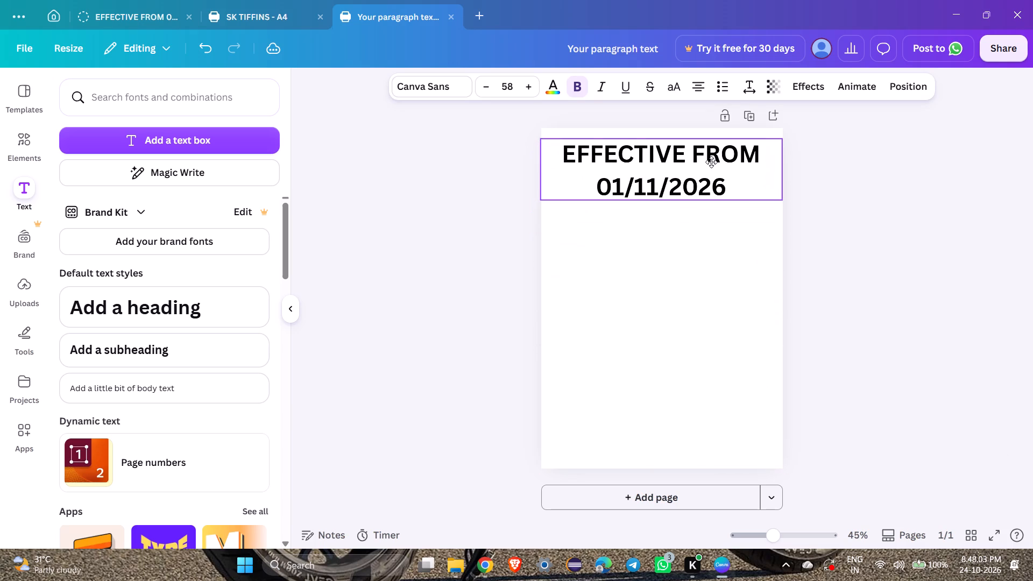
left_click_drag(711, 162, 711, 162)
left_click(835, 289)
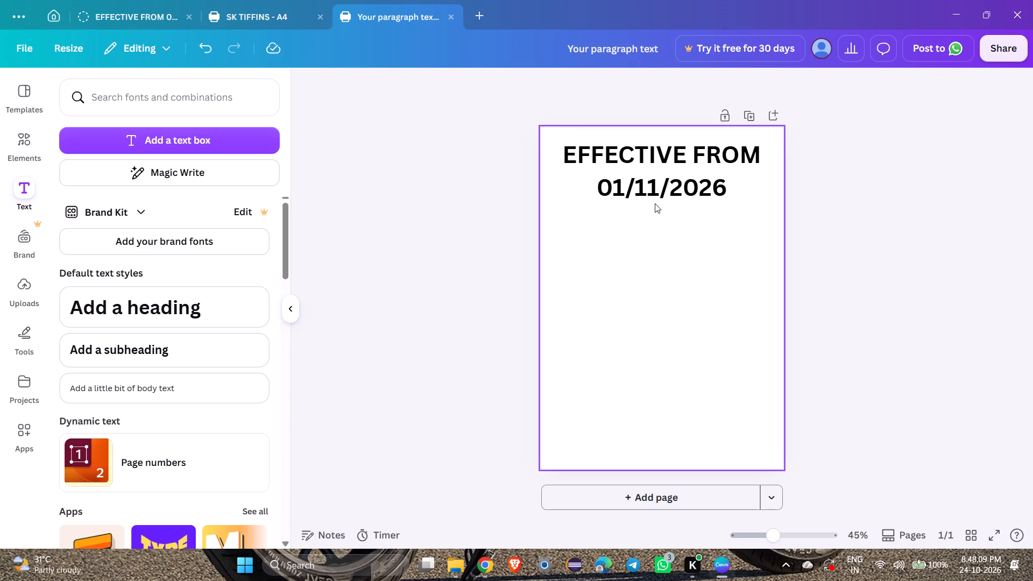
Add a text box below the heading, clear its placeholder text and set its font size to 33.
left_click(185, 144)
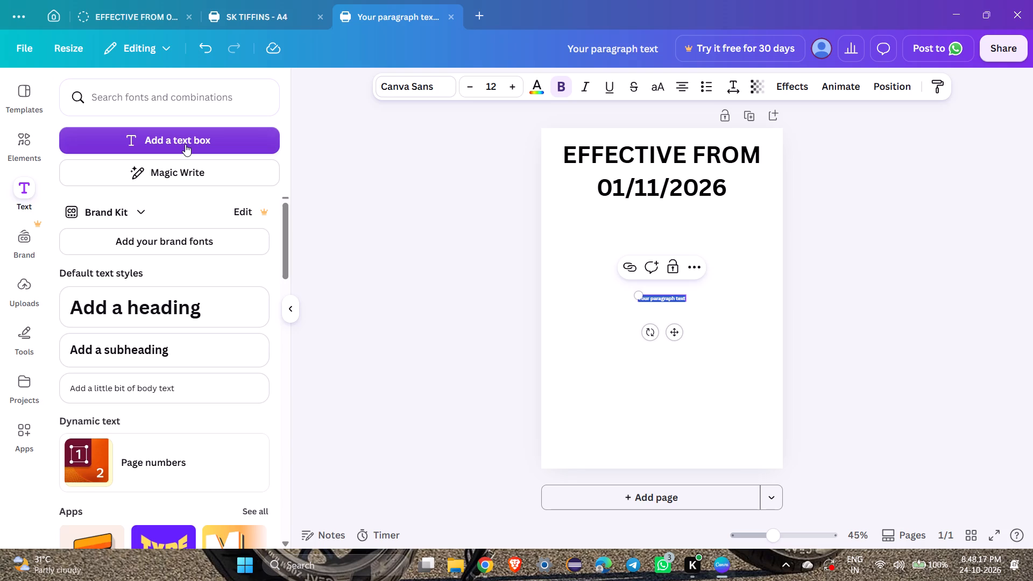
key("i")
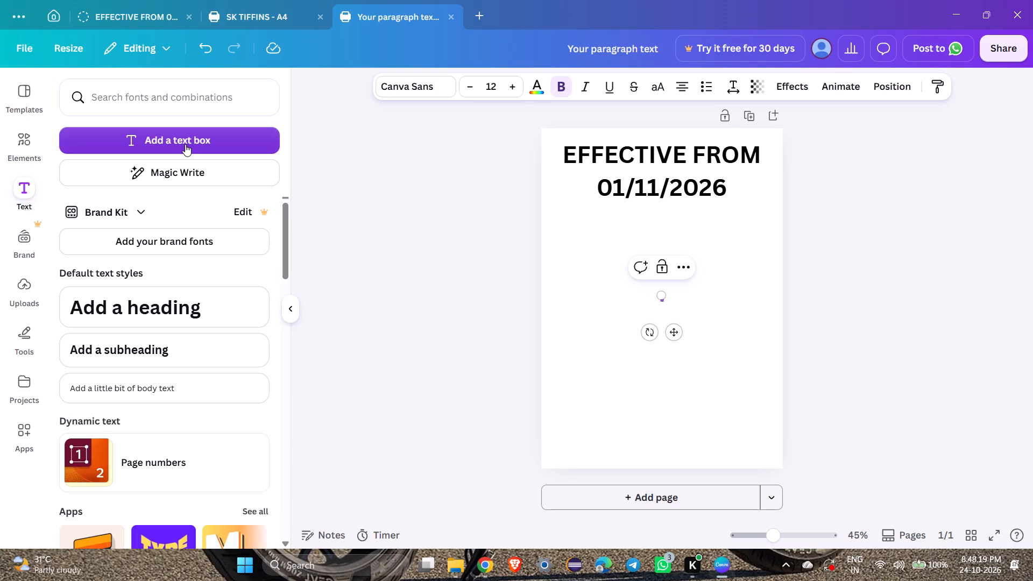
key("BackSpace")
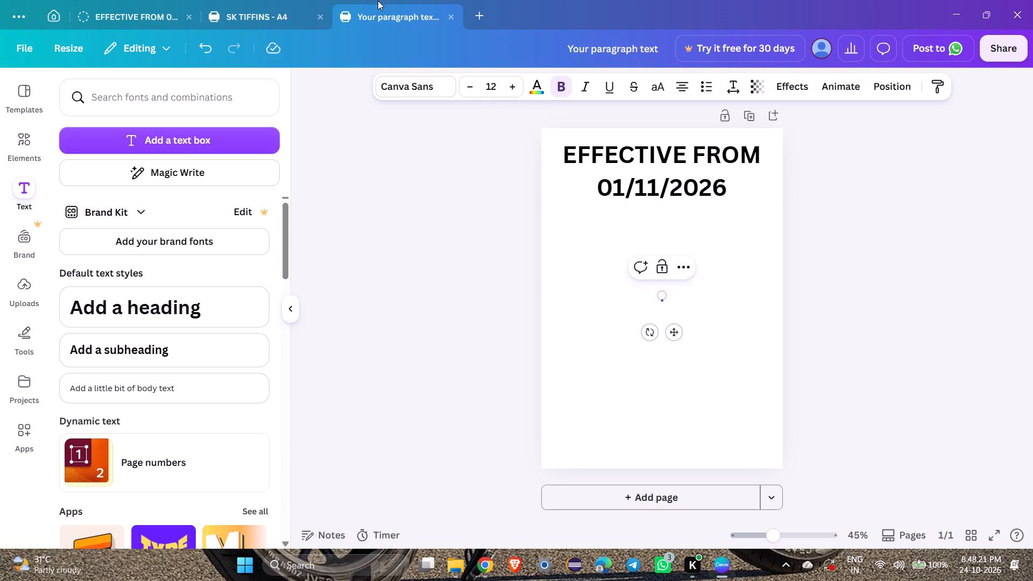
triple_click(511, 86)
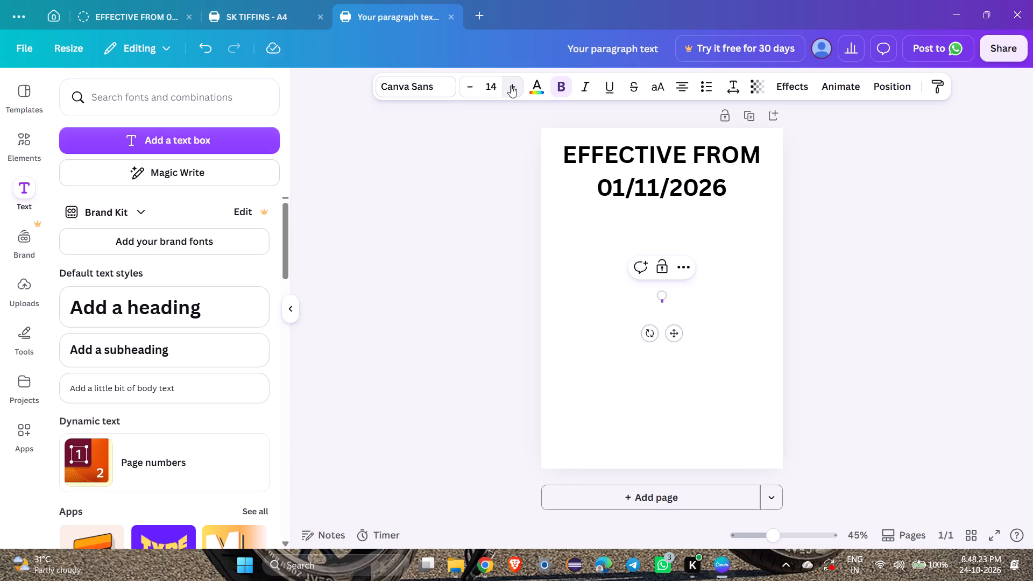
triple_click(511, 86)
triple_click(511, 86)
triple_click(511, 86)
triple_click(511, 86)
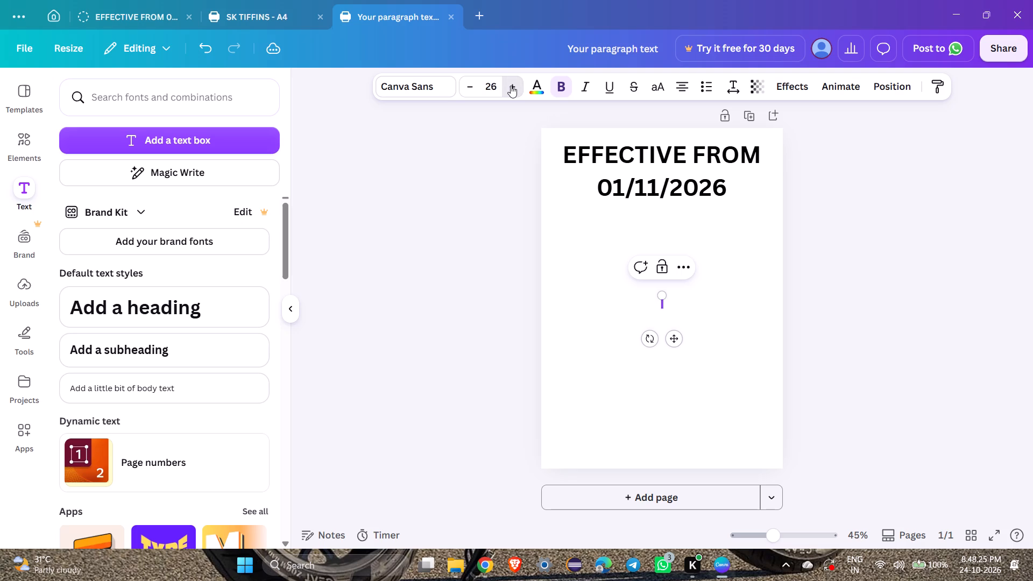
triple_click(511, 86)
triple_click(511, 86)
Enter "IDLY (4) - 40" as the first line of the new text box and start a second line.
key("i")
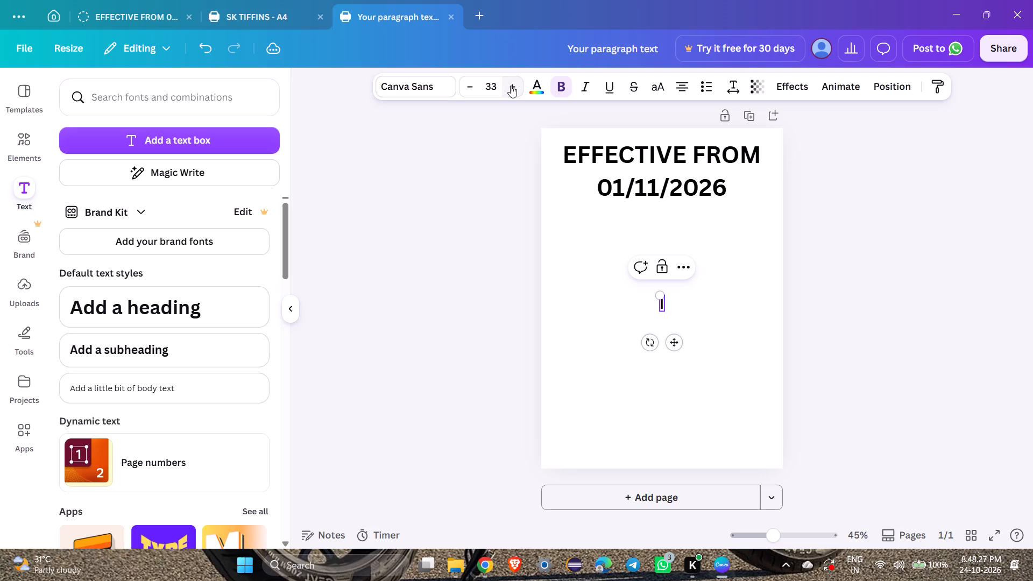
key("d")
type("LY")
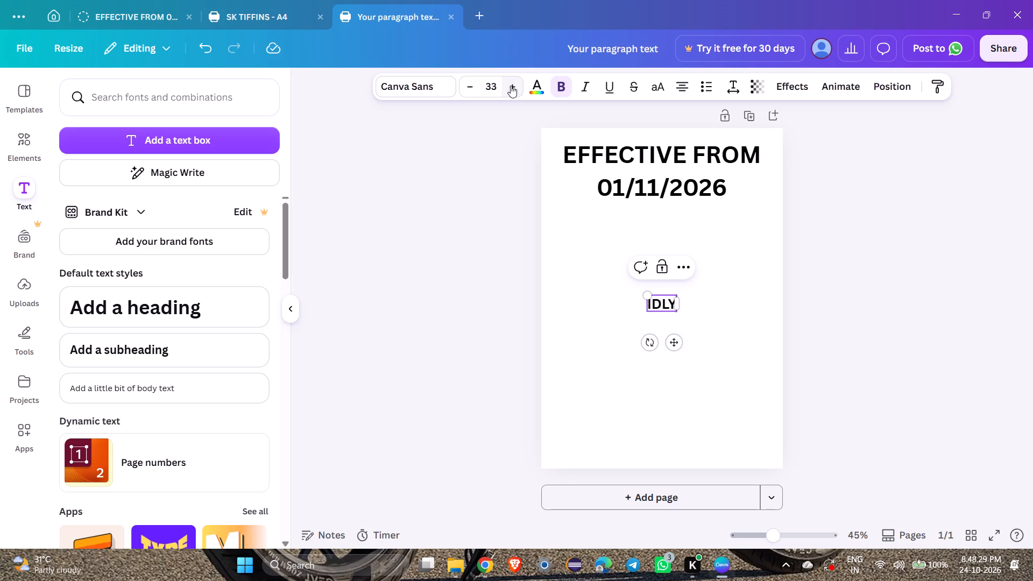
key("space")
type("(4)")
key("space")
type("-")
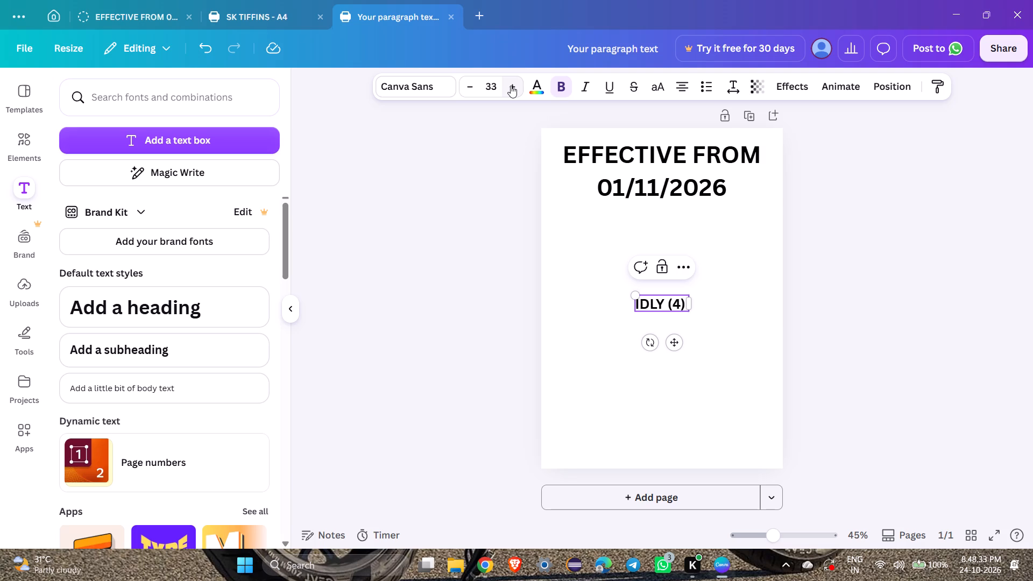
key("space")
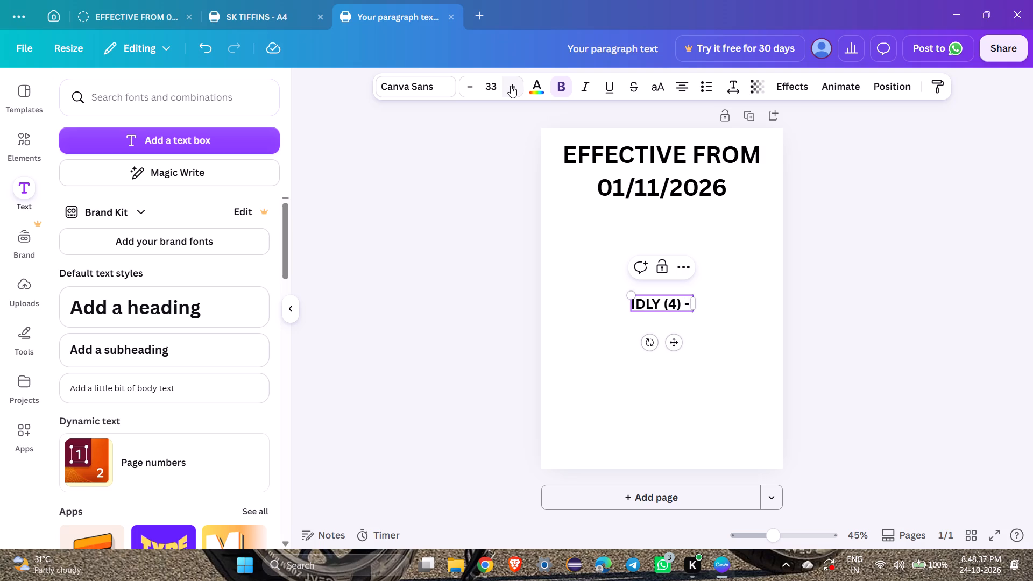
type("40")
key("Return")
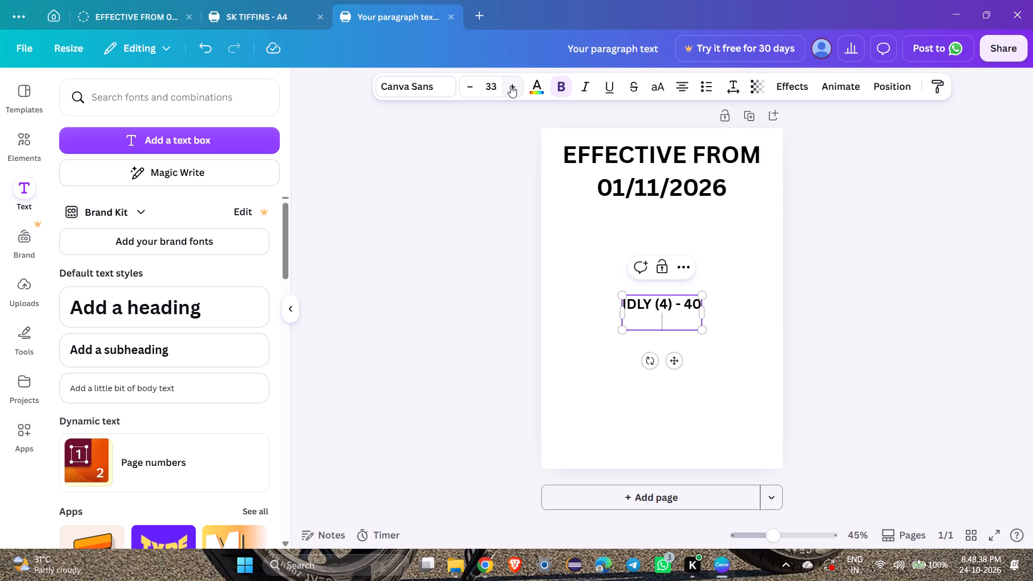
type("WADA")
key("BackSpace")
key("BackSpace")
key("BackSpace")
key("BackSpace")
Enter "BONDA (4) - 50" as the second line of the price list text box.
type("BOND")
key("space")
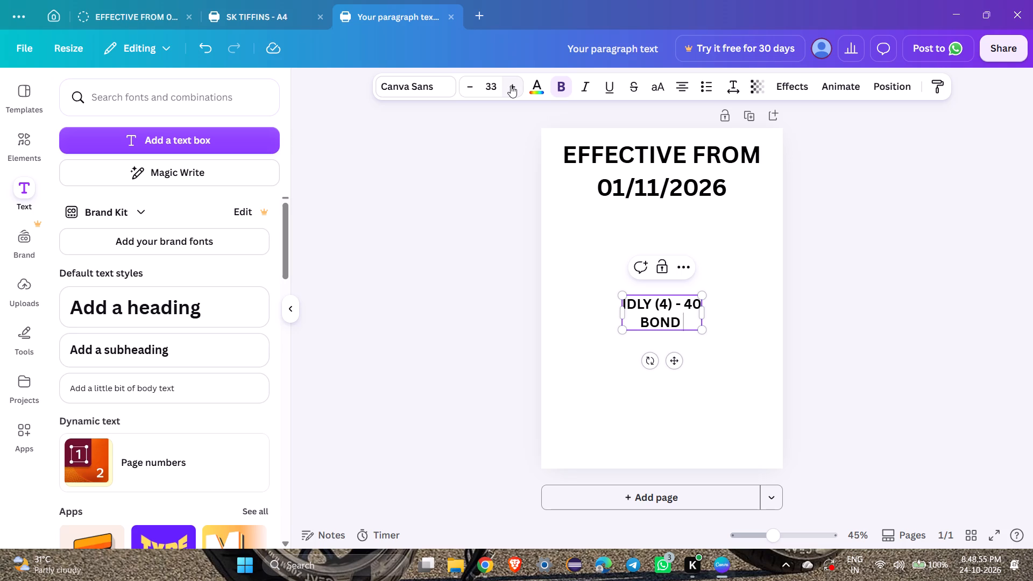
key("BackSpace")
type("A")
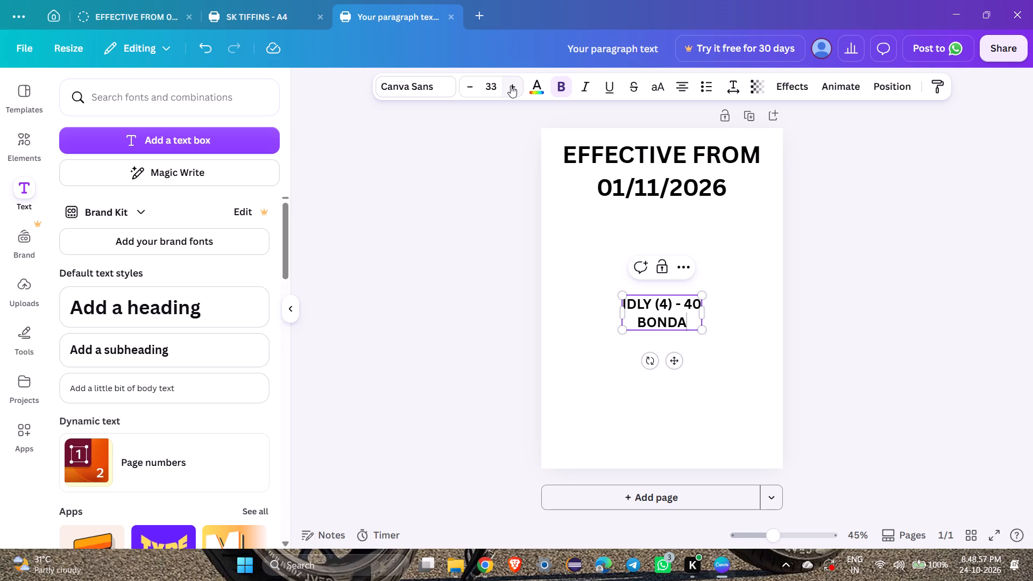
key("space")
key("shift+parenleft")
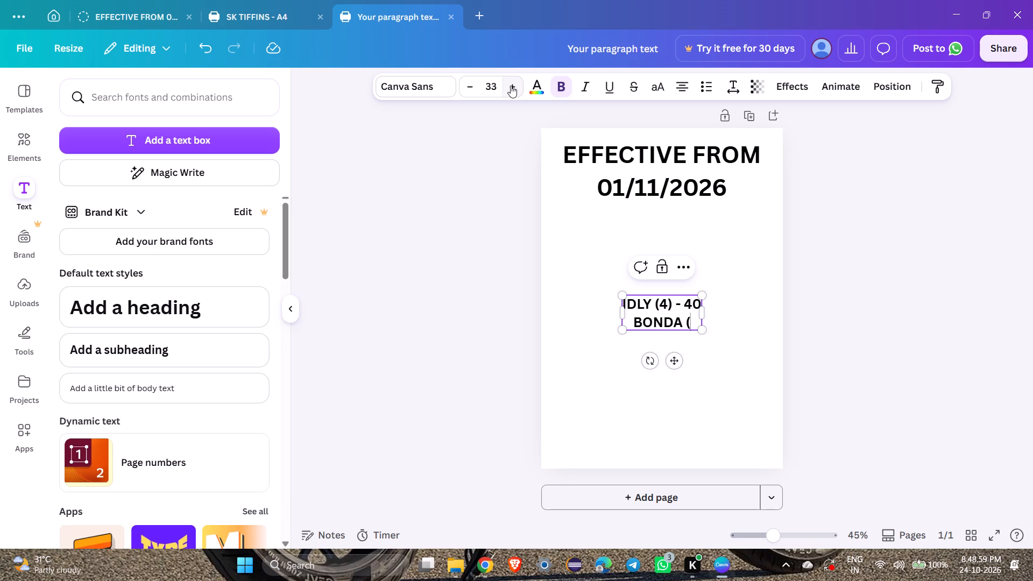
key("4")
type(")")
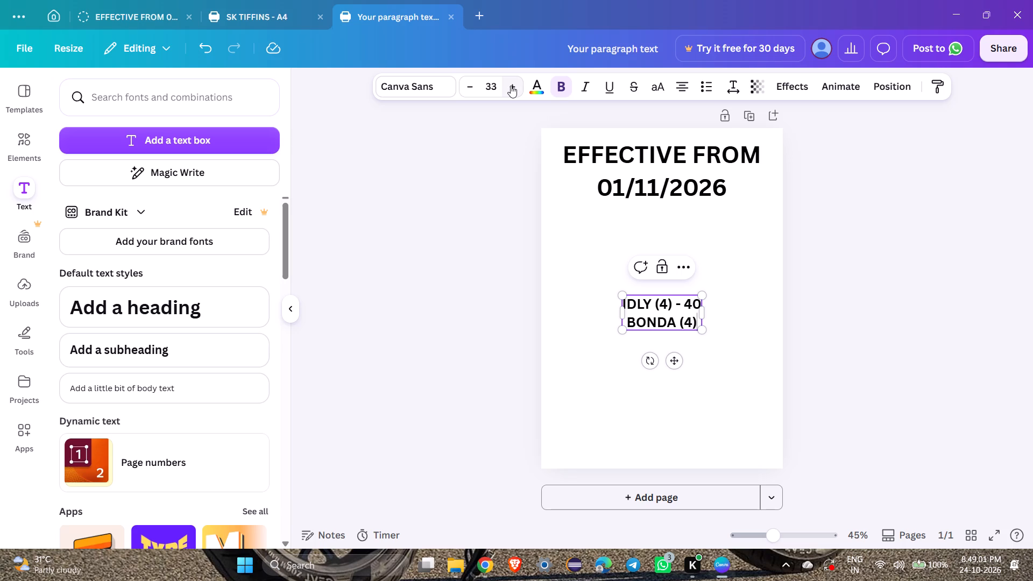
key("space")
type("-")
key("space")
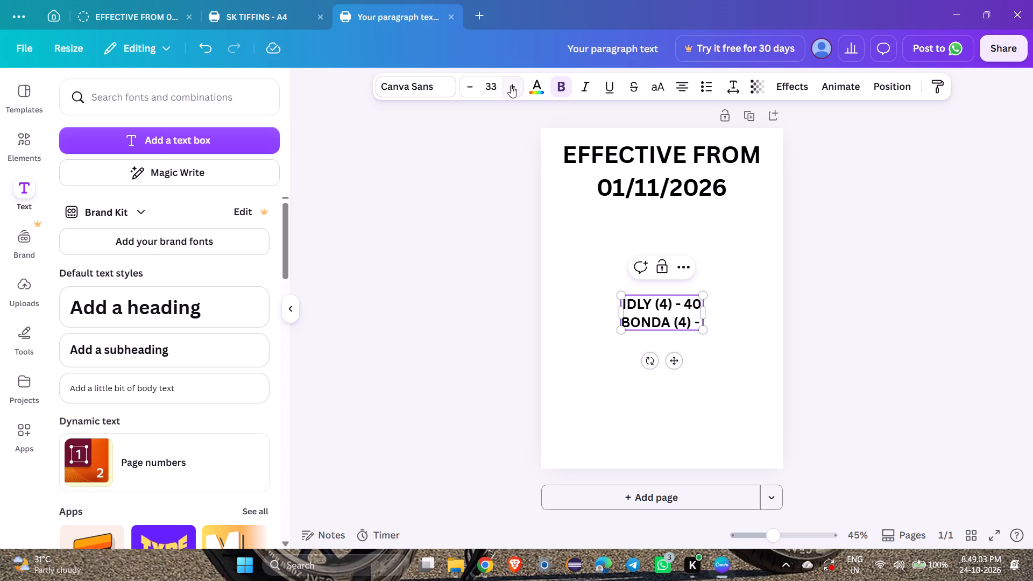
type("50")
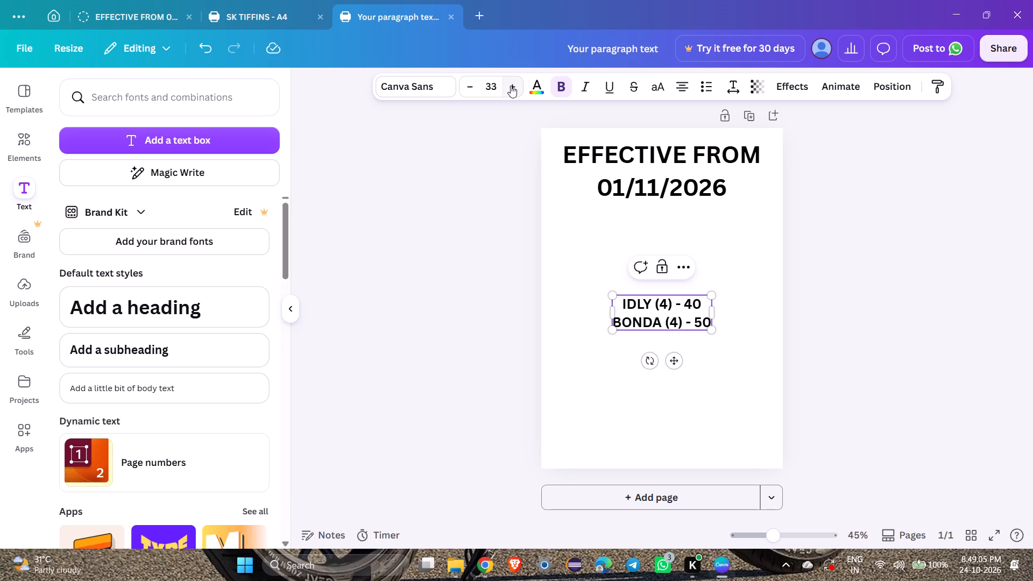
Add a third line reading "WADA (4) - 50" to the price list.
key("Return")
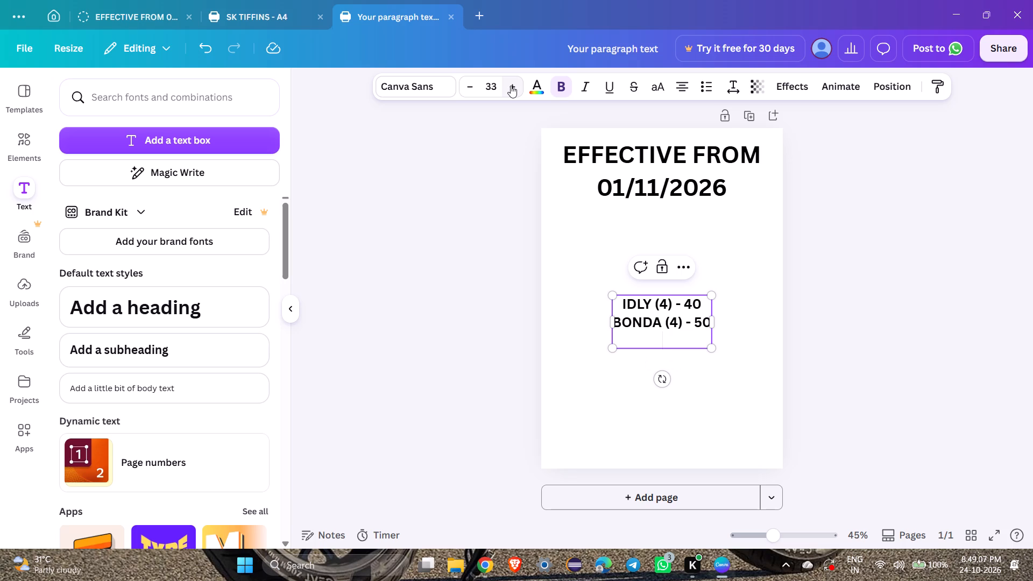
type("WADA")
key("space")
key("shift+parenleft")
key("4")
type(")")
key("space")
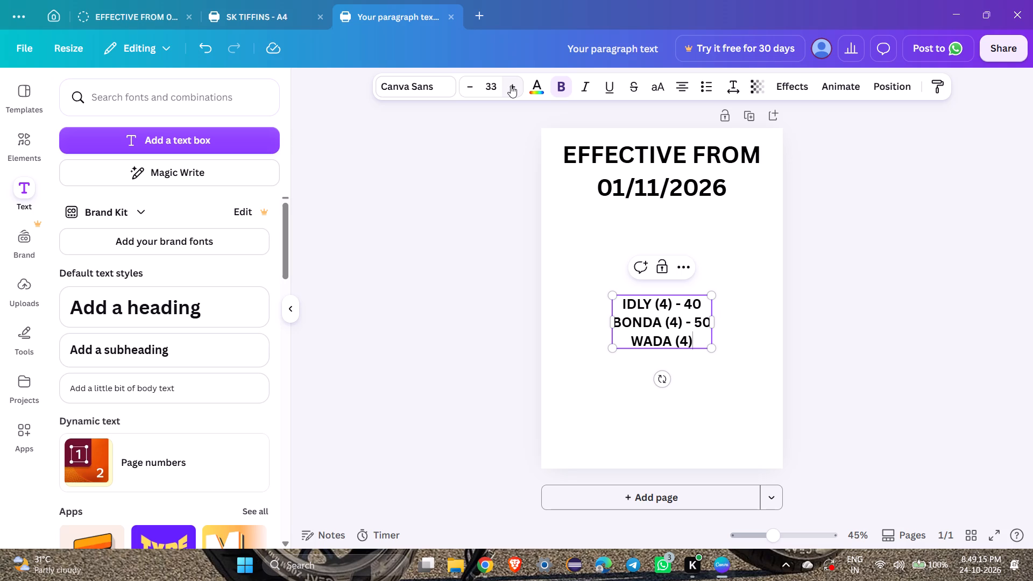
type("- 50")
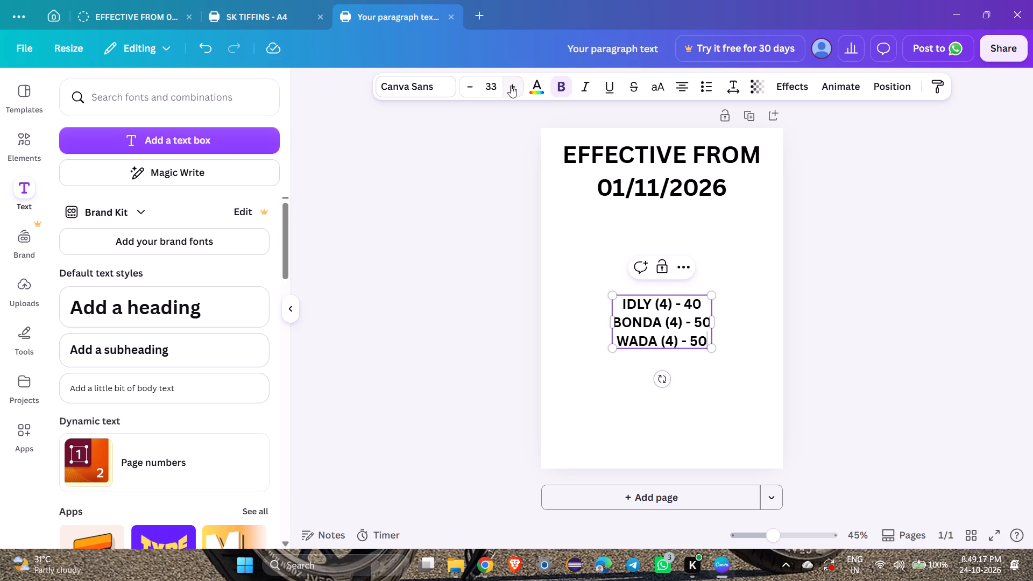
Append "/-" to the prices on the IDLY, BONDA and WADA lines.
left_click(705, 306)
type("/-")
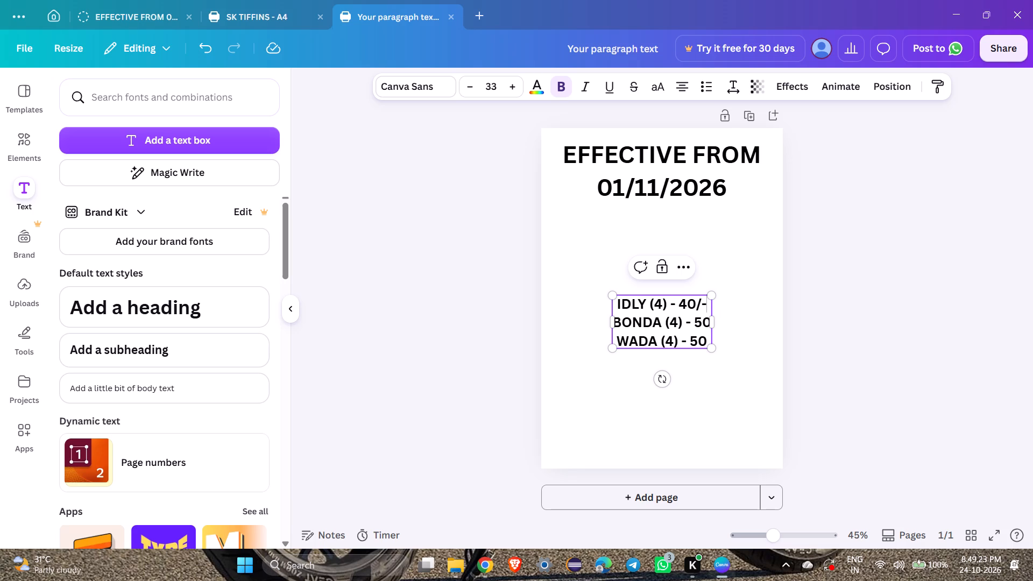
key("Down")
key("Right")
key("slash")
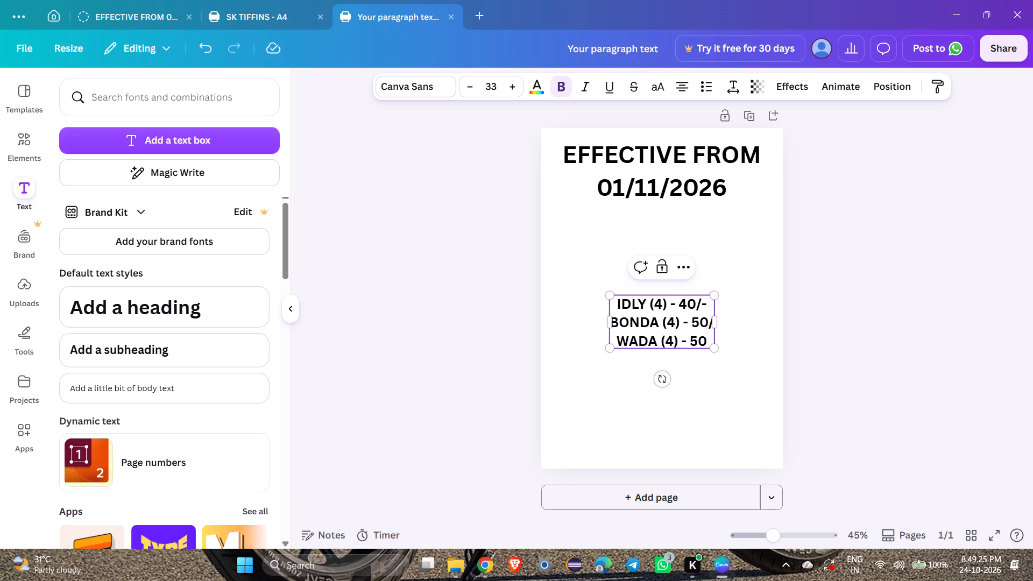
key("minus")
key("Down")
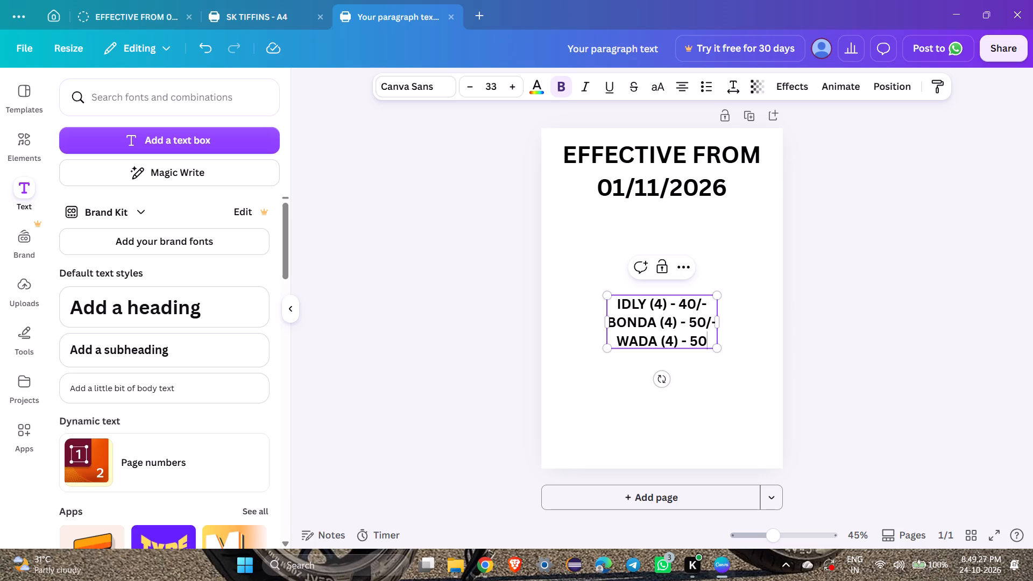
key("slash")
key("minus")
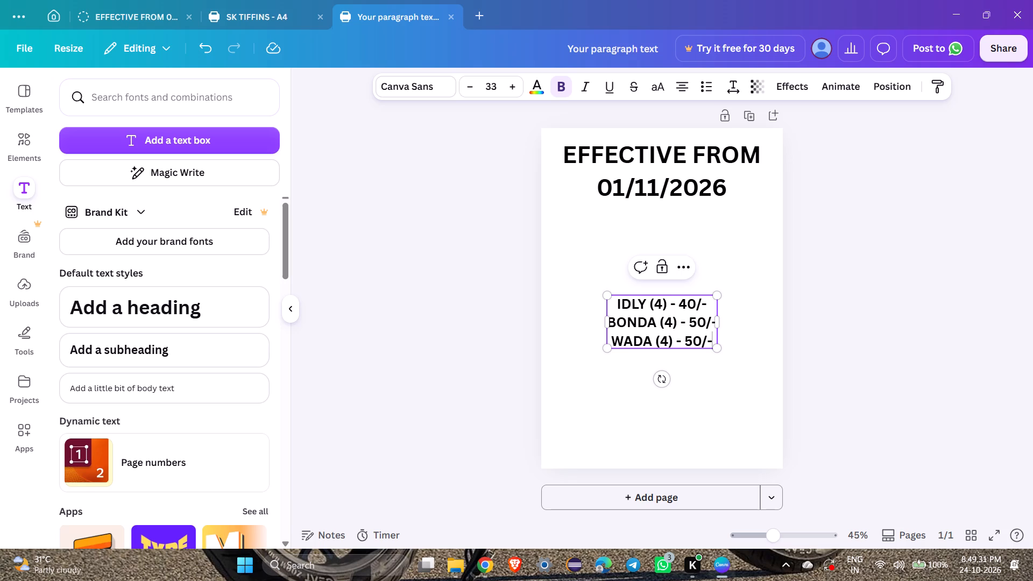
Add a fourth line reading "PURI (2) - 50/-" below the WADA line.
key("Return")
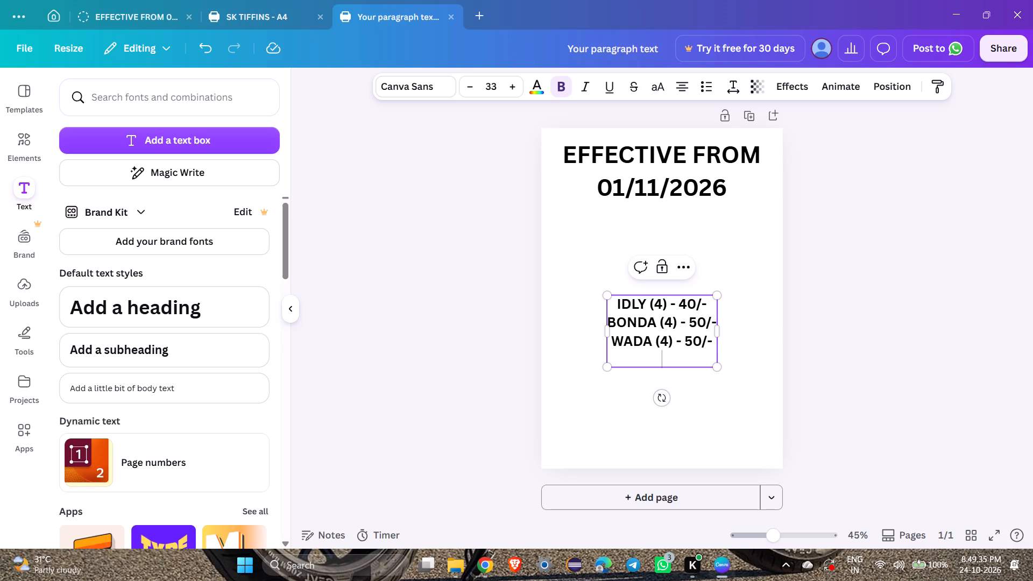
type("PURI")
key("space")
type("(3")
key("BackSpace")
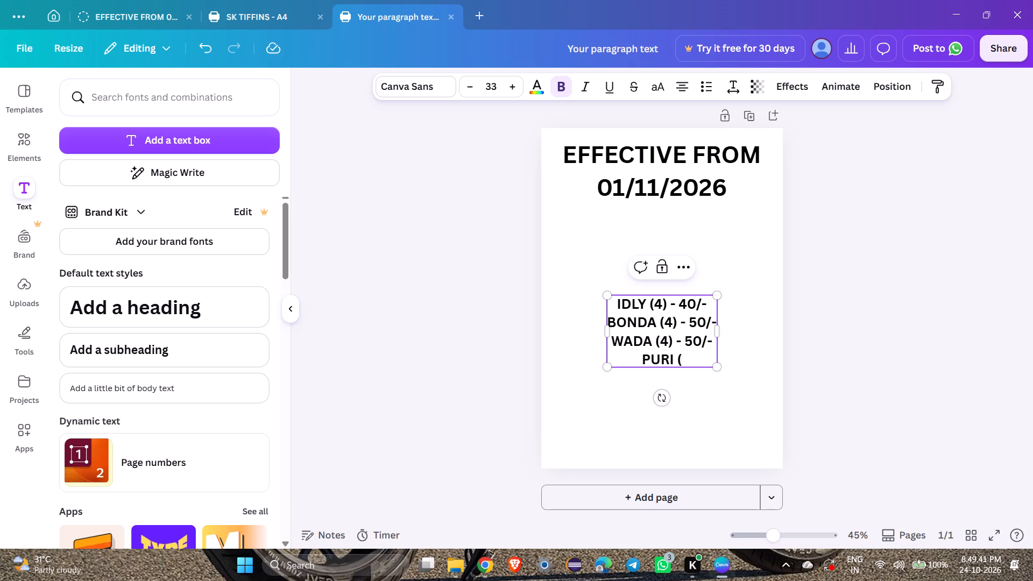
key("2")
key("shift+parenright")
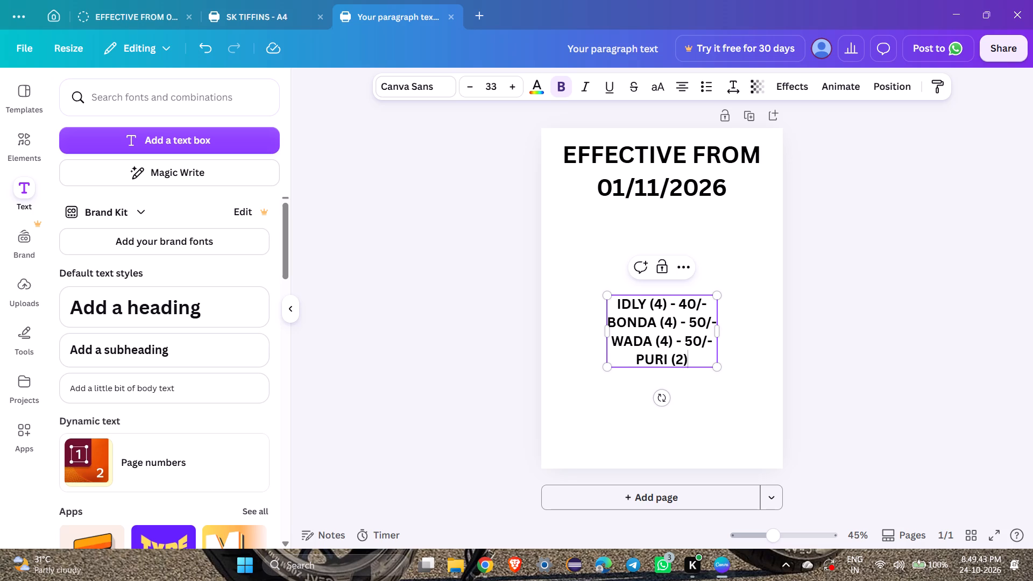
key("space")
type("-")
key("space")
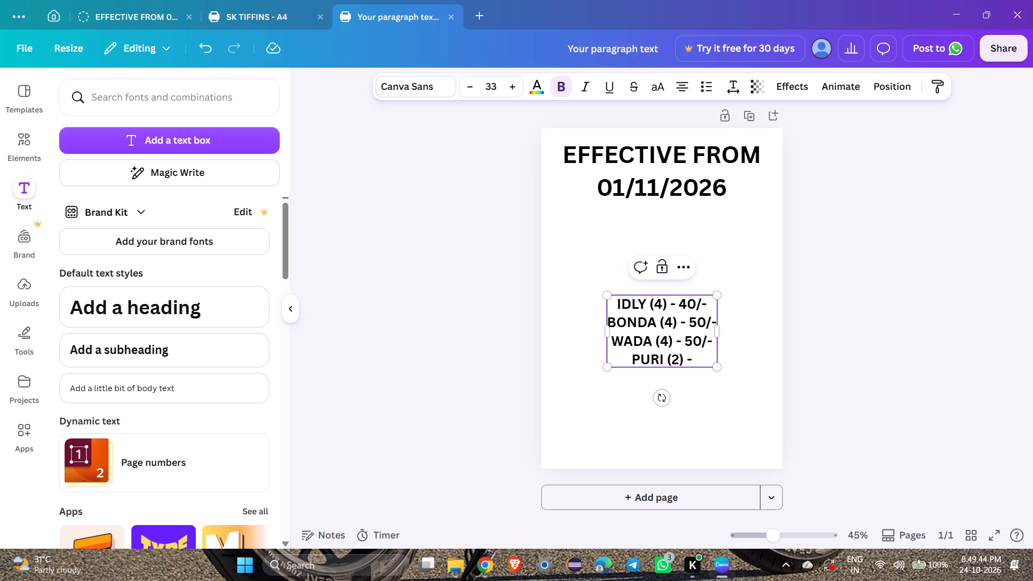
type("50")
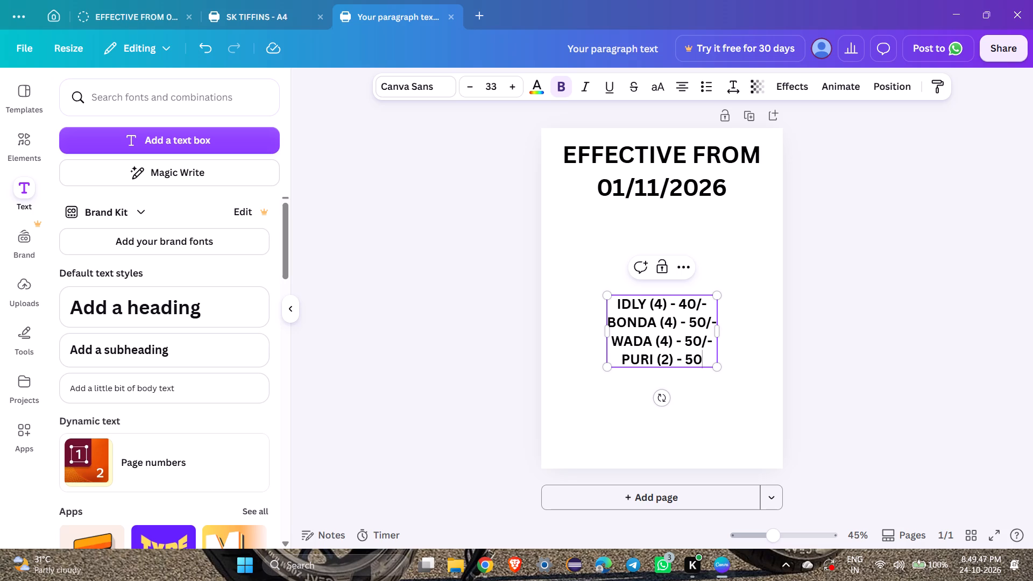
type("/-")
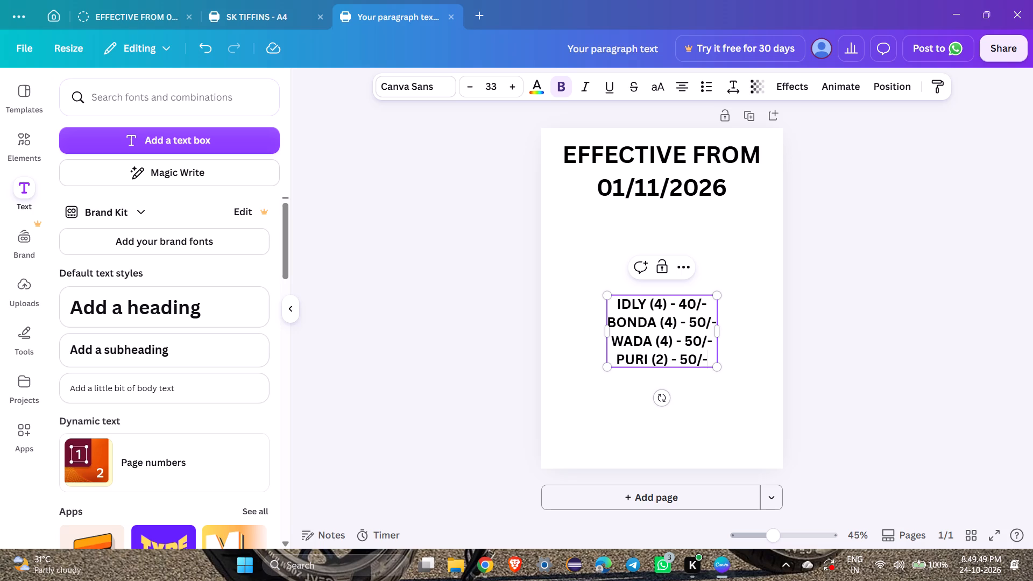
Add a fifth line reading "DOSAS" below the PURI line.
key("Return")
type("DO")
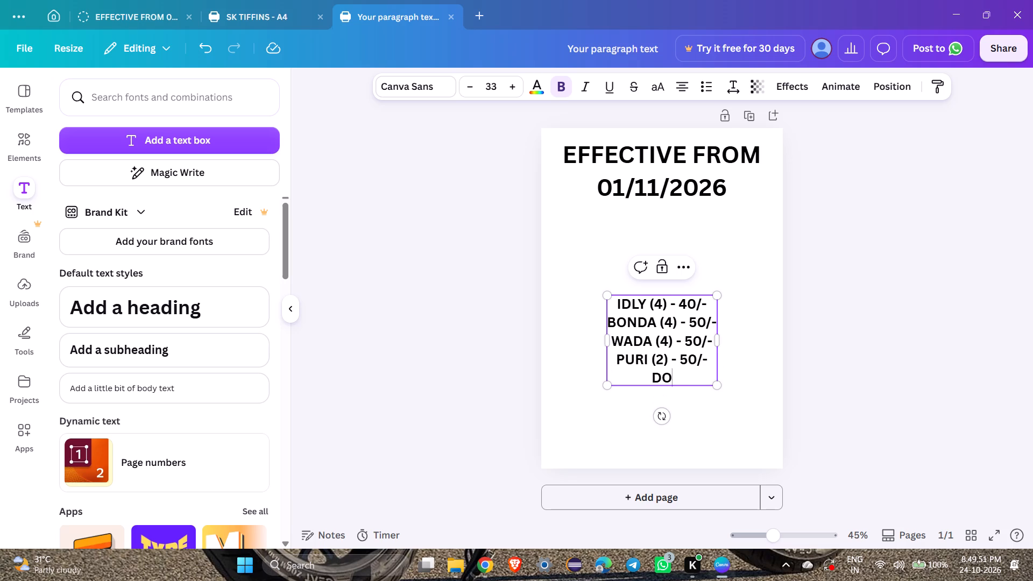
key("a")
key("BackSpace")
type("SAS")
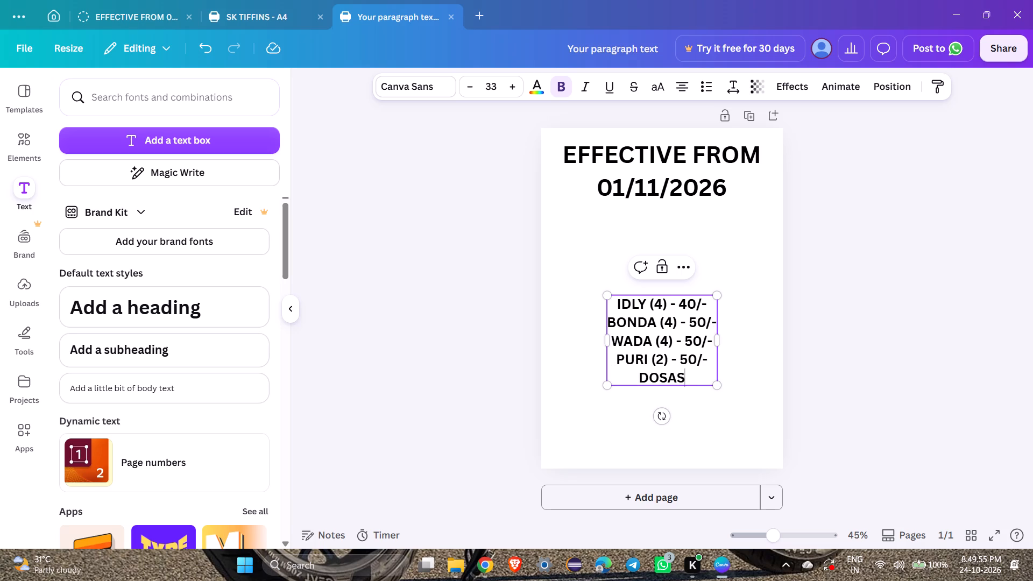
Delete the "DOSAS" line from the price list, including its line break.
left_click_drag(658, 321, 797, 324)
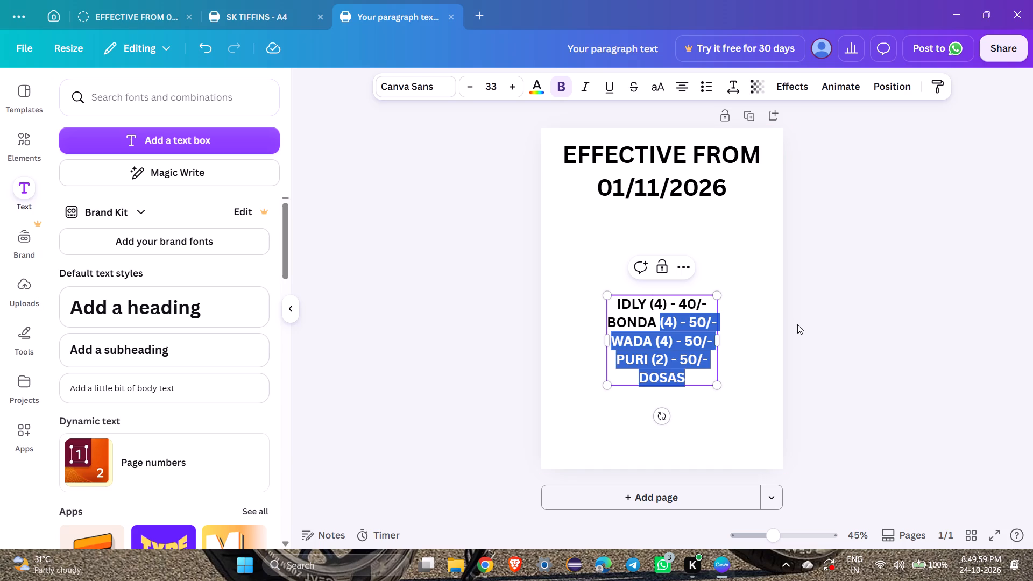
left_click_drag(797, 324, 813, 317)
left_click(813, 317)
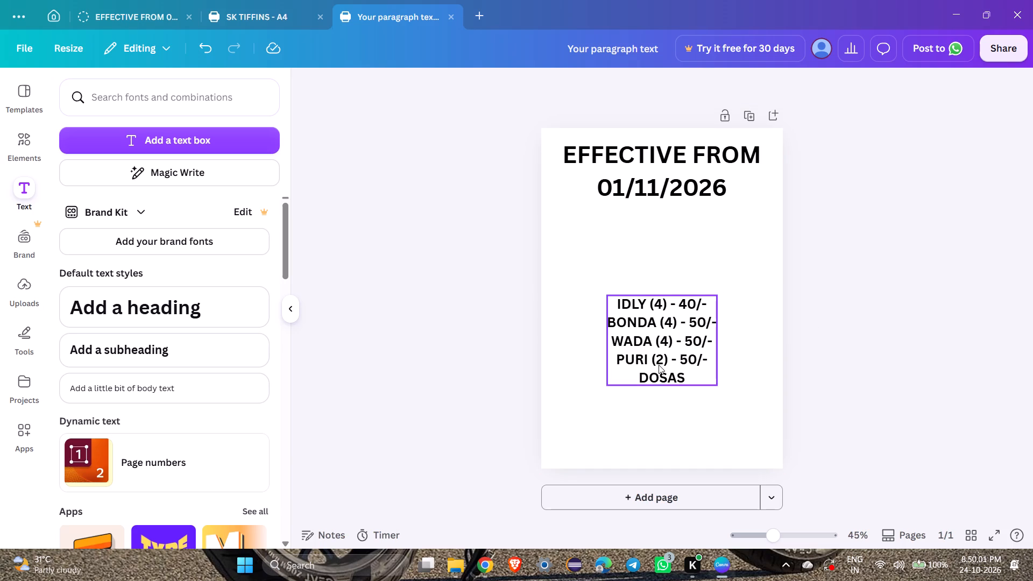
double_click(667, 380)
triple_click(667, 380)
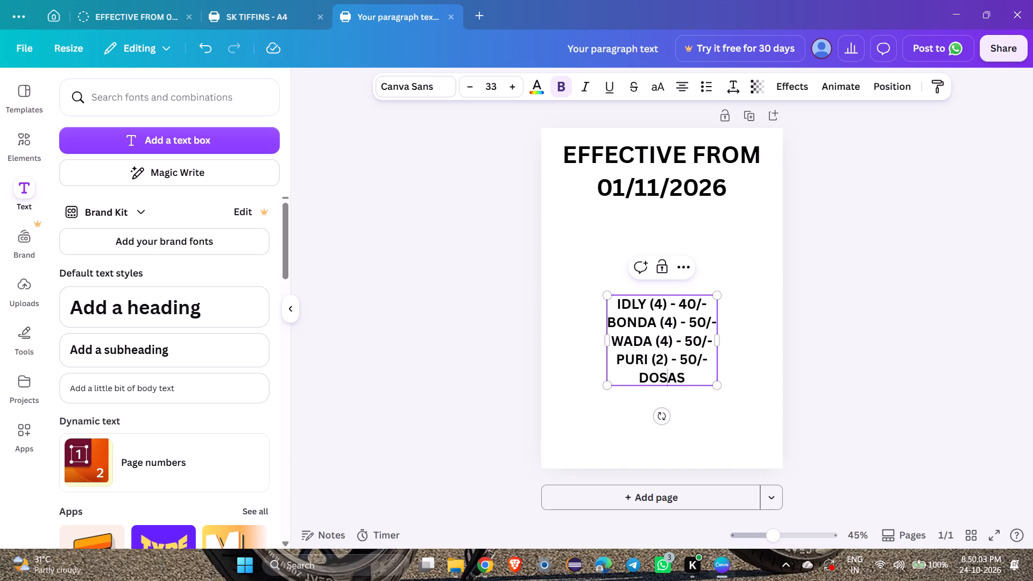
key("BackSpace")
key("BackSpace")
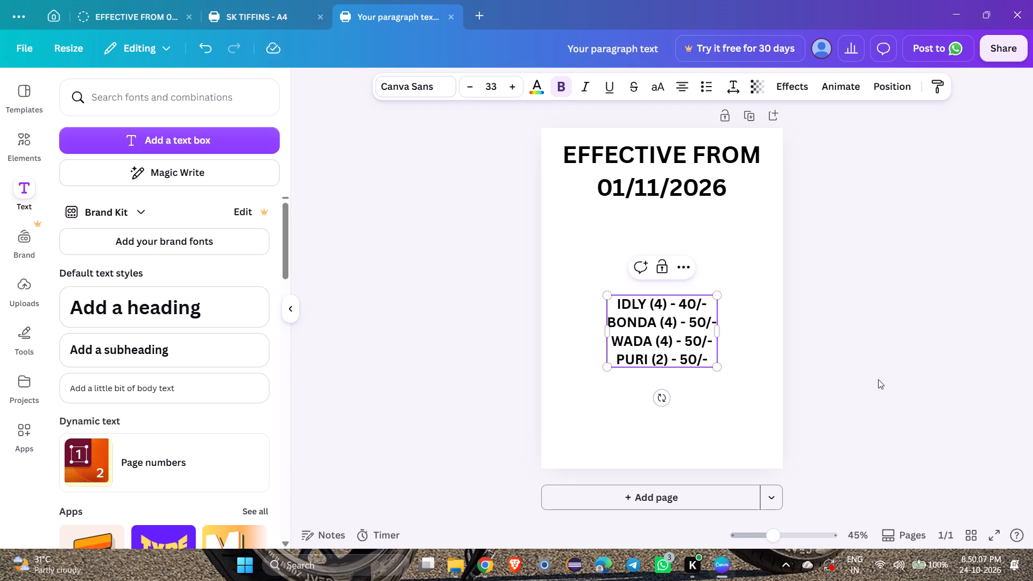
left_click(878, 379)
Move the price list text box up to just below the "EFFECTIVE FROM 01/11/2026" heading.
left_click_drag(649, 320, 646, 294)
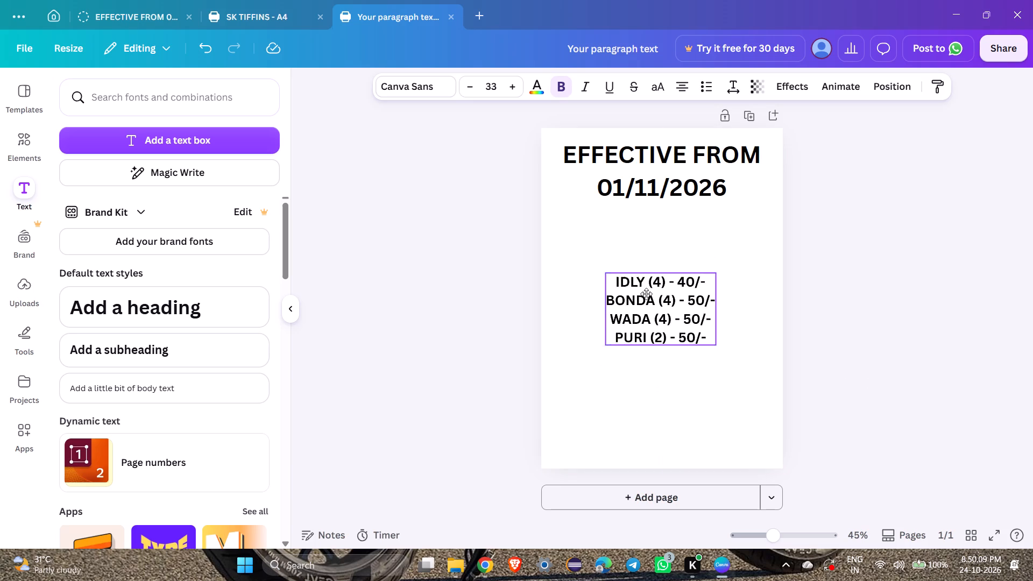
left_click_drag(646, 294, 643, 242)
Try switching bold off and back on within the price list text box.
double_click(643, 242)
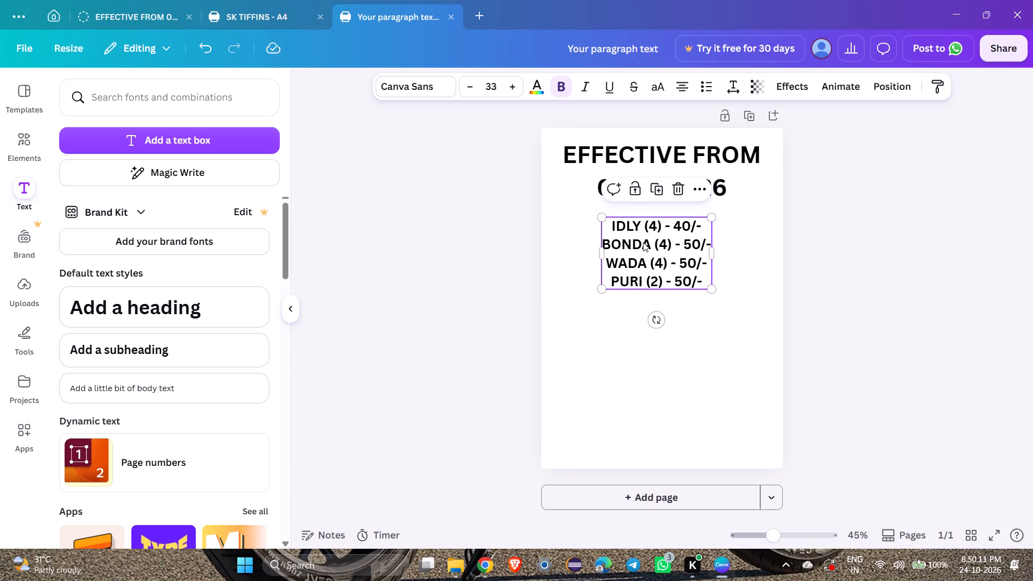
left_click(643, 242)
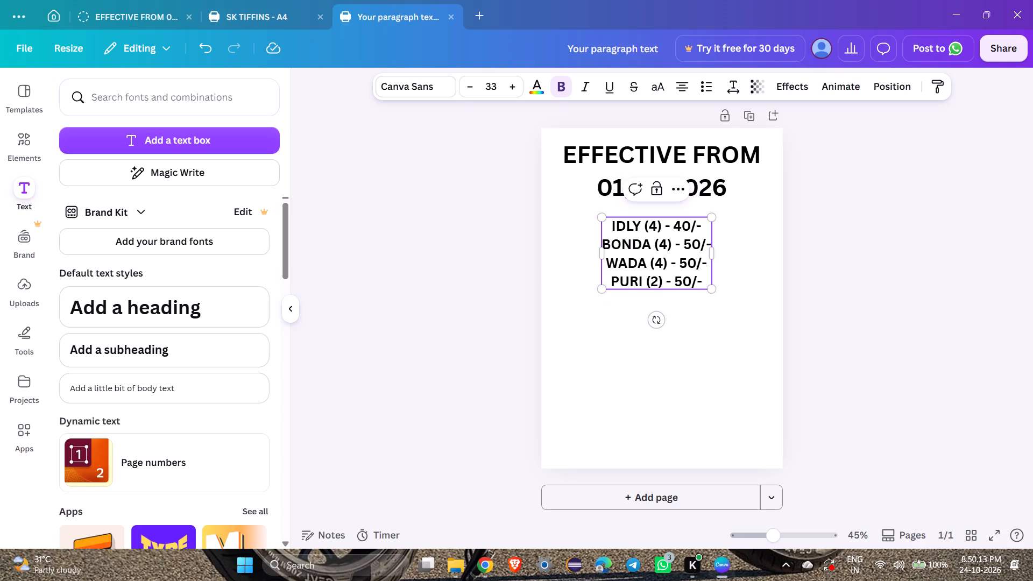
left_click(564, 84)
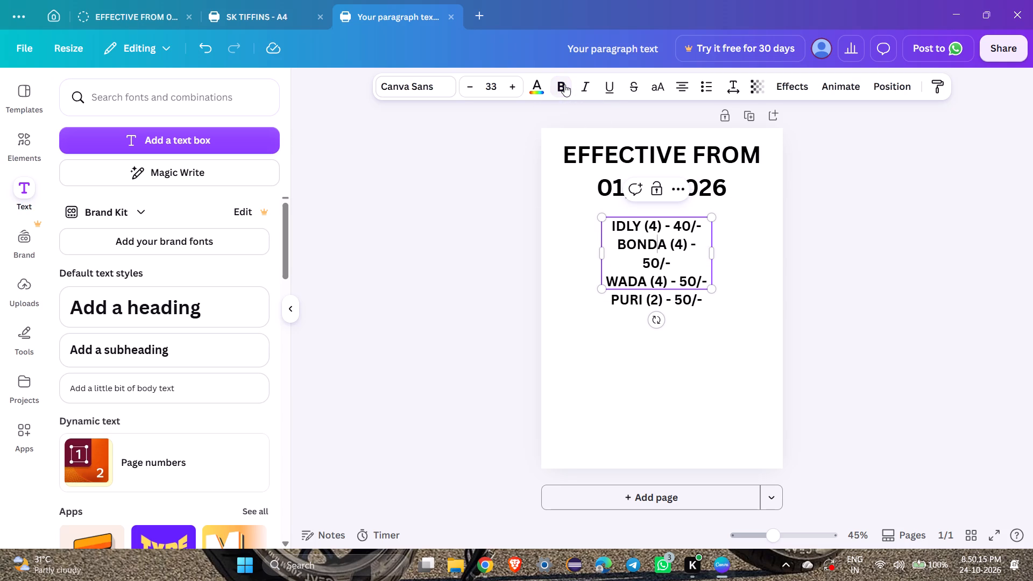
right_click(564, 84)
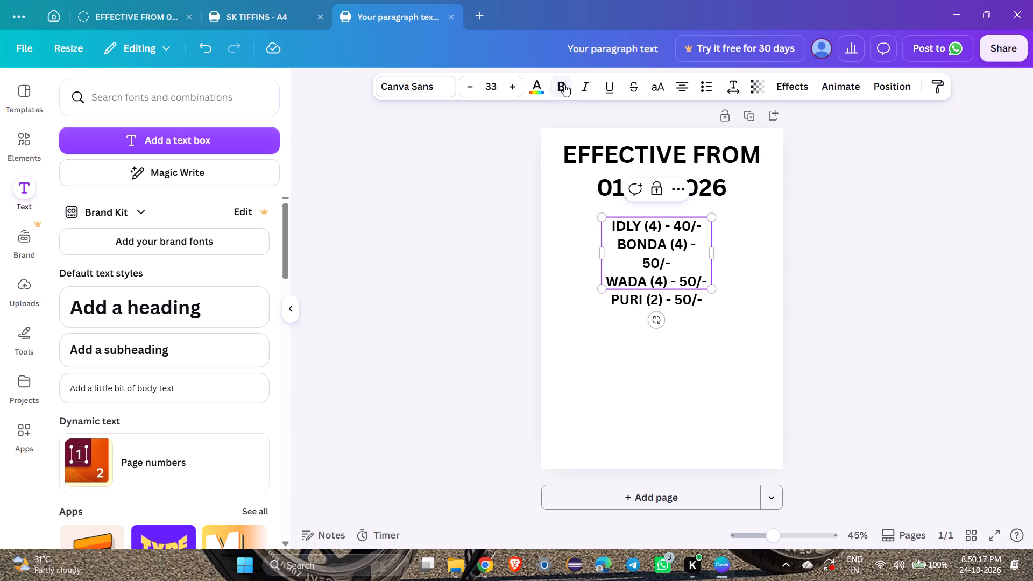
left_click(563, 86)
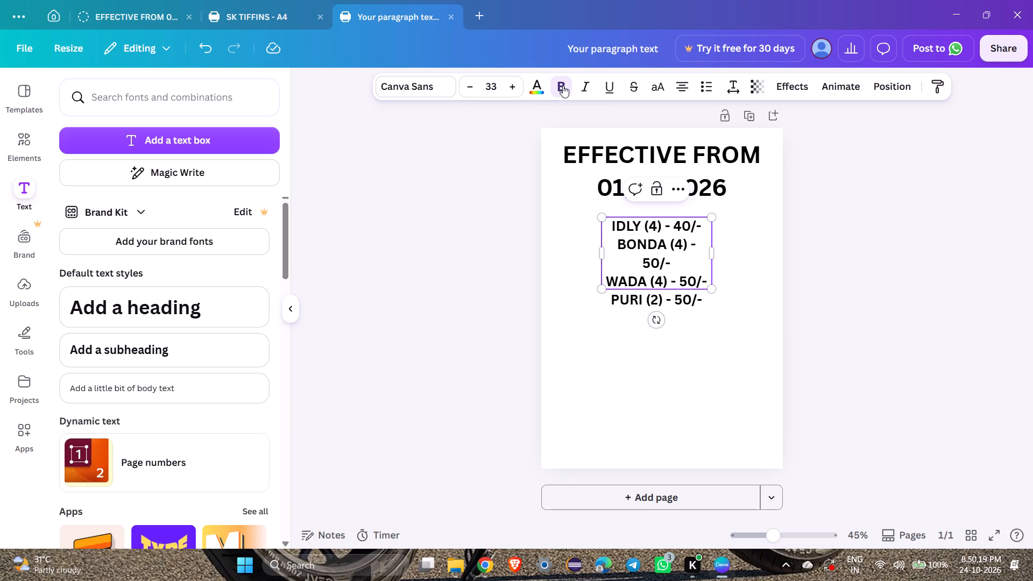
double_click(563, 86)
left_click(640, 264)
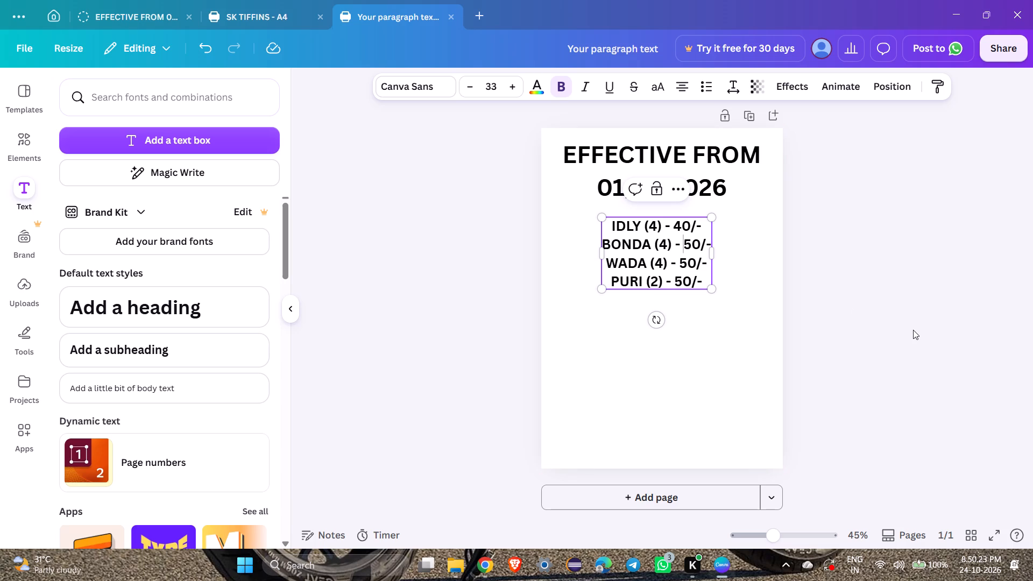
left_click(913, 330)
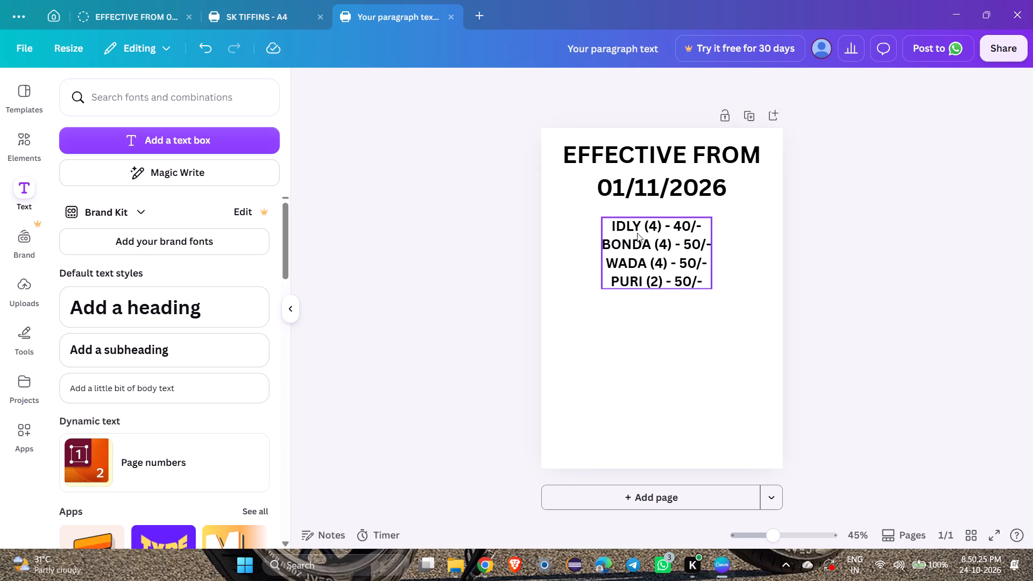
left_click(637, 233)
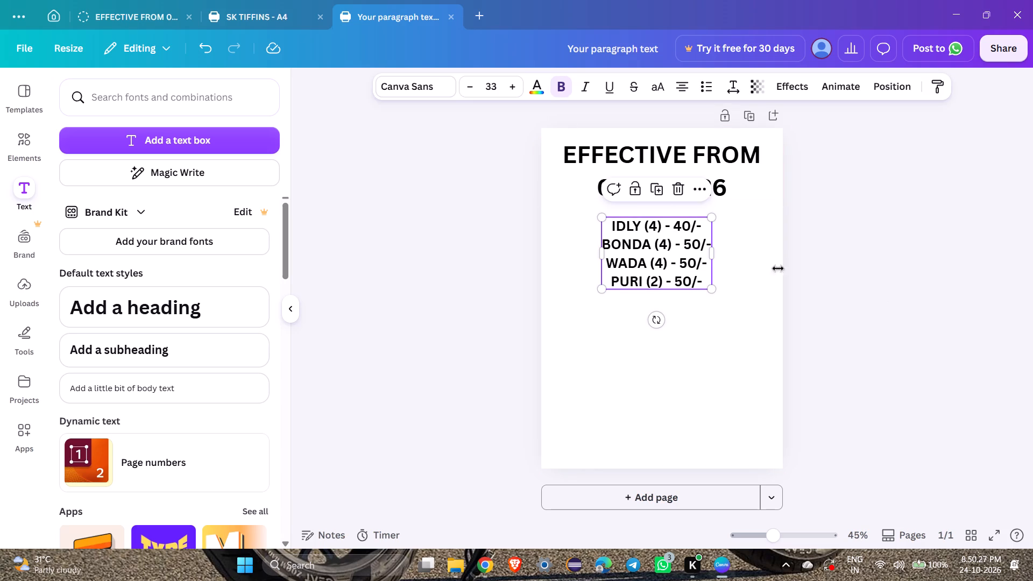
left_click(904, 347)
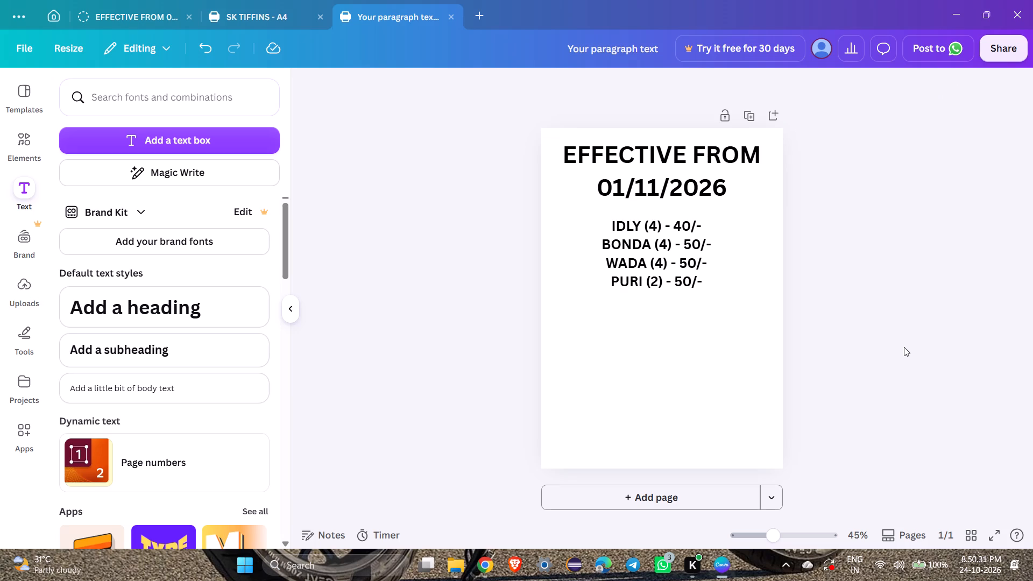
Enlarge the four-line price list text box proportionally to font size 40.5.
left_click(668, 256)
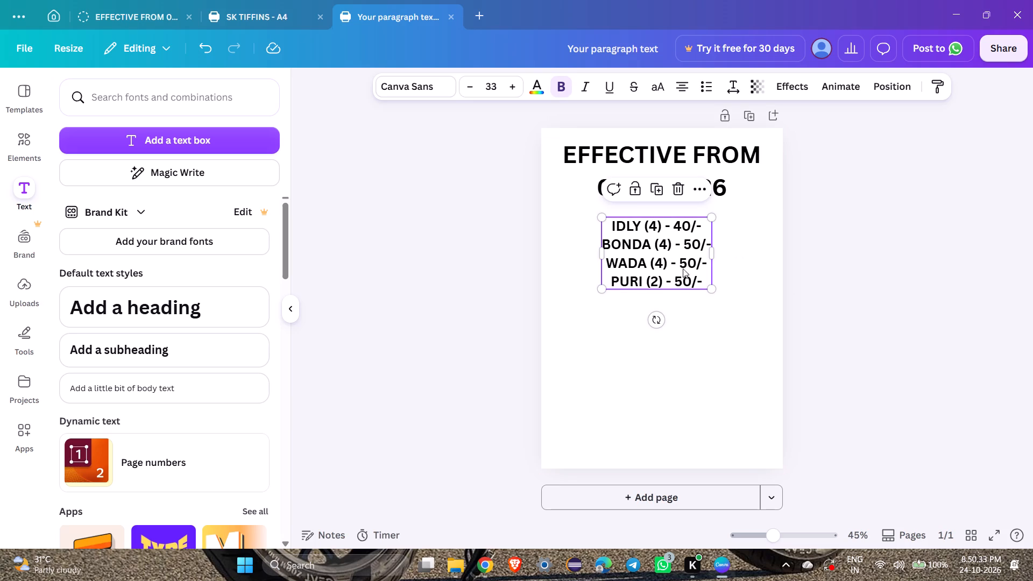
left_click_drag(713, 288, 747, 291)
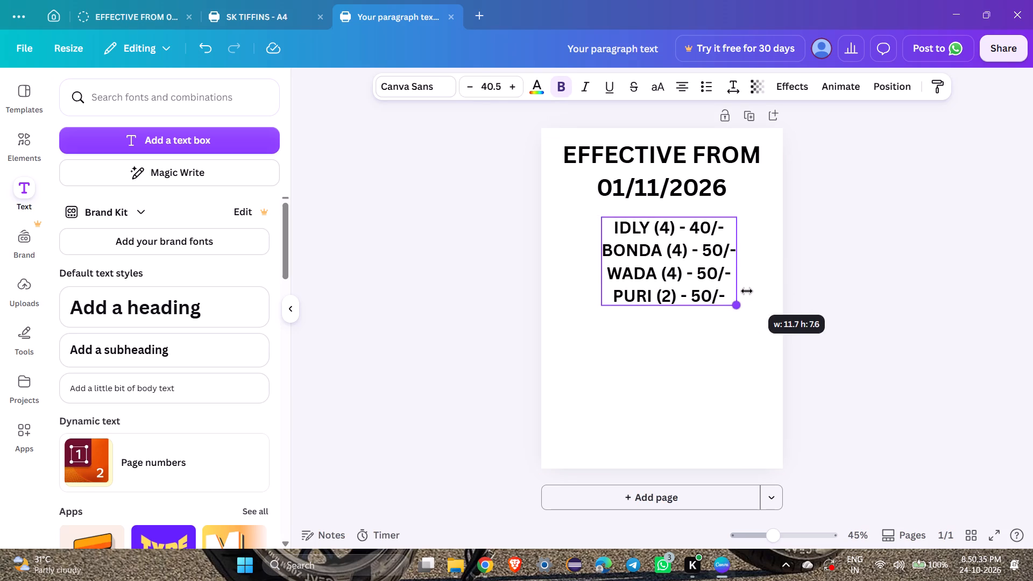
Centre the enlarged price list horizontally on the page, slightly below the "EFFECTIVE FROM 01/11/2026" heading.
left_click_drag(664, 253, 658, 243)
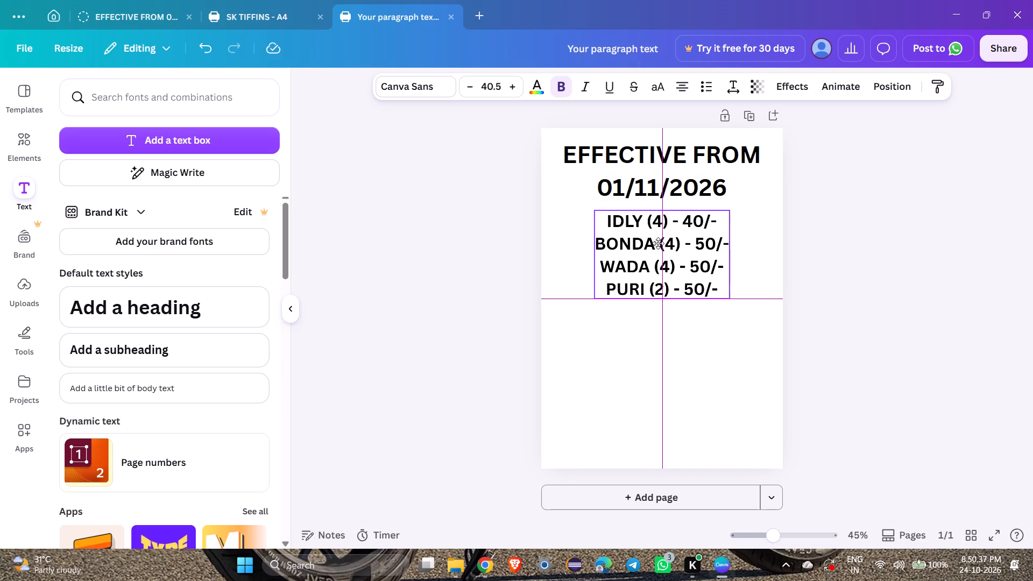
left_click_drag(658, 243, 659, 242)
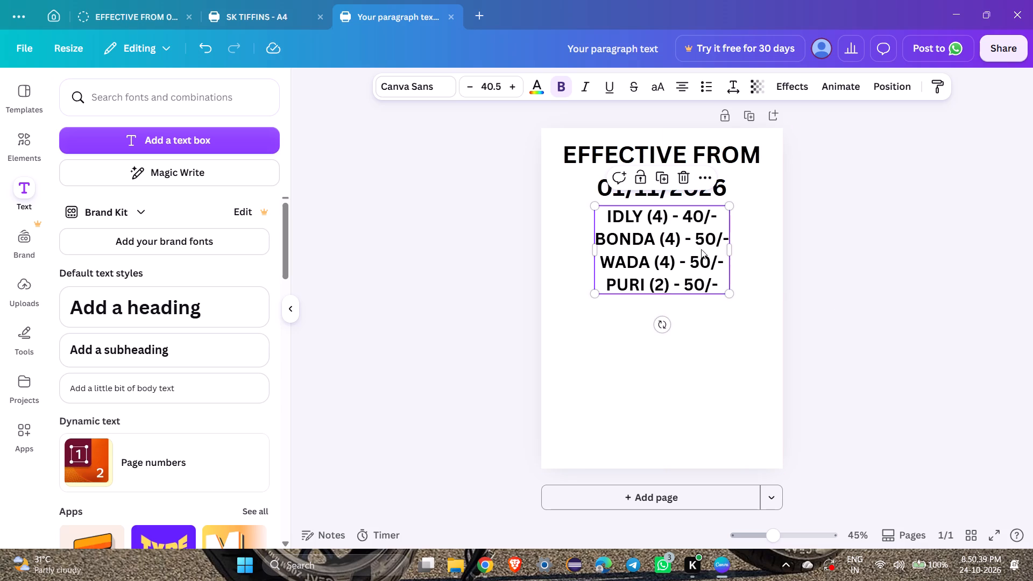
left_click_drag(677, 242, 678, 248)
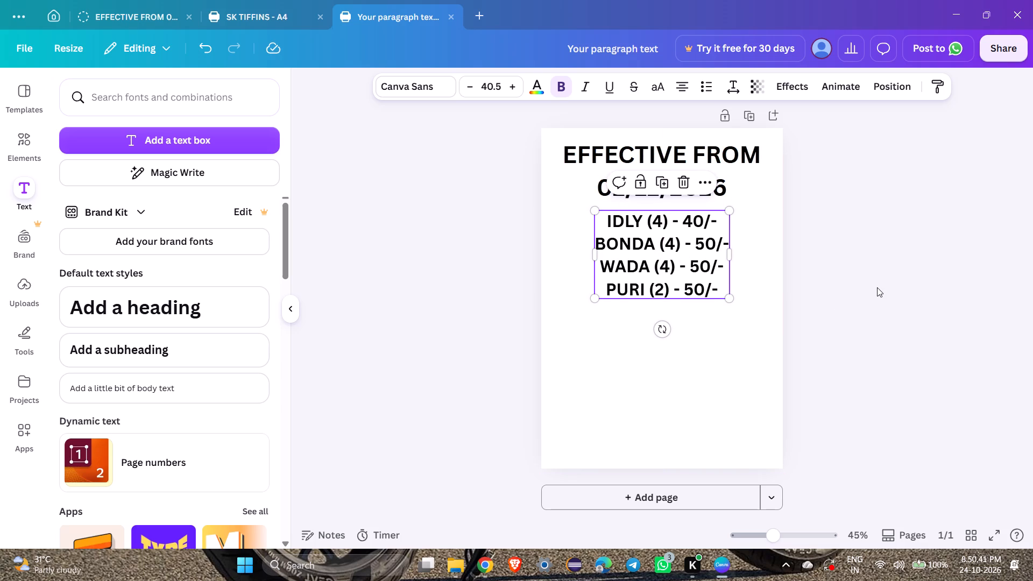
left_click(877, 287)
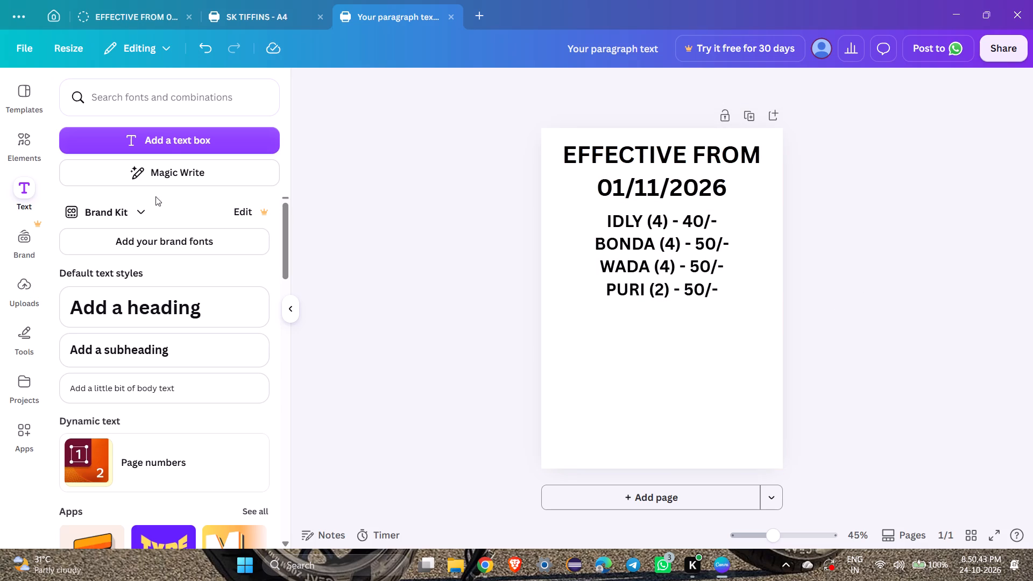
Add a new text box to the page and set its font size to 40.
left_click(170, 140)
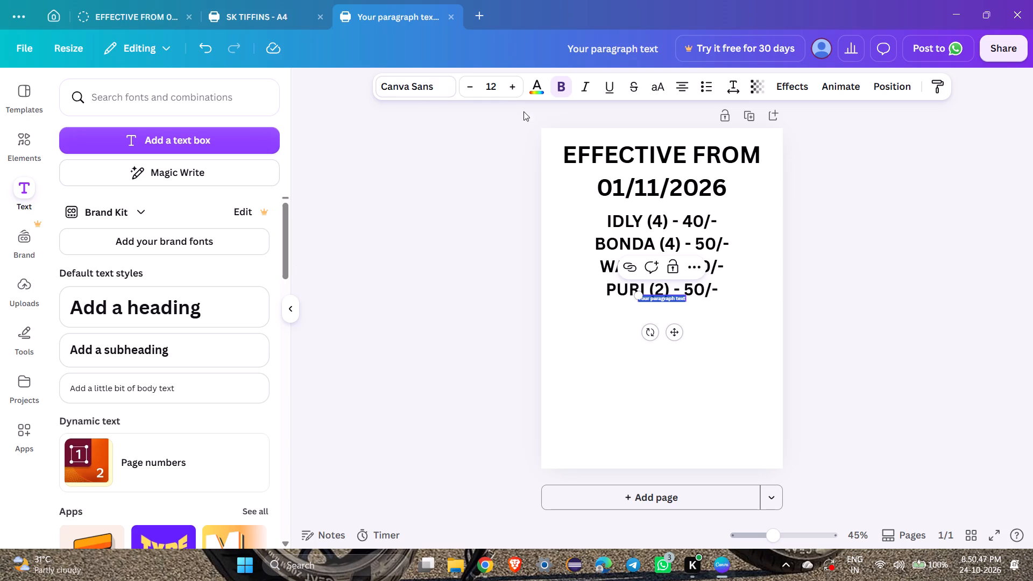
triple_click(510, 89)
triple_click(510, 89)
triple_click(510, 89)
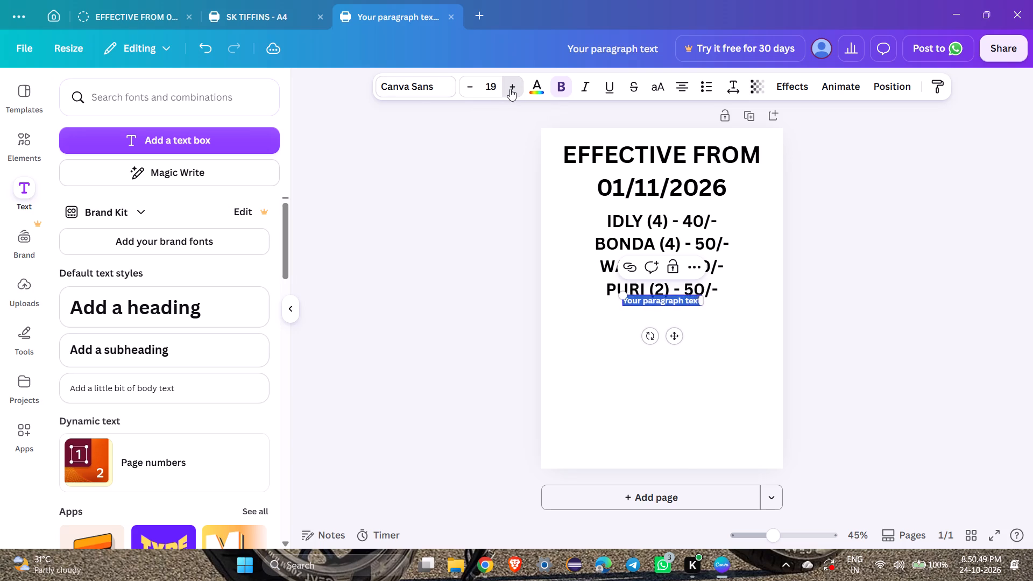
triple_click(510, 89)
left_click(510, 89)
left_click(650, 238)
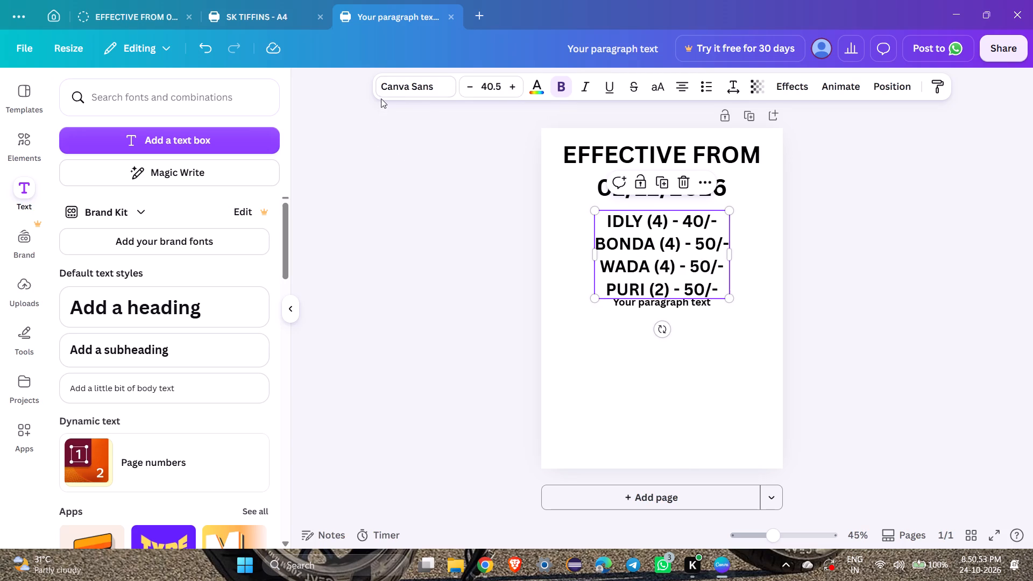
left_click(667, 299)
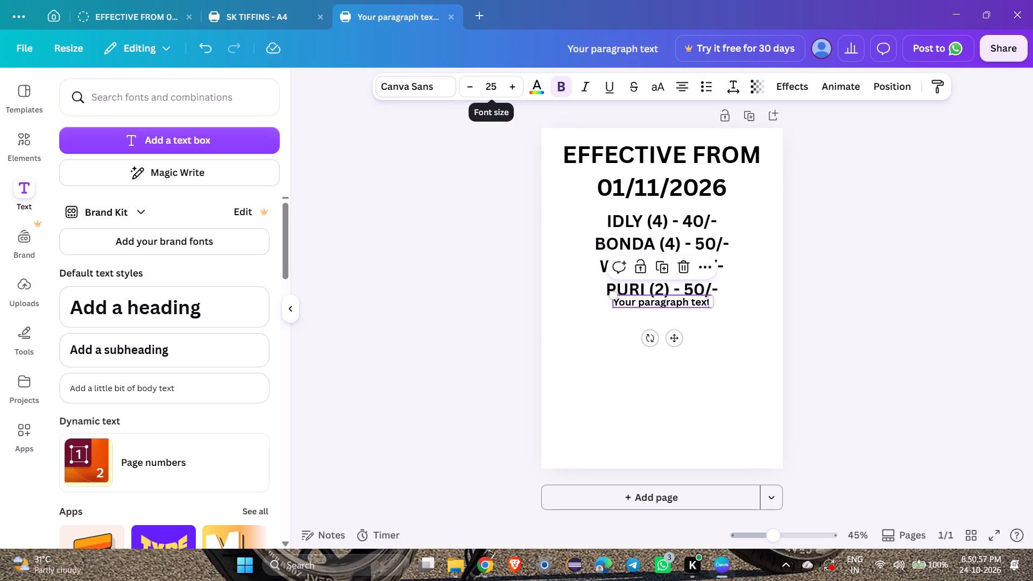
triple_click(514, 86)
triple_click(514, 86)
triple_click(514, 86)
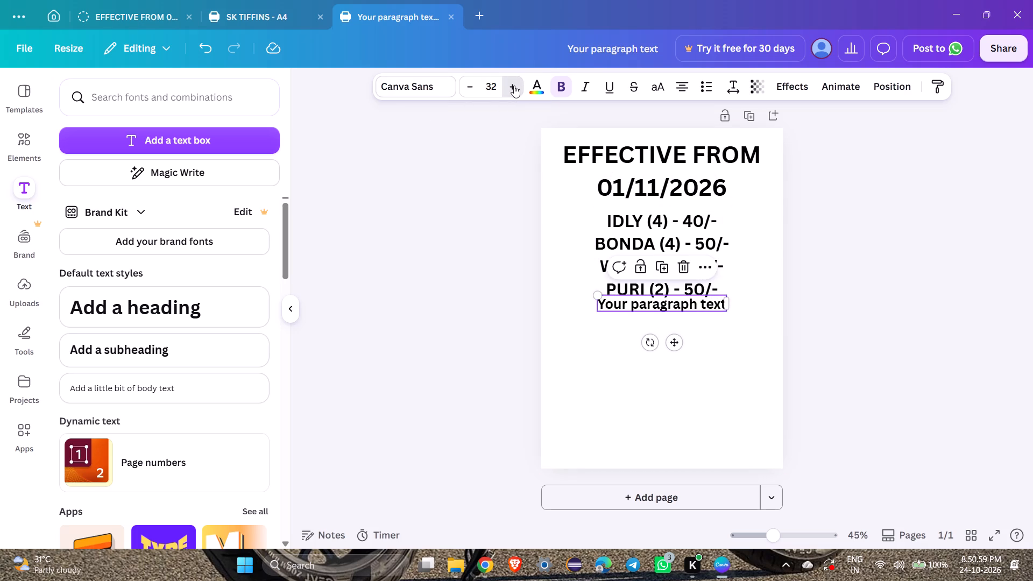
triple_click(514, 86)
left_click(514, 86)
left_click(514, 86)
left_click(514, 86)
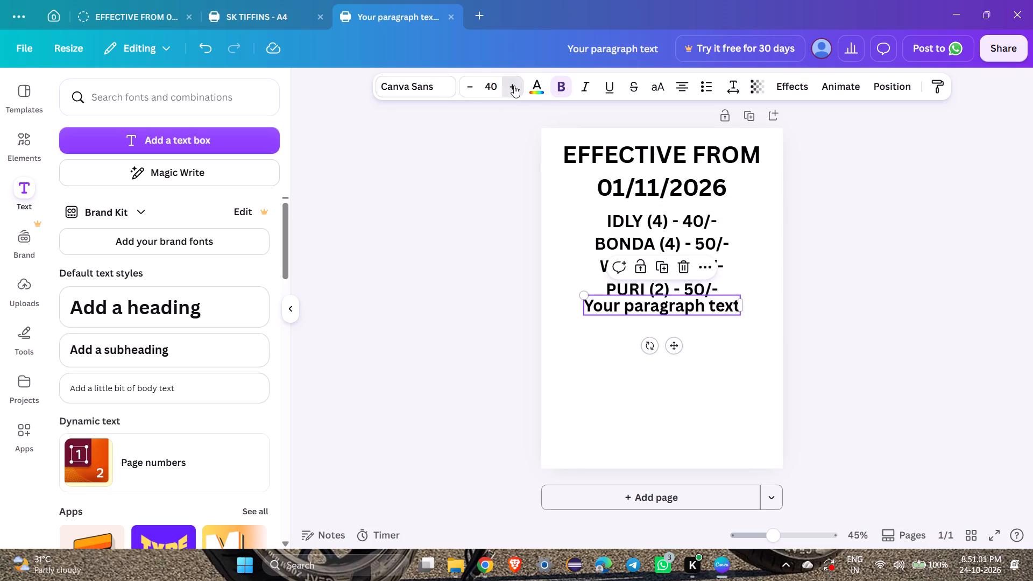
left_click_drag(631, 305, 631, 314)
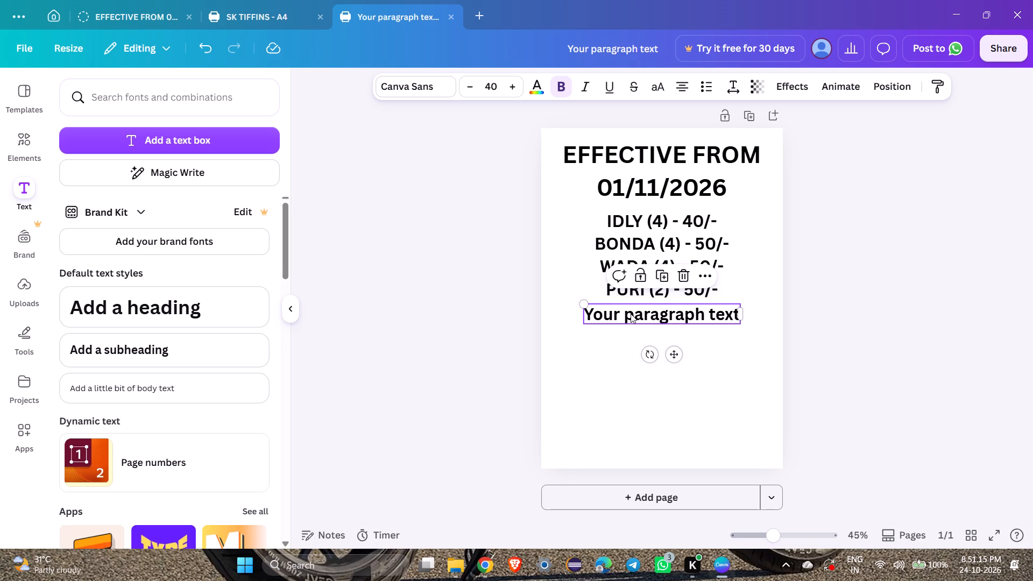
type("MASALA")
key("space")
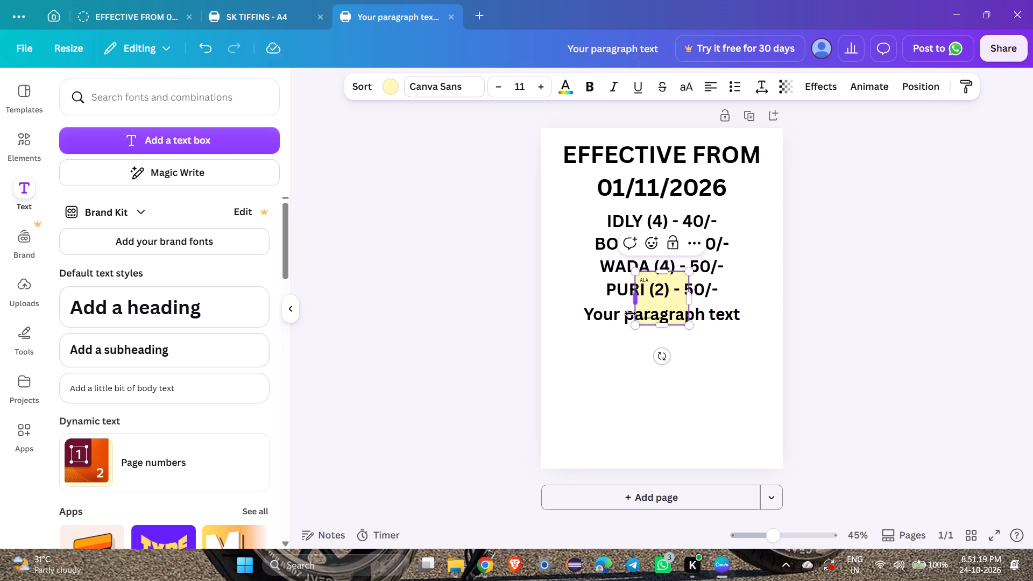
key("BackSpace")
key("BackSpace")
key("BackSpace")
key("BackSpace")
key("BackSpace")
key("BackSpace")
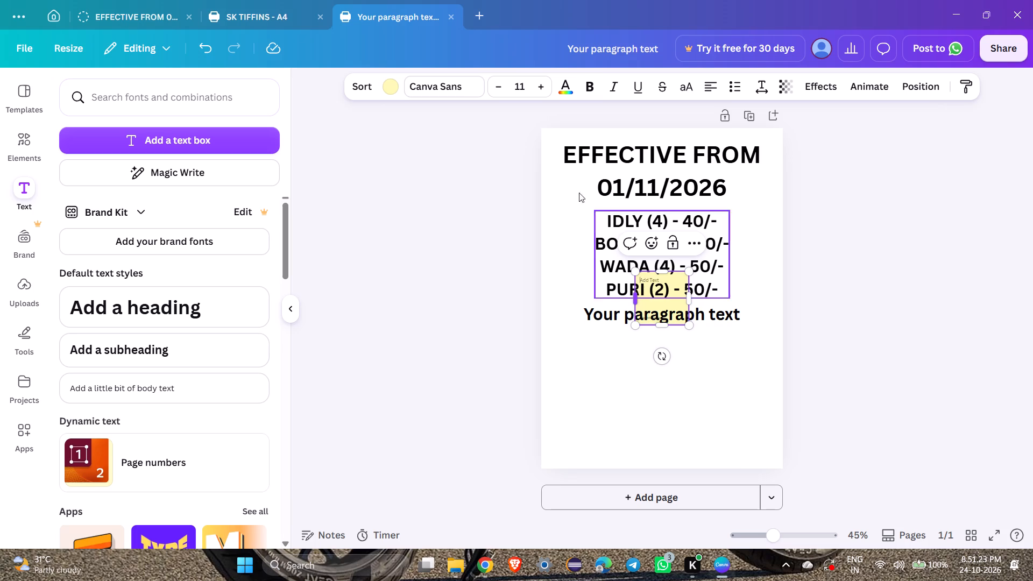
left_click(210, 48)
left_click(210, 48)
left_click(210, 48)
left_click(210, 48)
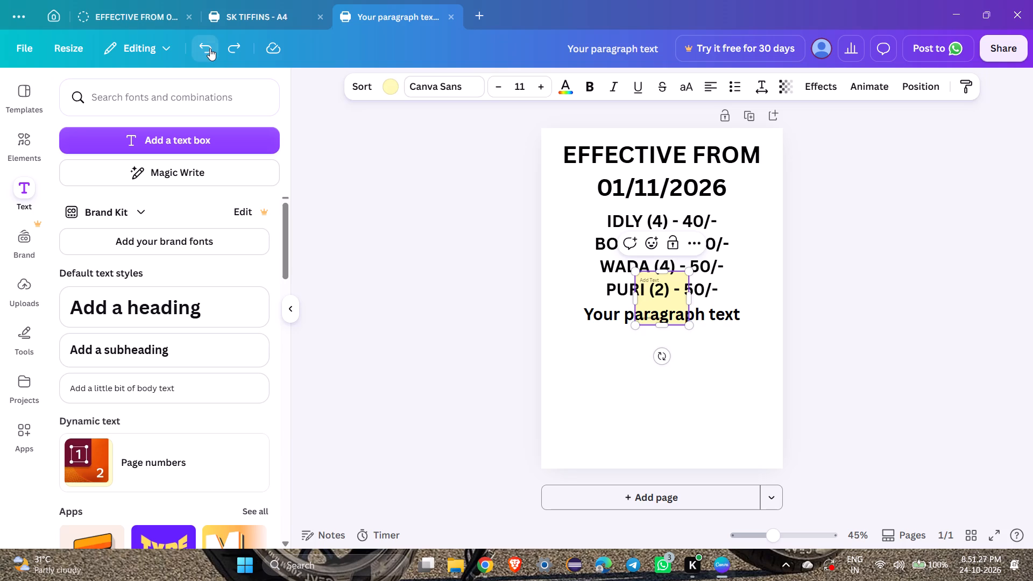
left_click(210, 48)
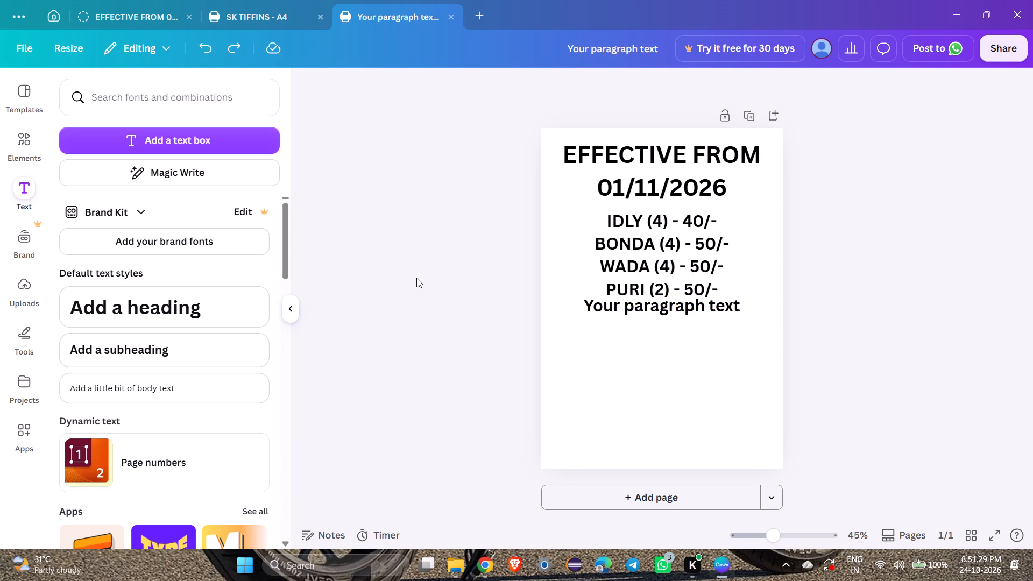
Replace the new text box's placeholder with four lines: MASALA DOSA, ONION DOSA, KARAM DOSA and PLAIN DOSA.
triple_click(619, 309)
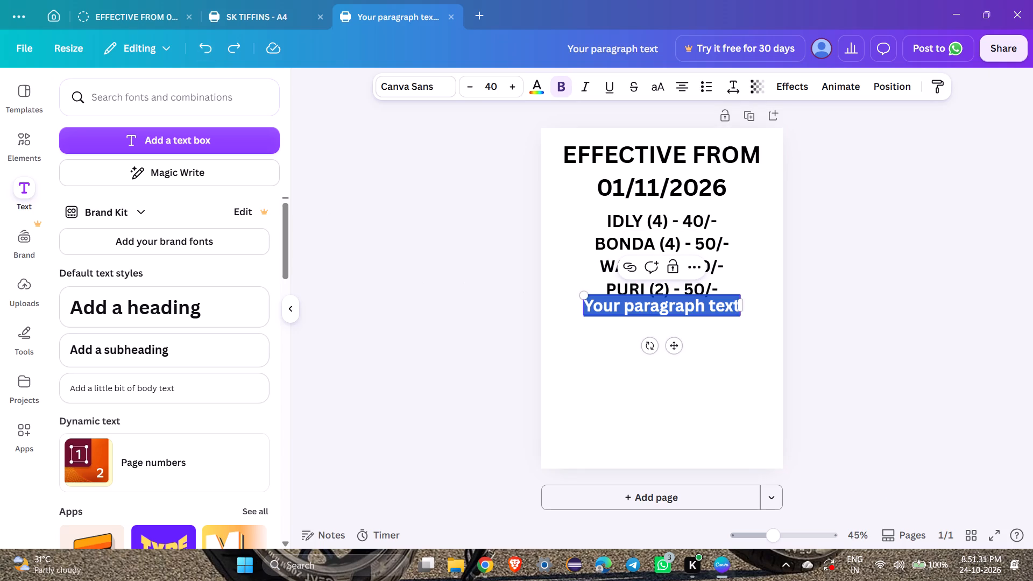
type("MASALA DOSA")
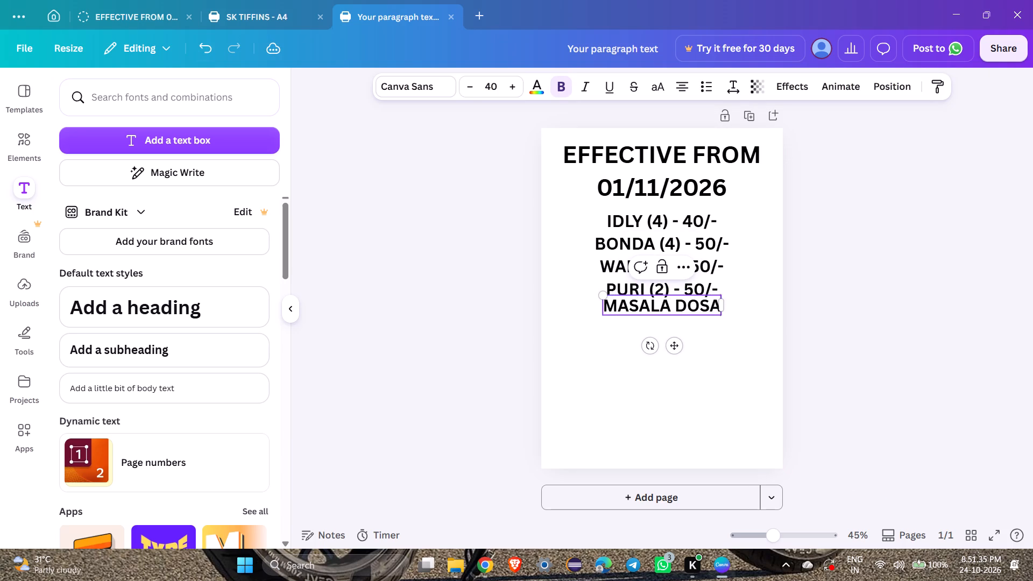
key("space")
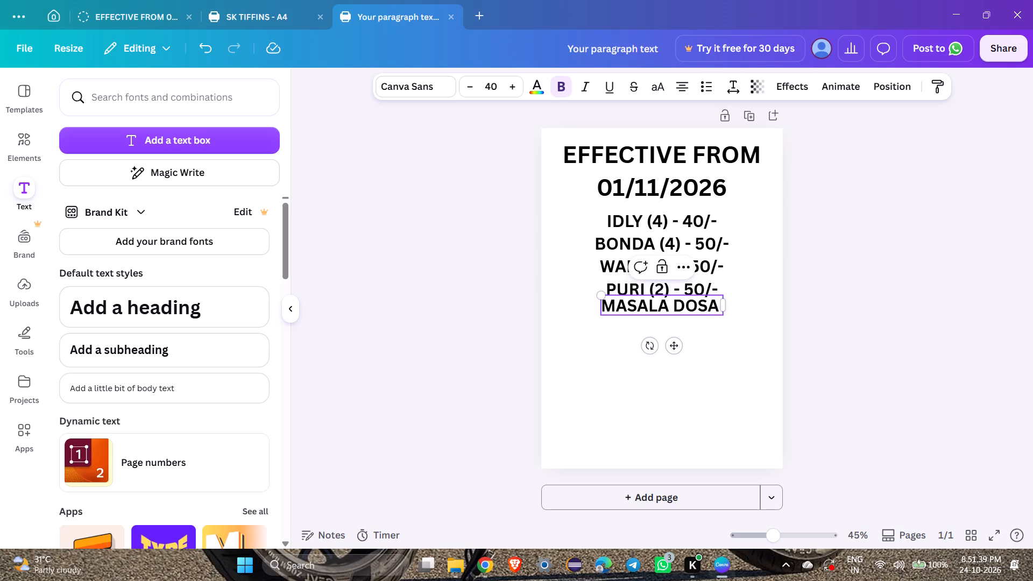
key("Return")
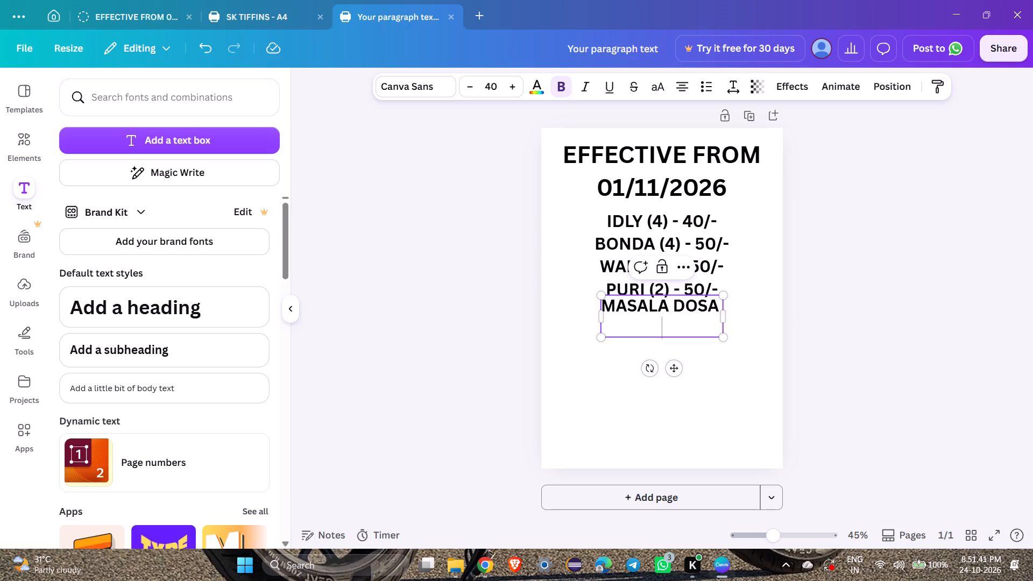
type("ONION")
key("space")
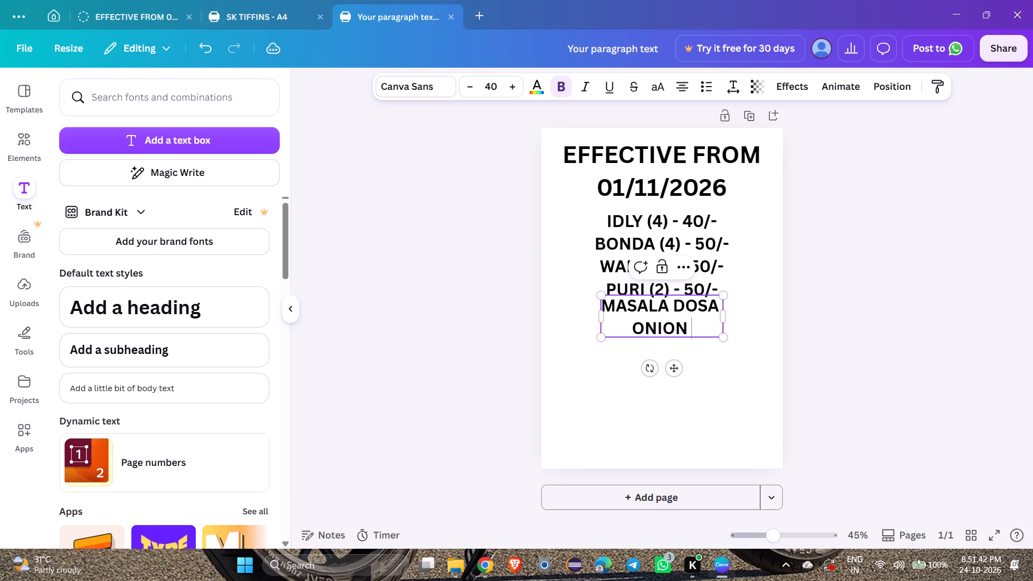
type("DOSA")
key("space")
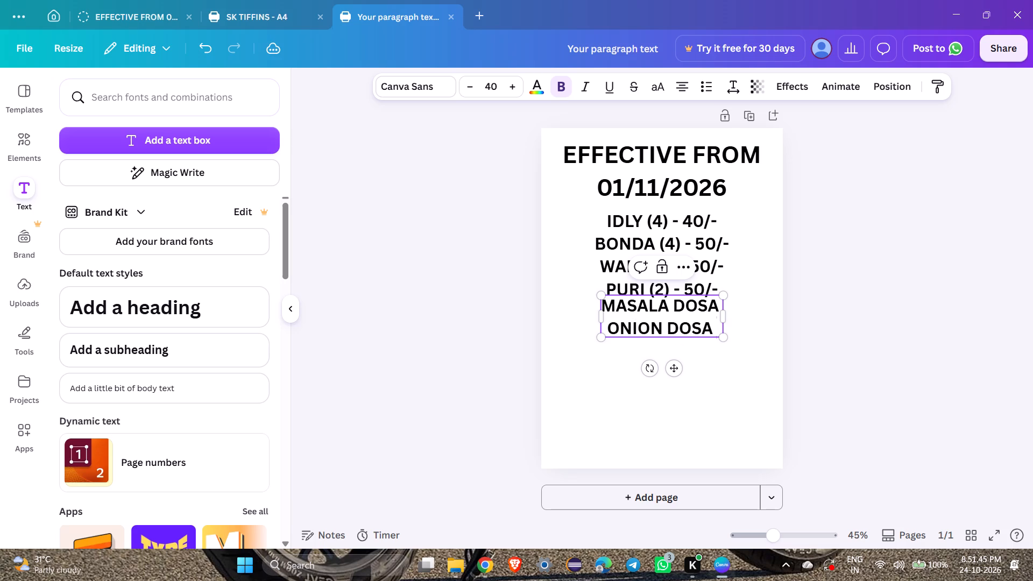
key("Return")
type("KARAM")
key("space")
type("DOSA")
key("Return")
type("PLAIN DOSA")
Add three more lines below PLAIN DOSA: SINGLE EGG DOSA, DOUBLE EGG DOSA and CHICKEN KEEMA DOSA.
key("Return")
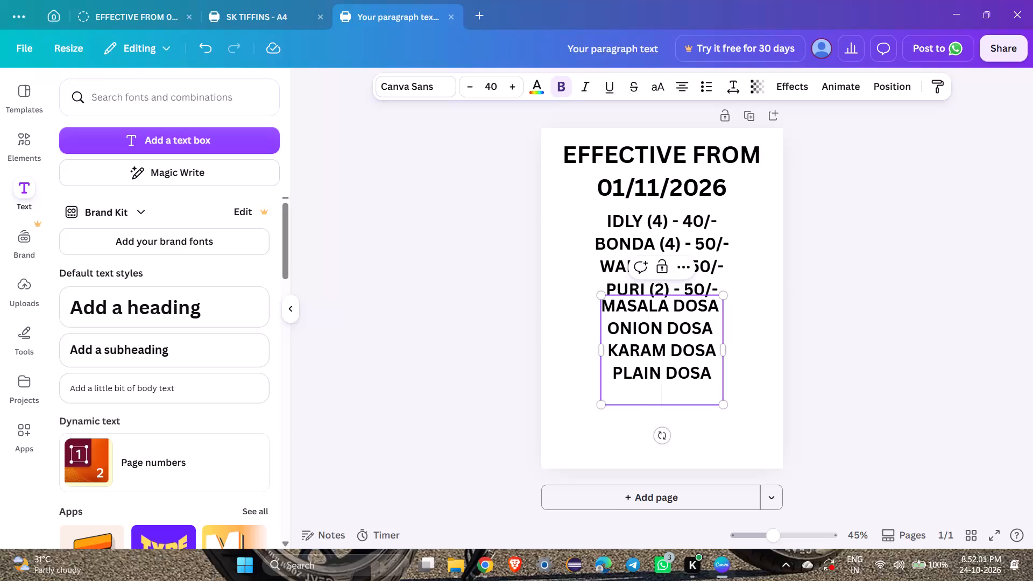
type("SIN")
type("GLE EGG")
key("space")
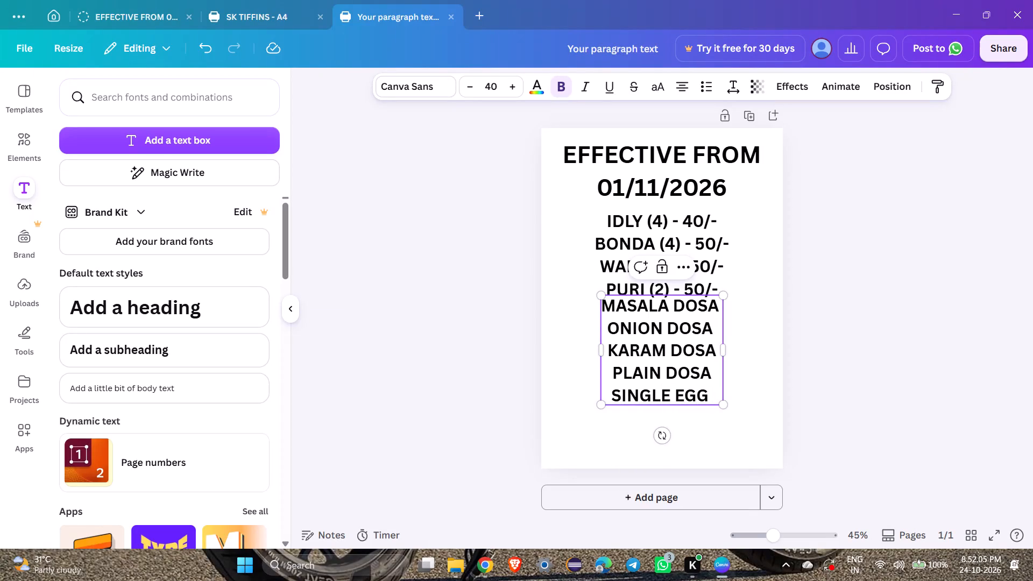
type("DOSA")
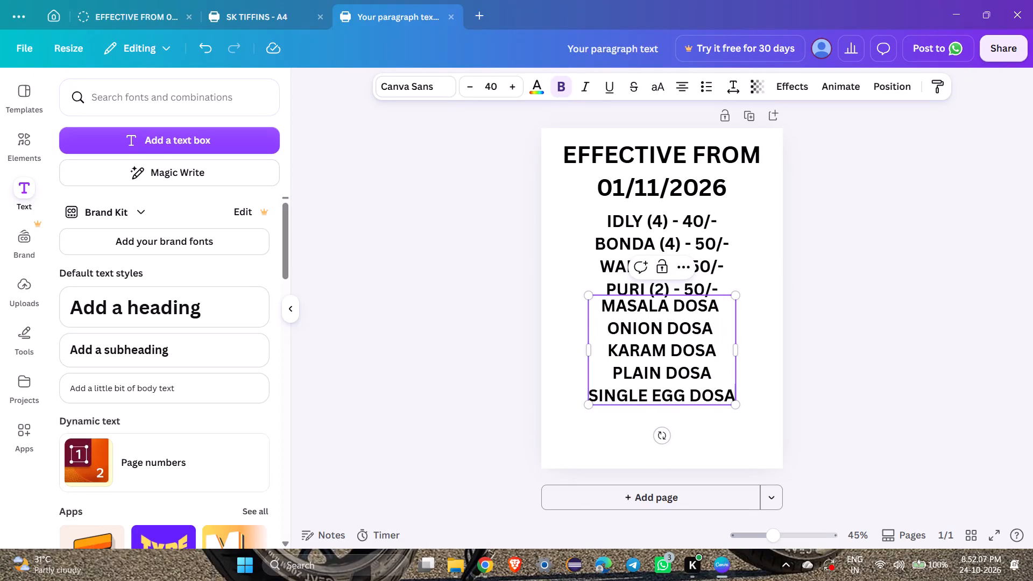
key("Return")
type("DOUBLE")
key("space")
type("EGG")
key("space")
type("DOSA")
key("Return")
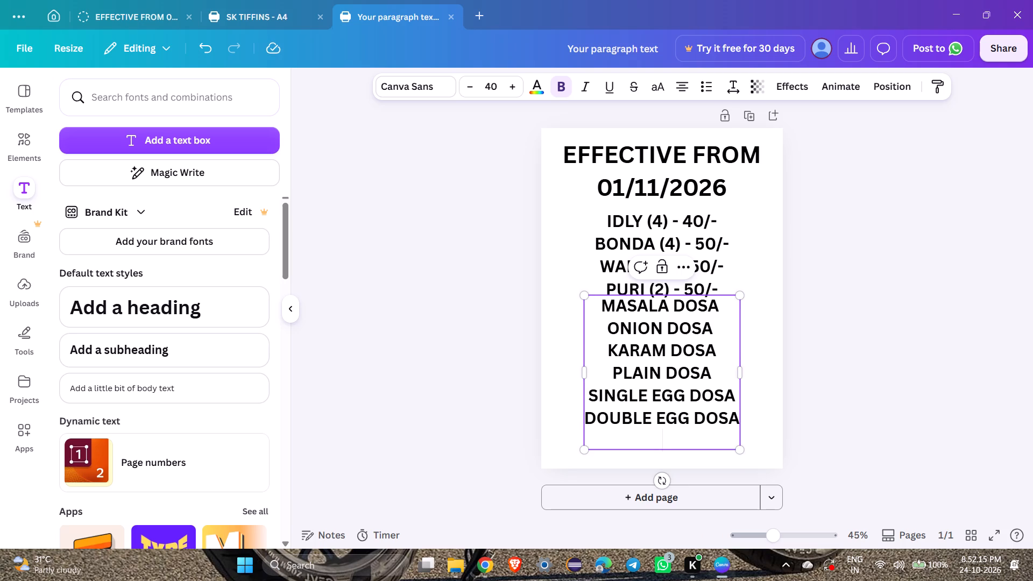
type("CHICKEN KEEMA DOSA")
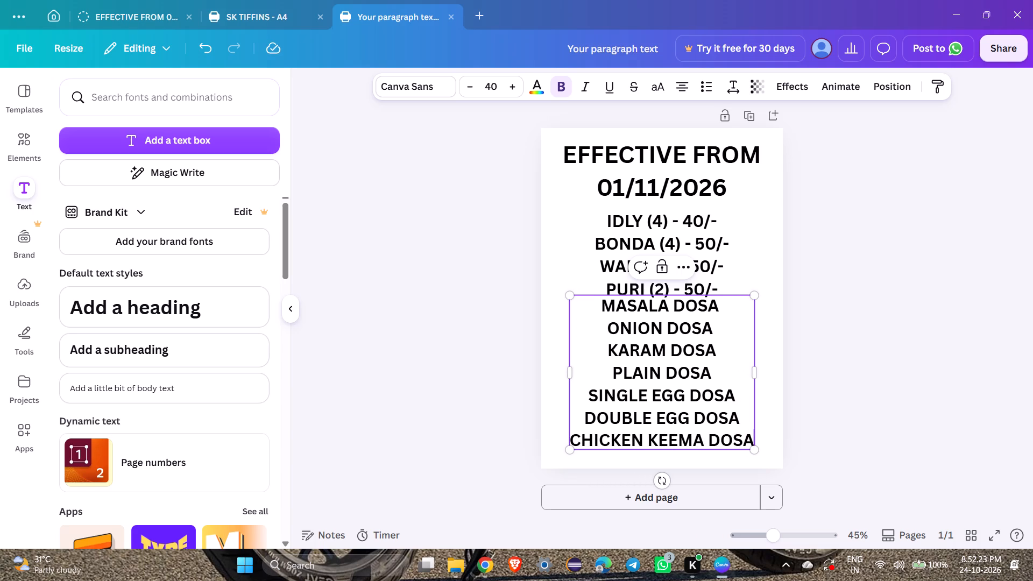
left_click(930, 303)
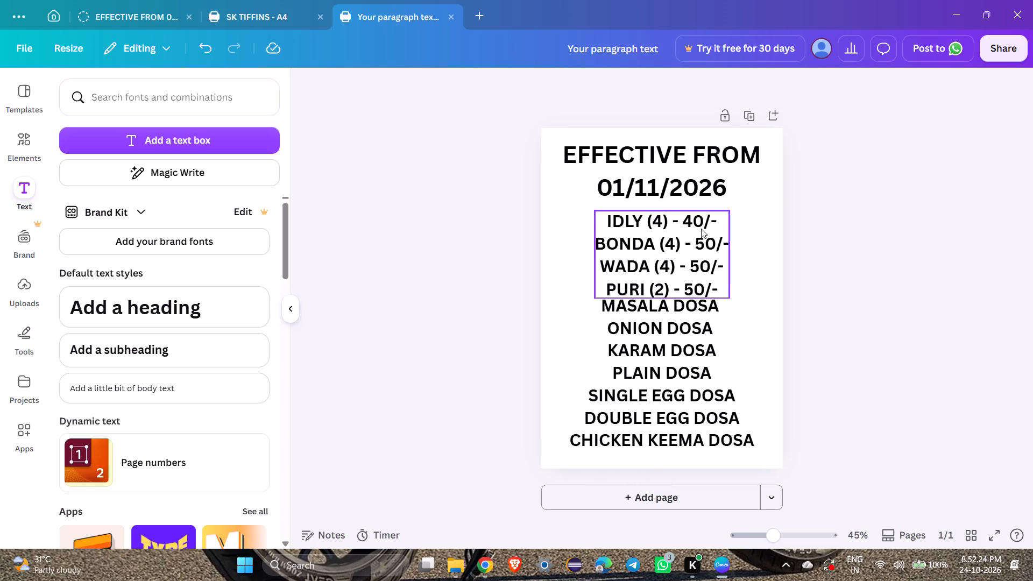
Move the IDLY-to-PURI price list up against the date heading, leaving a gap above the MASALA DOSA line.
left_click_drag(681, 246, 678, 233)
left_click(833, 350)
Add the price -50/- to the end of both the MASALA DOSA and ONION DOSA lines.
double_click(698, 312)
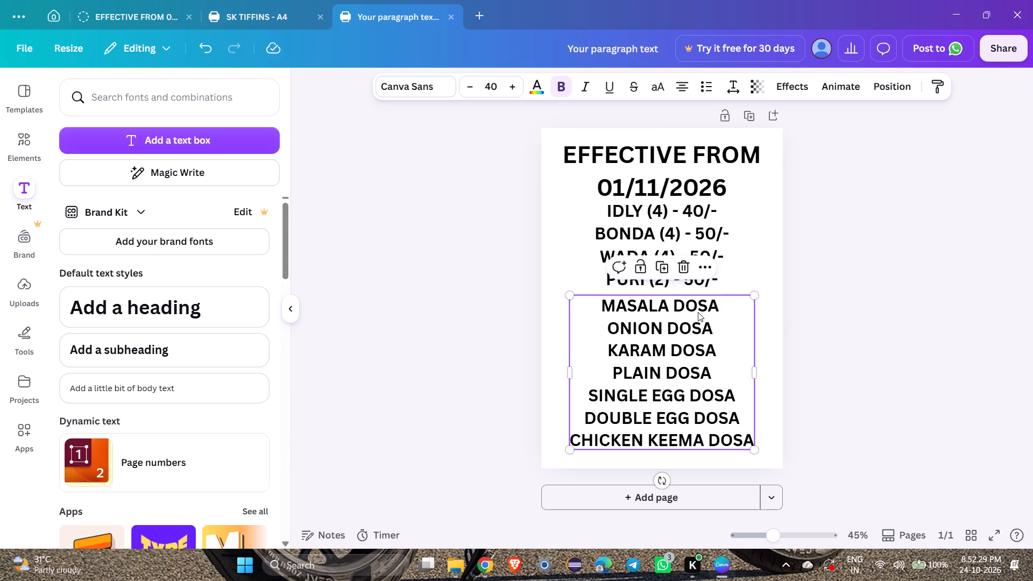
left_click(724, 306)
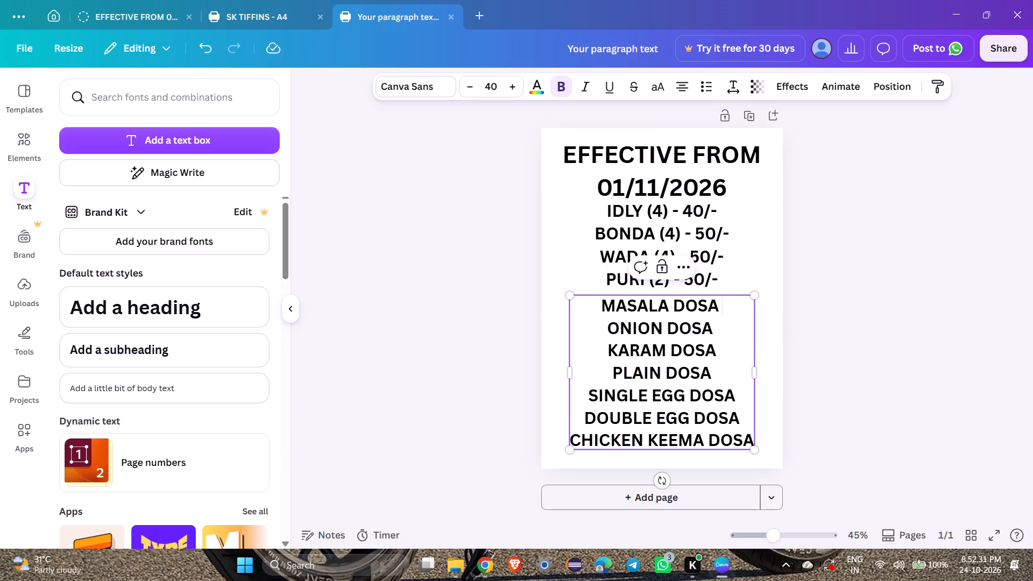
key("minus")
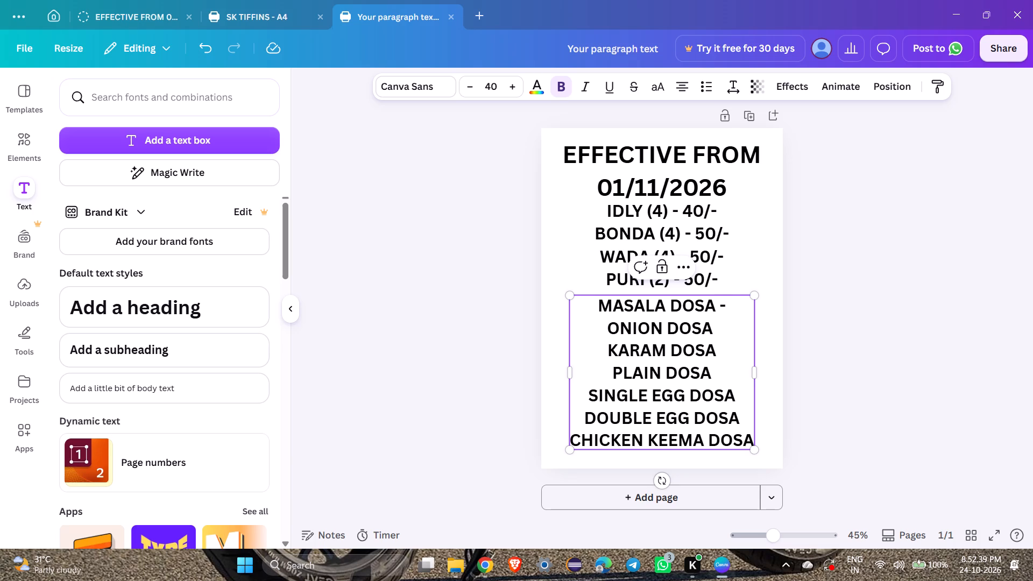
type("50/")
key("minus")
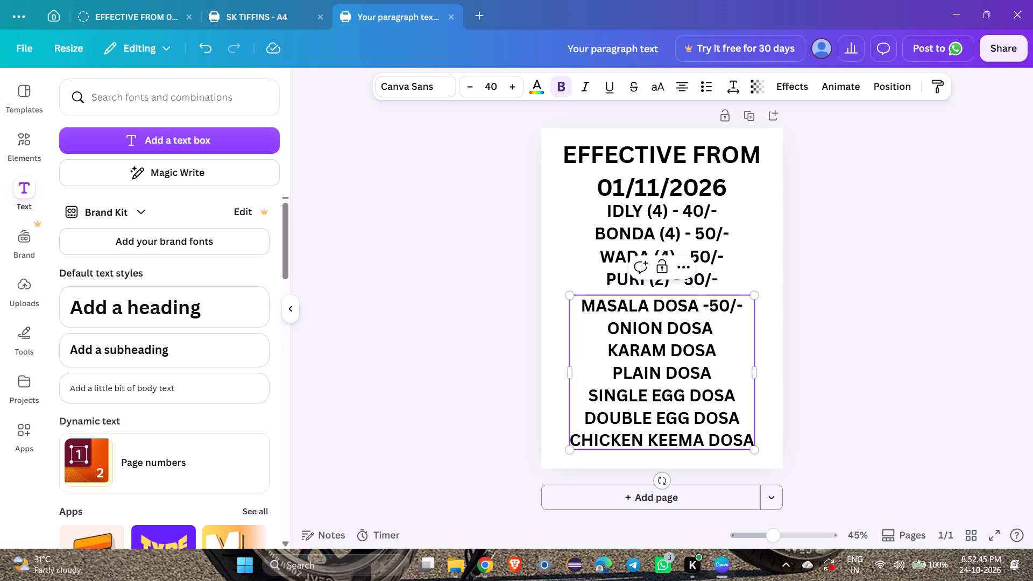
key("Down")
type("50/")
key("minus")
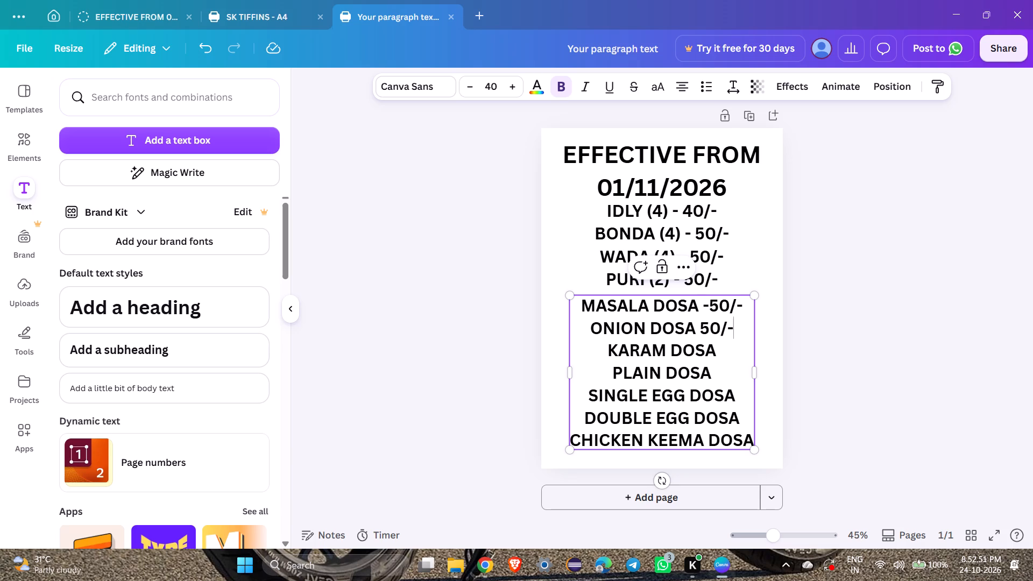
key("Left")
key("Left")
key("Left")
key("Left")
key("minus")
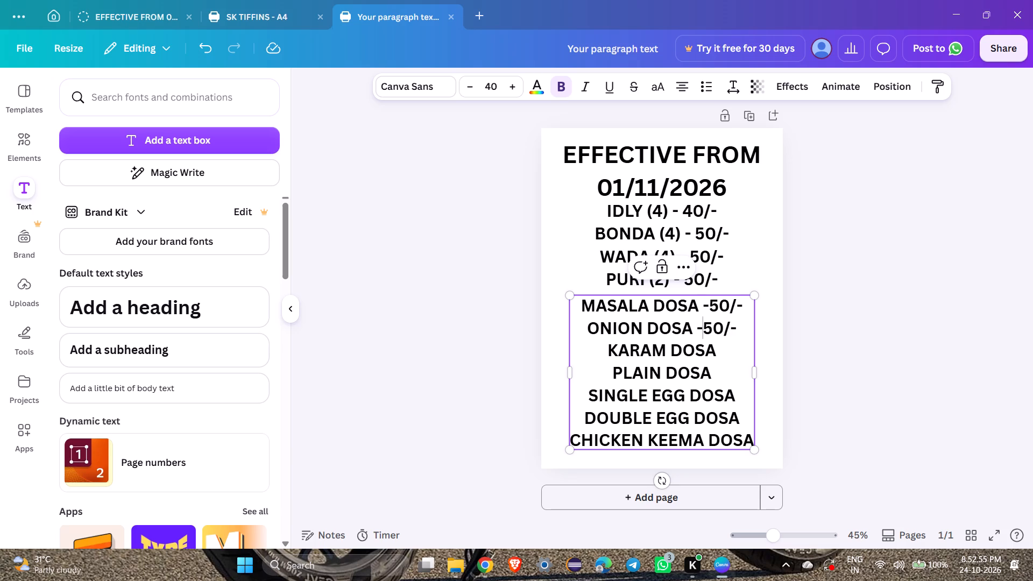
Add the price -40/- to the end of both the KARAM DOSA and PLAIN DOSA lines.
key("Down")
key("Right")
key("minus")
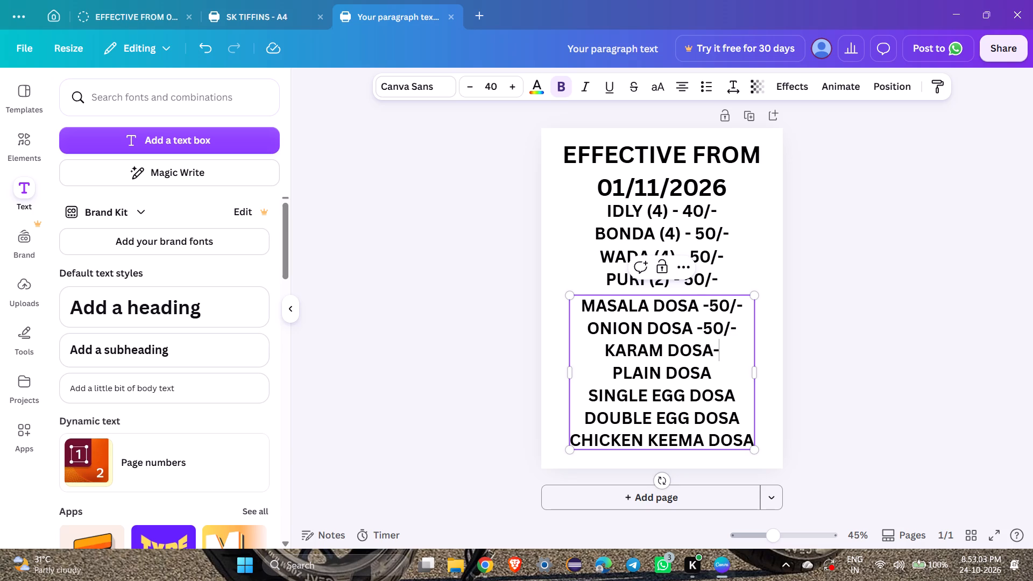
type("40")
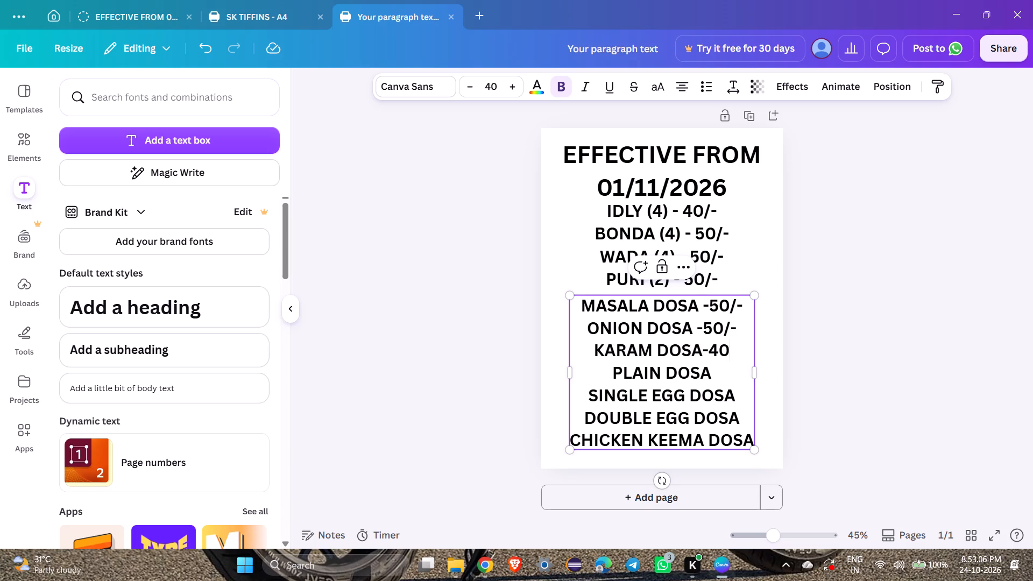
type("/-")
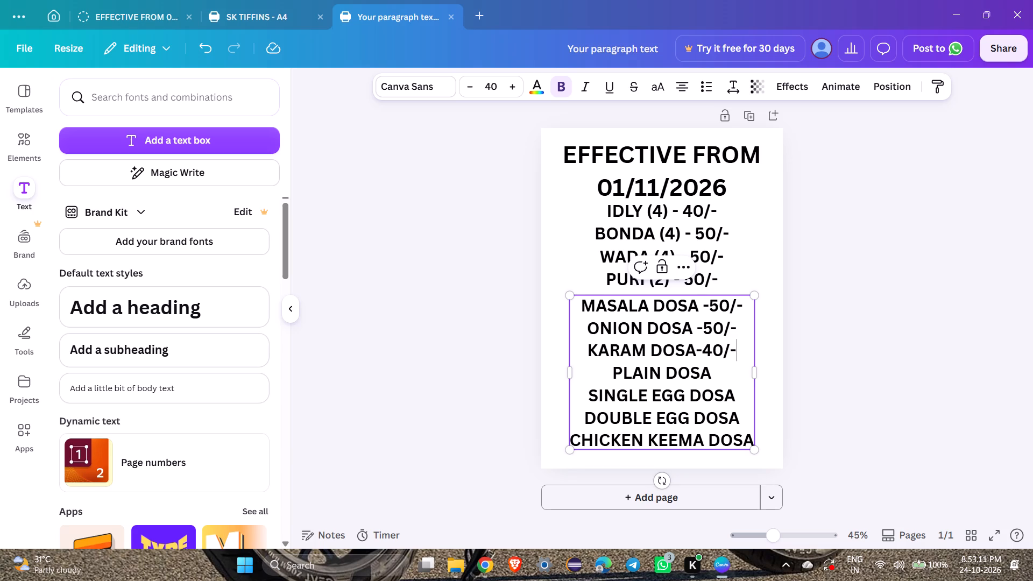
key("Down")
key("minus")
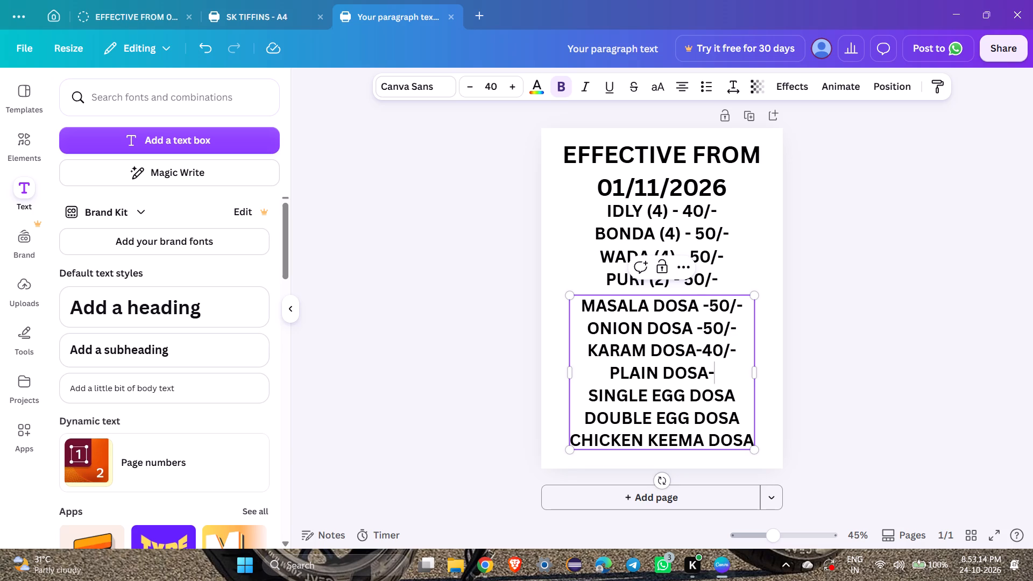
type("40")
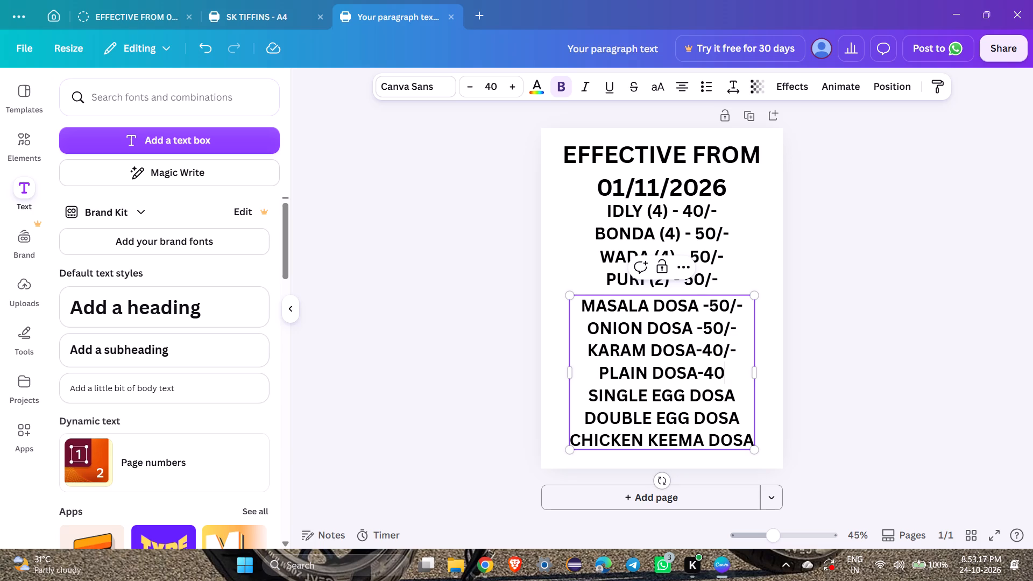
type("/-")
Add prices to the last three dosa lines: SINGLE EGG DOSA-60/-, DOUBLE EGG DOSA-70/- and CHICKEN KEEMA DOSA-120/-.
key("Down")
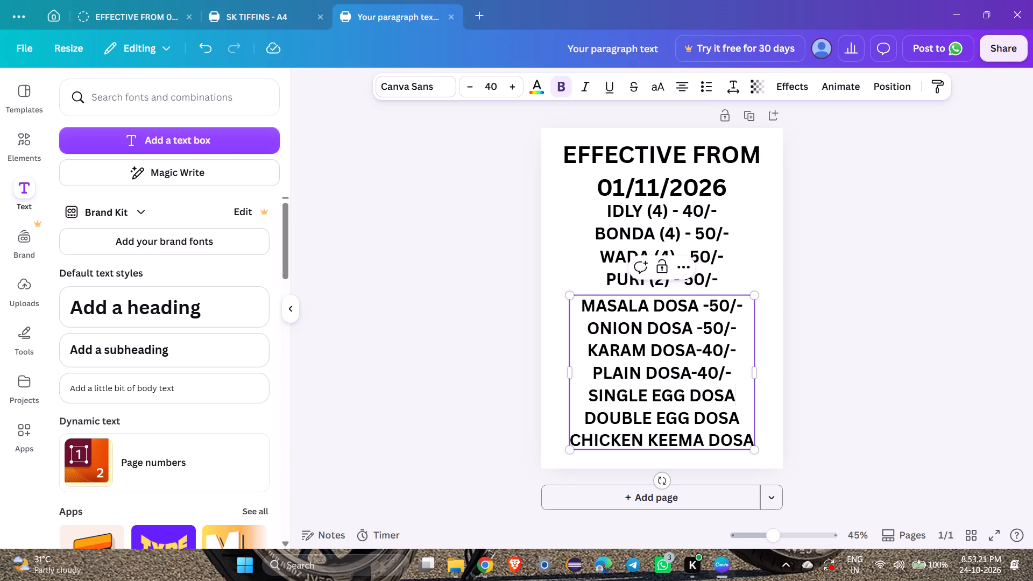
key("minus")
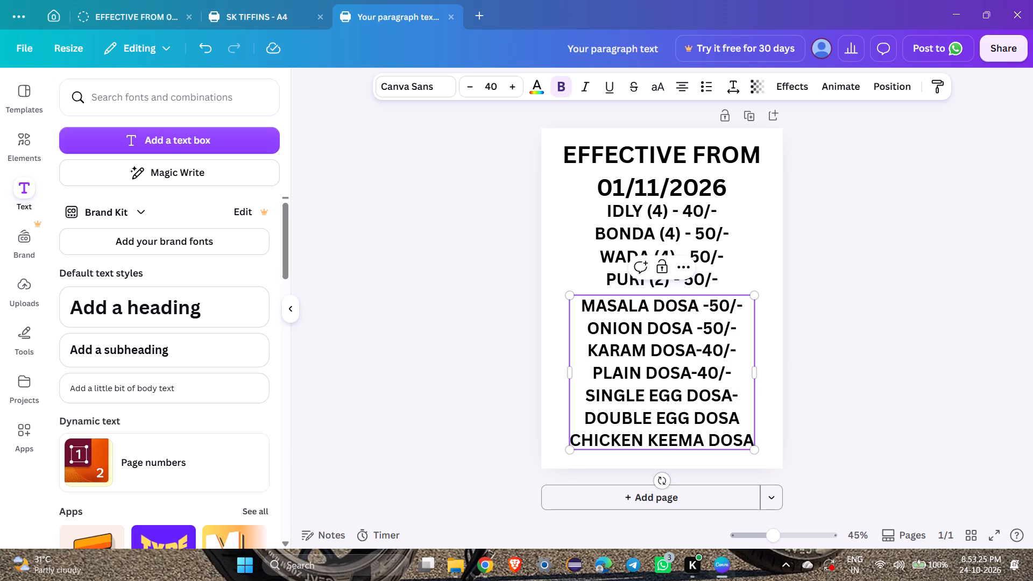
type("60")
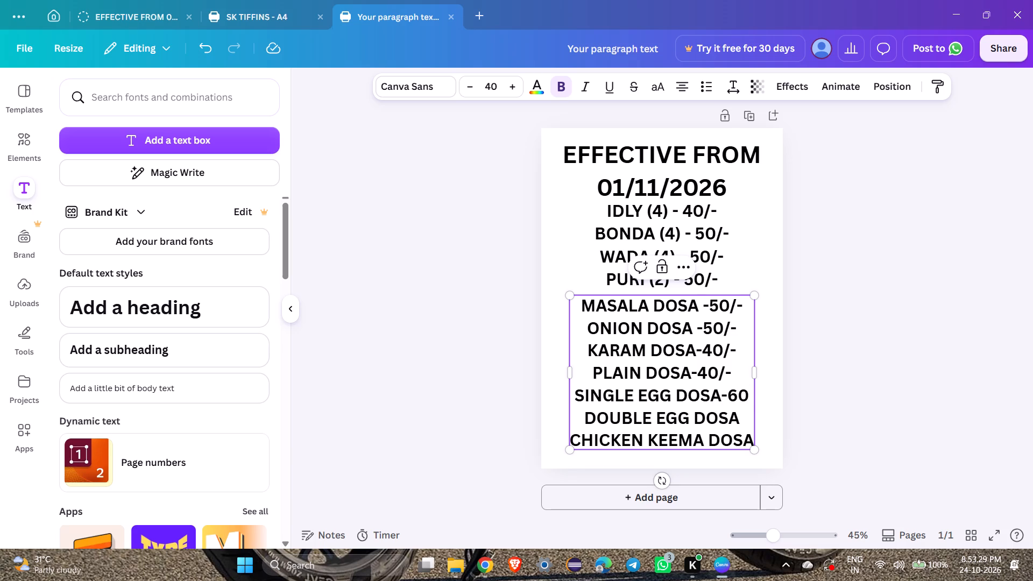
type("/-")
key("Down")
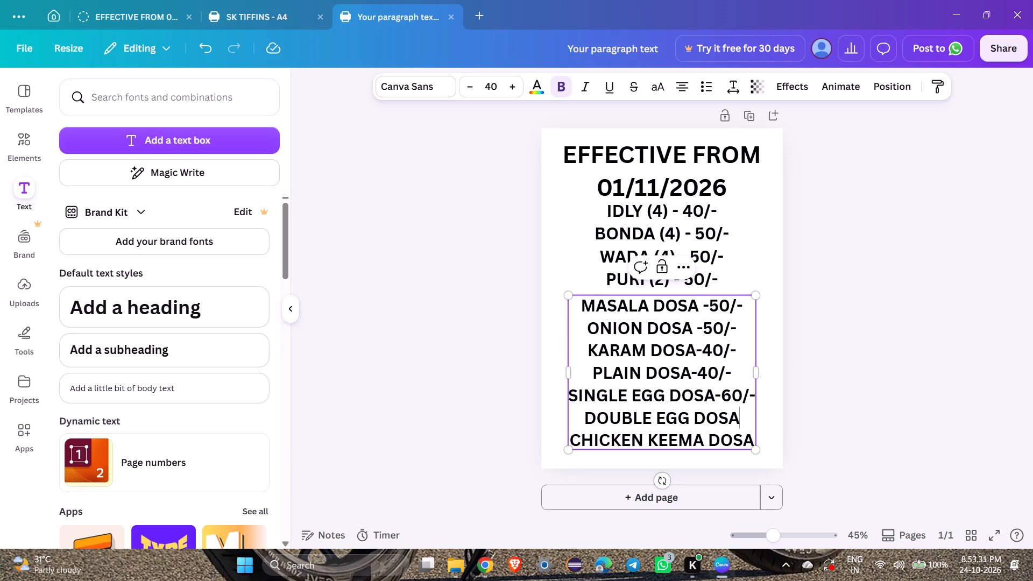
key("minus")
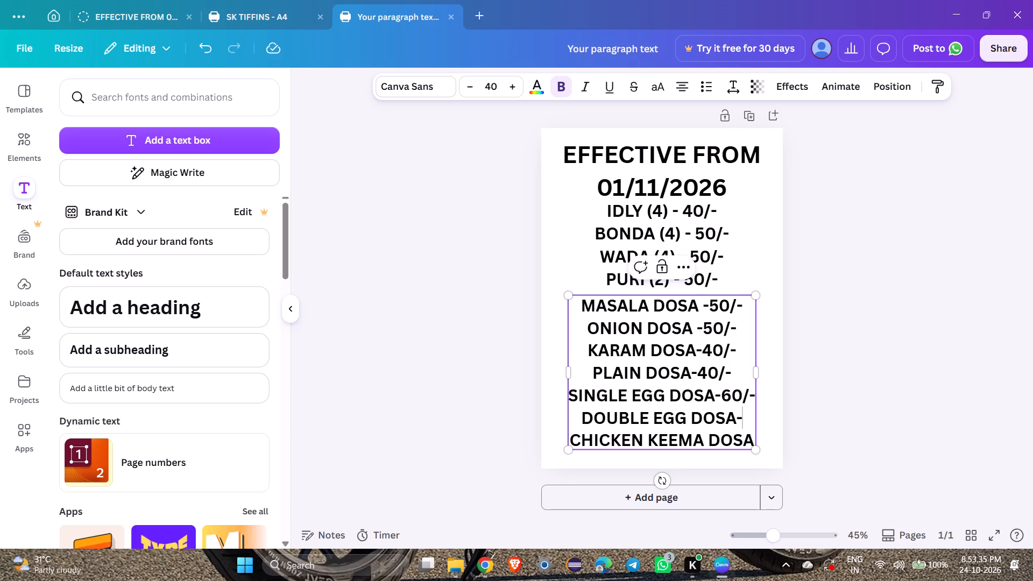
type("70")
key("slash")
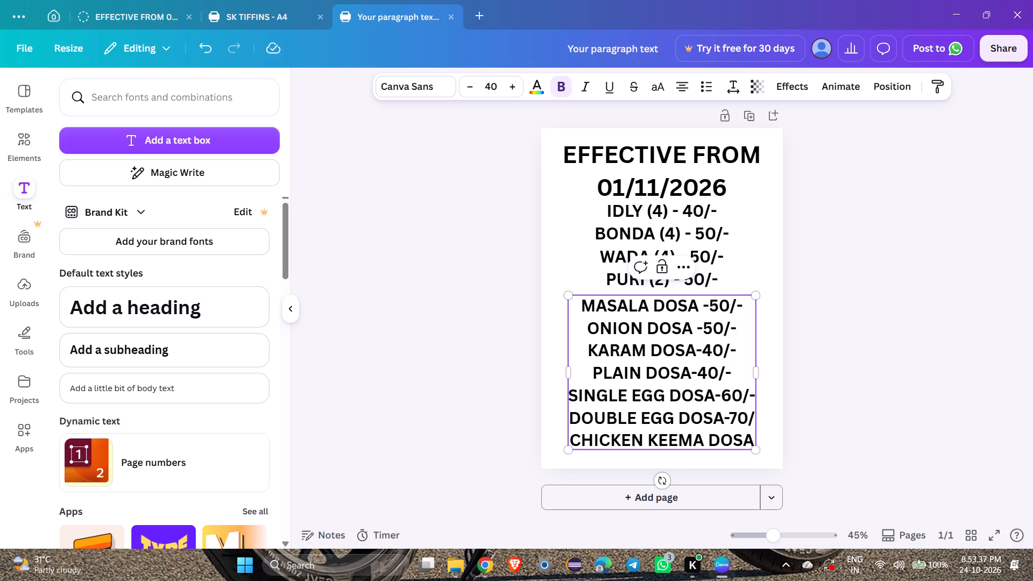
key("minus")
key("Down")
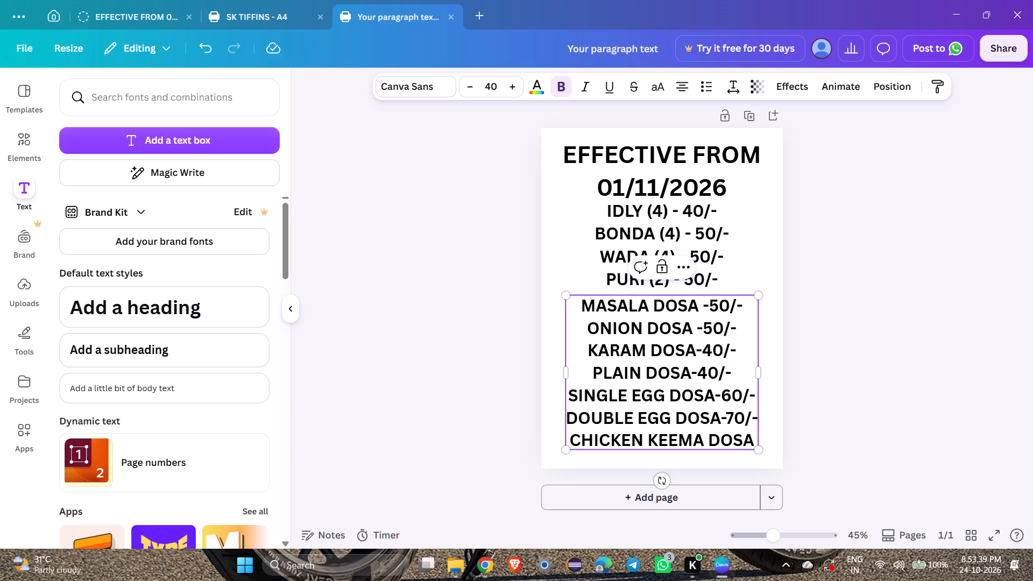
type("-120")
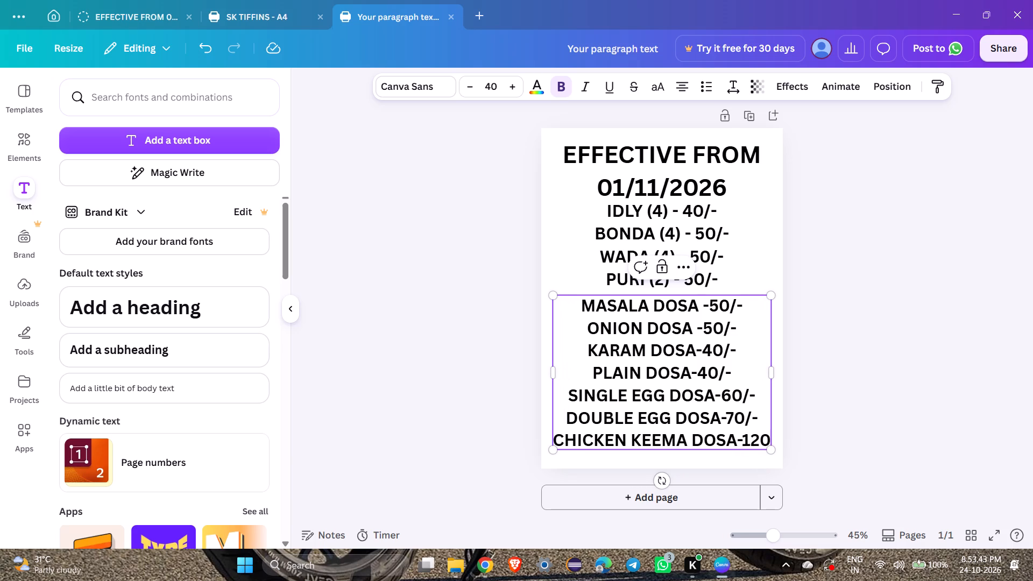
key("slash")
key("minus")
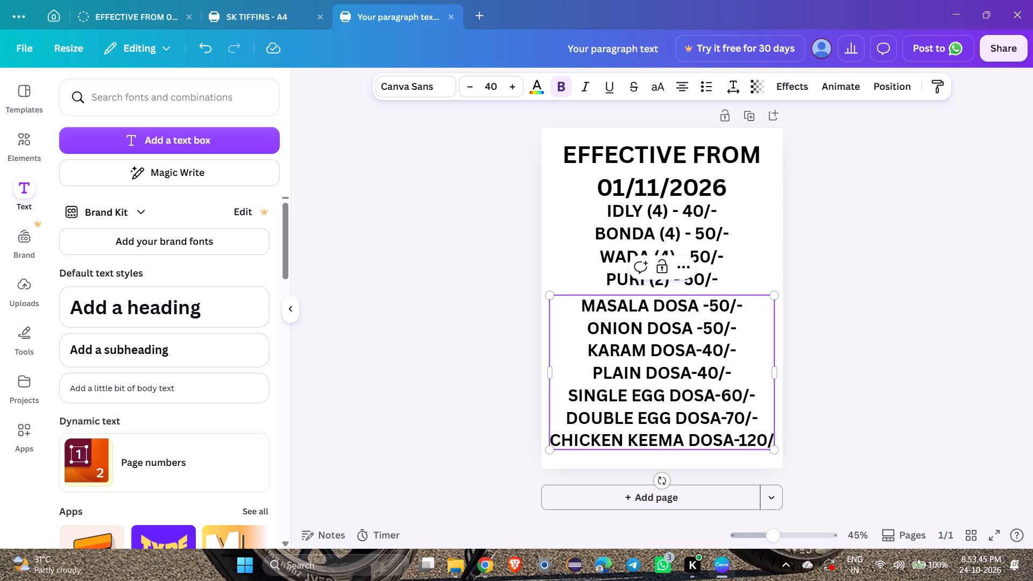
Insert six spaces between the dash and 50/- on the MASALA DOSA line.
left_click(706, 303)
key("space")
key("space")
key("space")
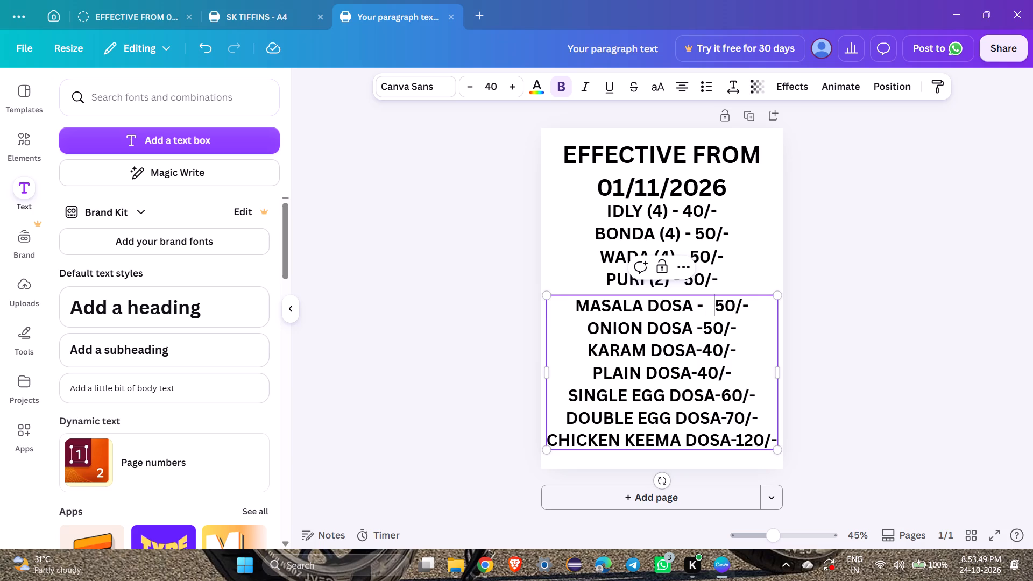
key("space")
key("space")
key("space")
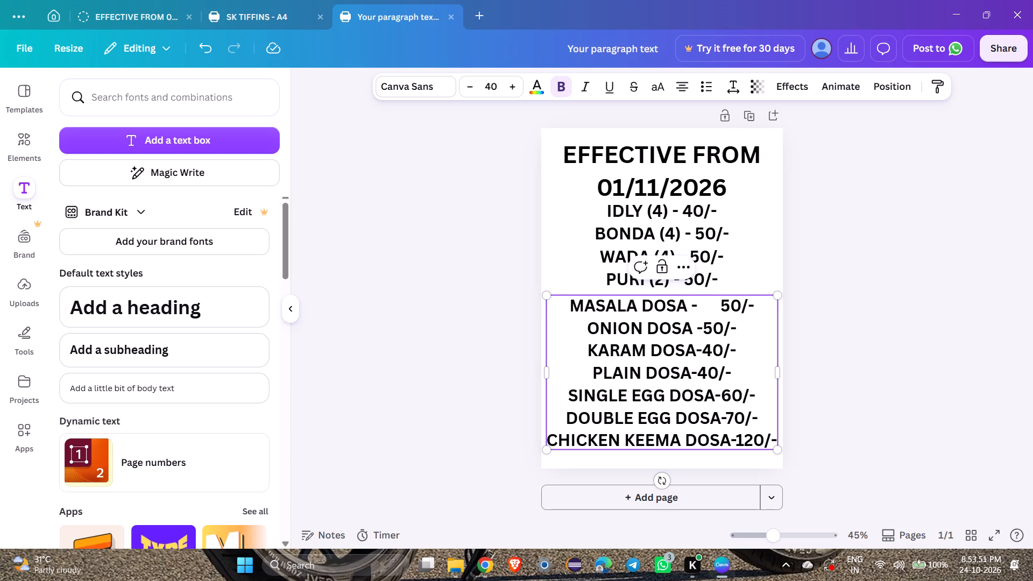
Insert nine spaces before 50/- on the ONION DOSA line, lining the price up under the MASALA DOSA price.
left_click(704, 329)
key("space")
key("space")
key("space")
key("space")
key("space")
key("space")
key("space")
key("space")
key("space")
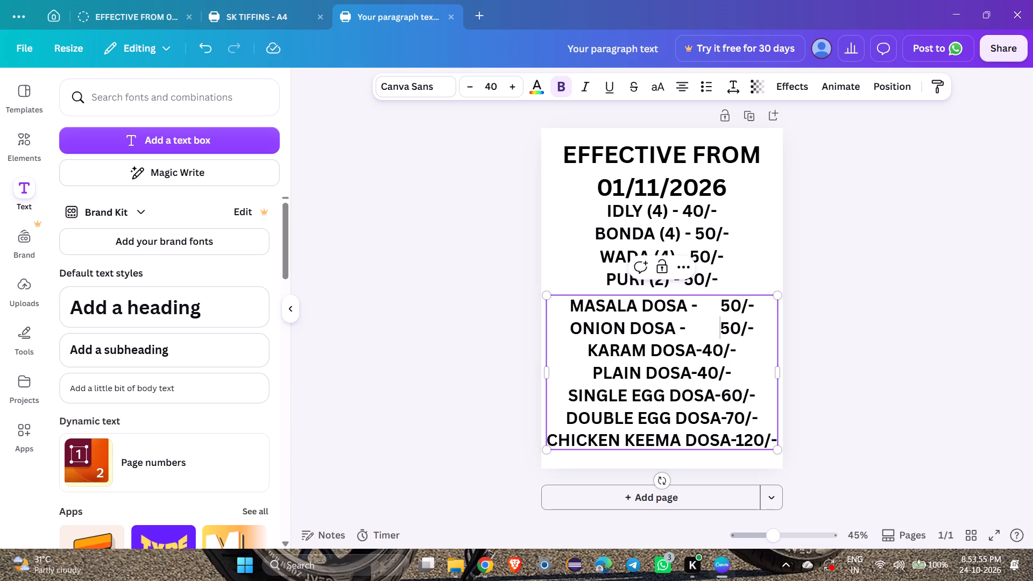
Insert ten spaces before 40/- on the KARAM DOSA line to line its price up with those above.
left_click(701, 352)
key("space")
key("space")
key("space")
key("space")
key("space")
key("space")
key("space")
key("space")
key("space")
key("space")
key("space")
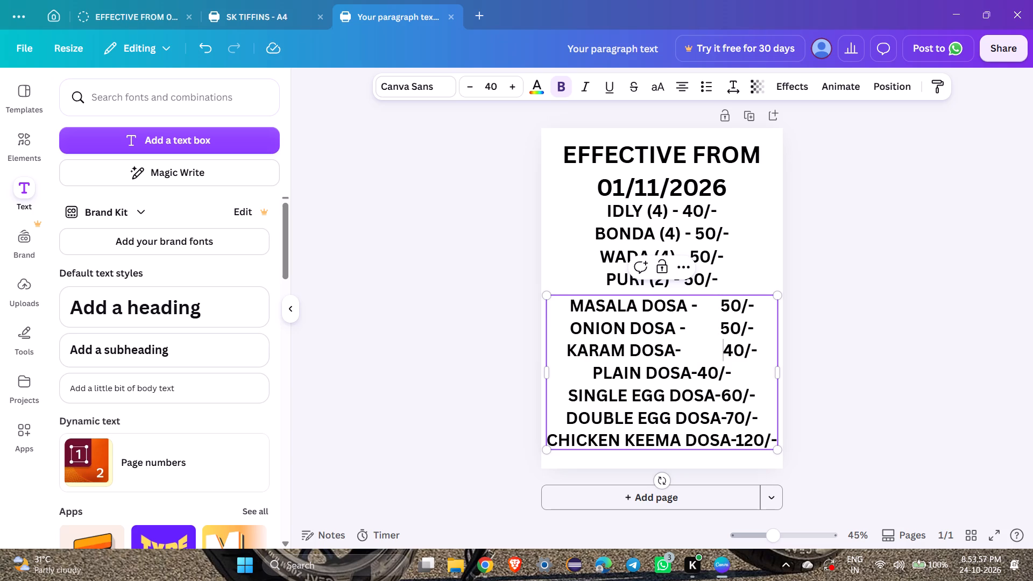
key("BackSpace")
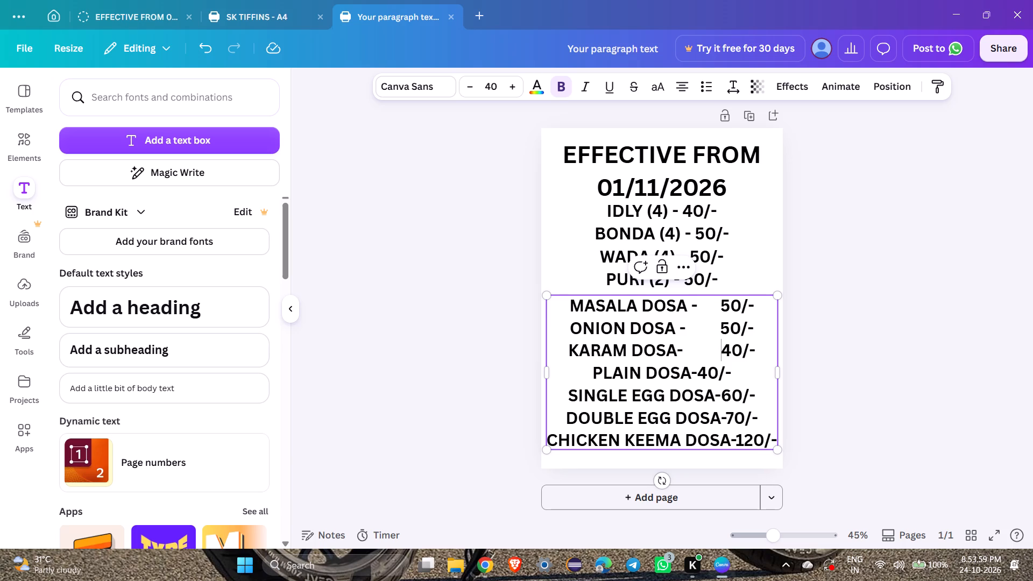
Insert twelve spaces before 40/- on the PLAIN DOSA line to line its price up with those above.
left_click(697, 373)
key("space")
key("space")
key("space")
key("space")
key("space")
key("space")
key("space")
key("space")
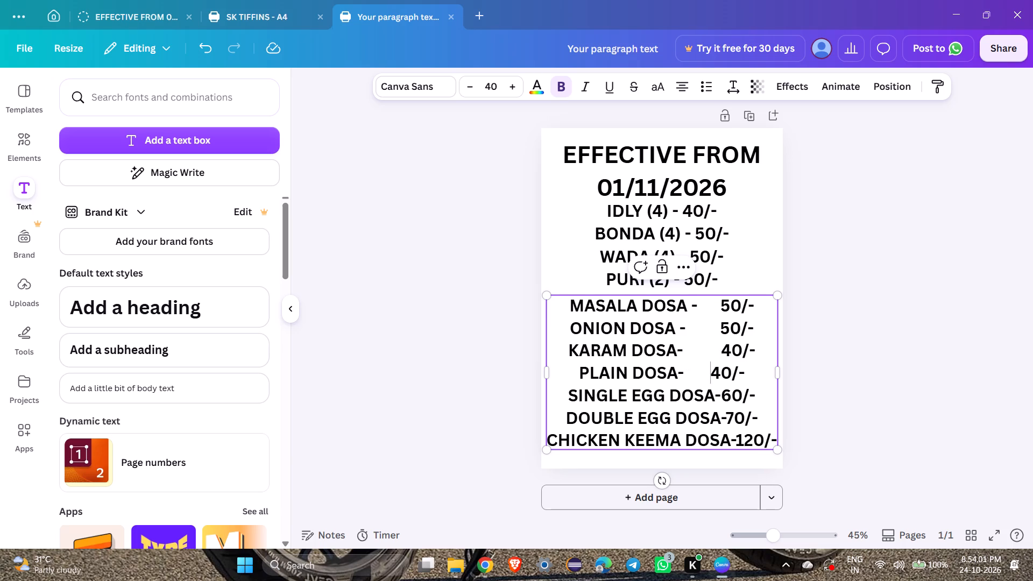
key("space")
key("space")
key("space")
key("space")
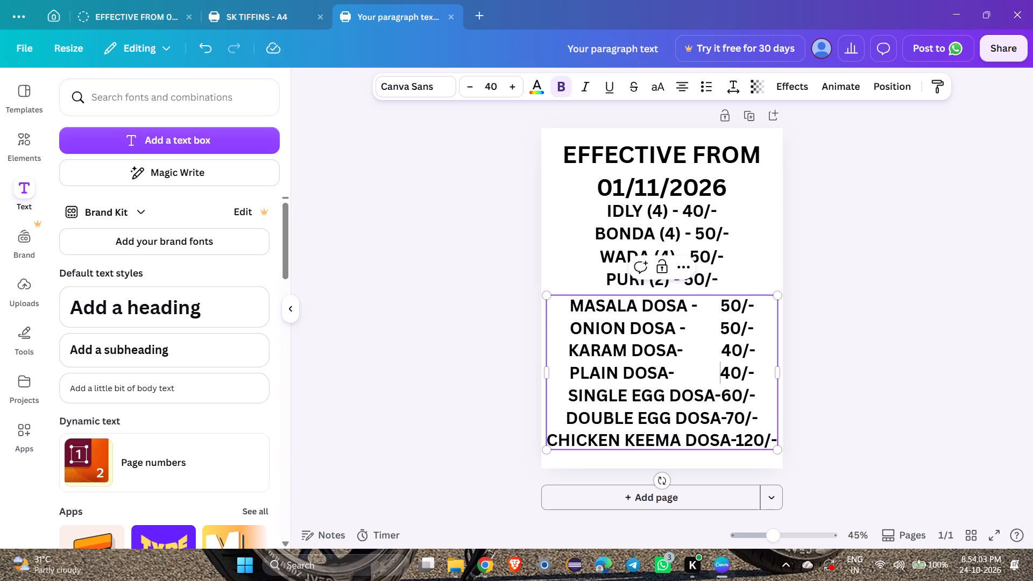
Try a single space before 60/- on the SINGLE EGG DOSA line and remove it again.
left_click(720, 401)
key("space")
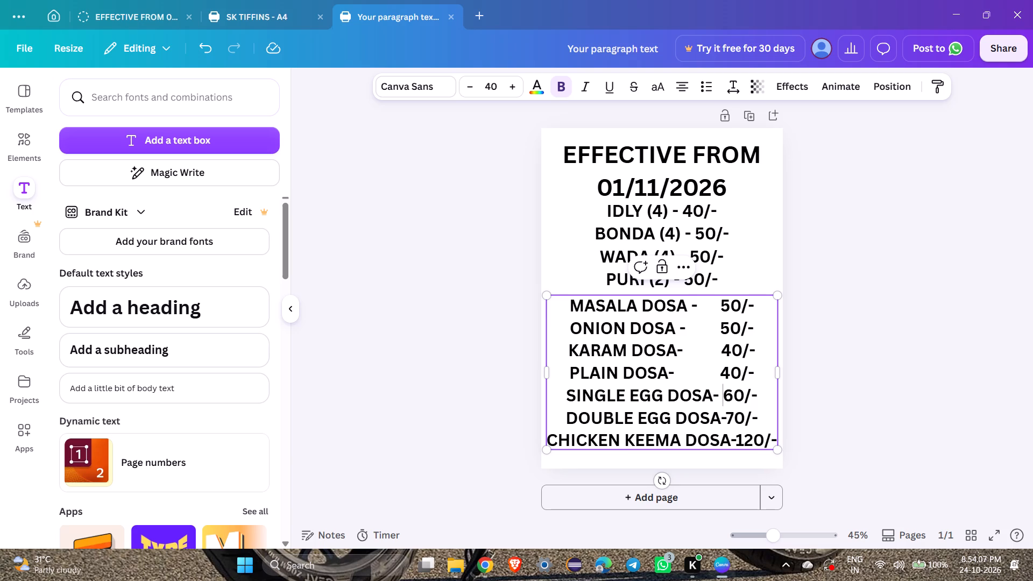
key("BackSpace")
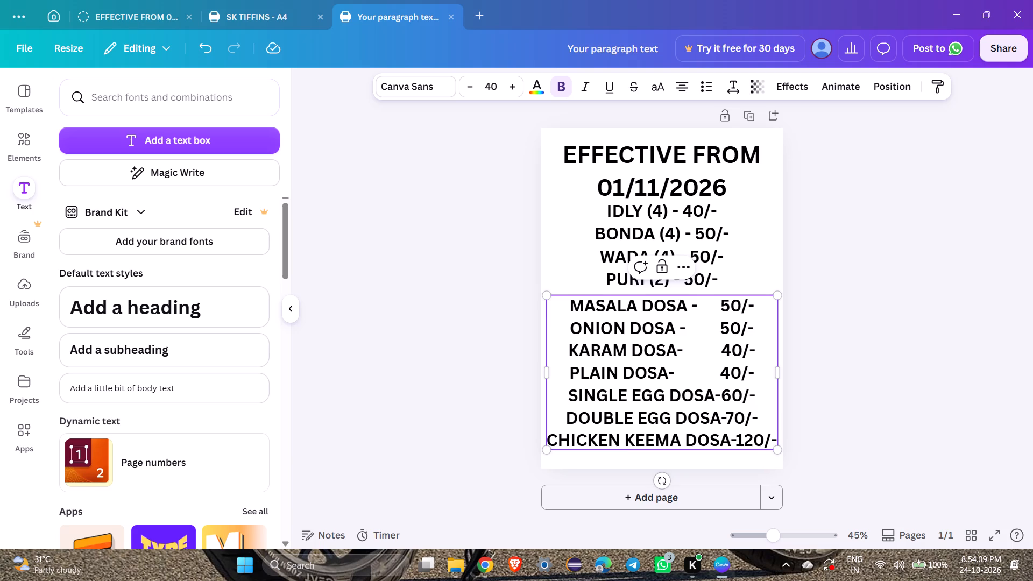
Insert two spaces before 70/- on the DOUBLE EGG DOSA line to separate the price from the dash.
left_click(725, 422)
key("space")
key("space")
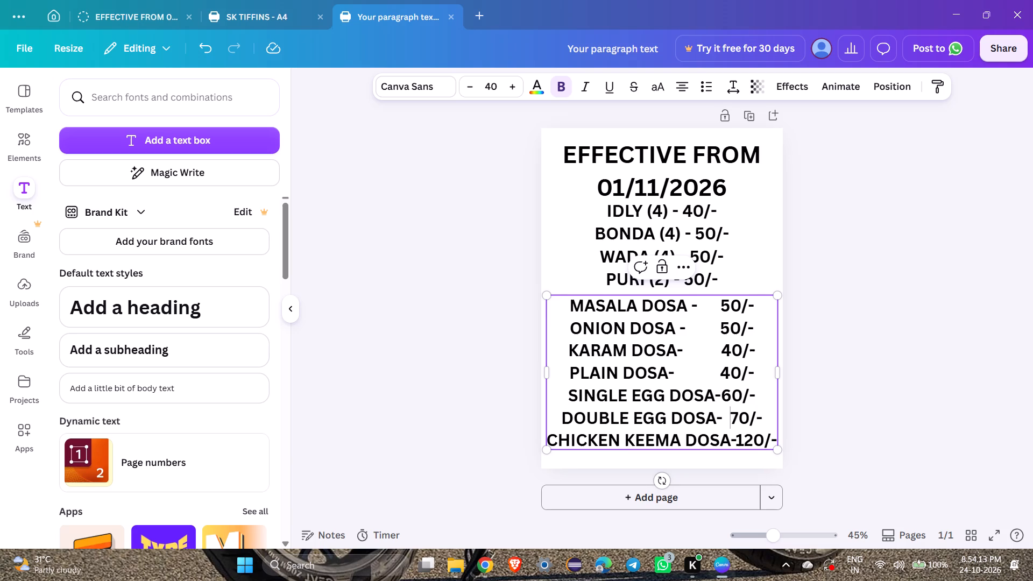
Insert four spaces before 60/- on the SINGLE EGG DOSA line, bringing the price close to the DOUBLE EGG DOSA price column.
left_click(720, 392)
key("space")
key("space")
key("space")
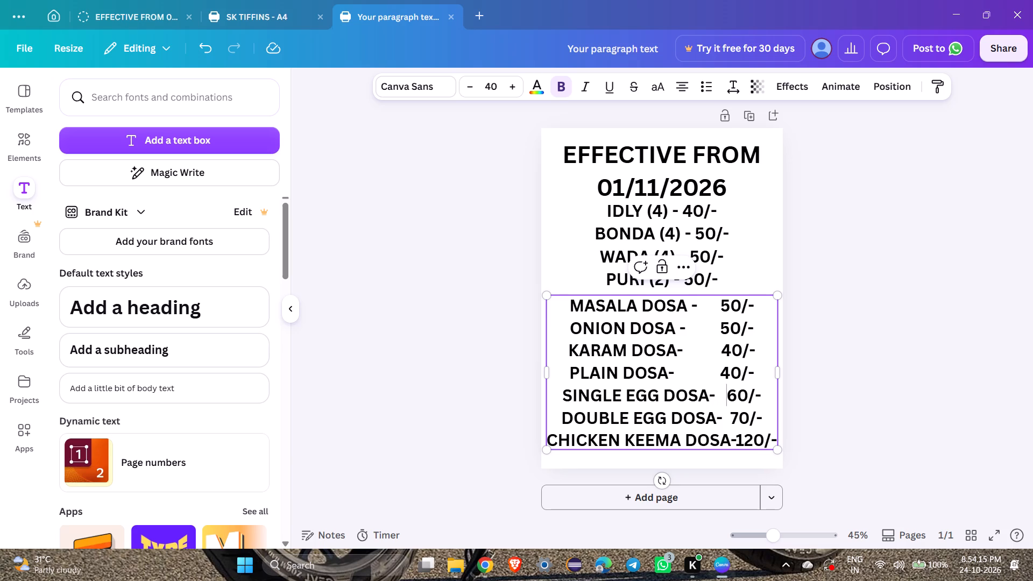
key("space")
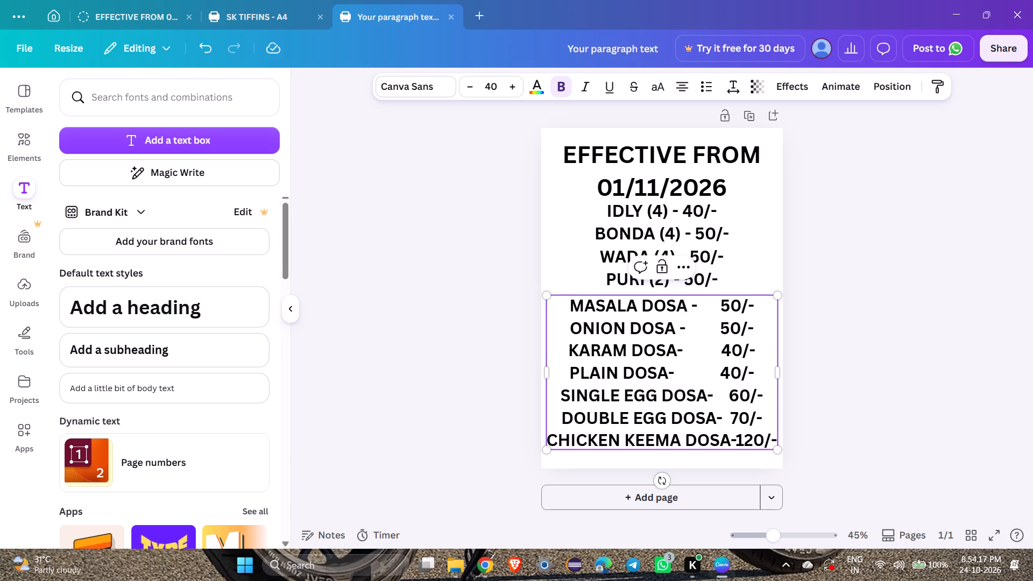
Insert one space before 120/- on the CHICKEN KEEMA DOSA line.
left_click(736, 439)
key("space")
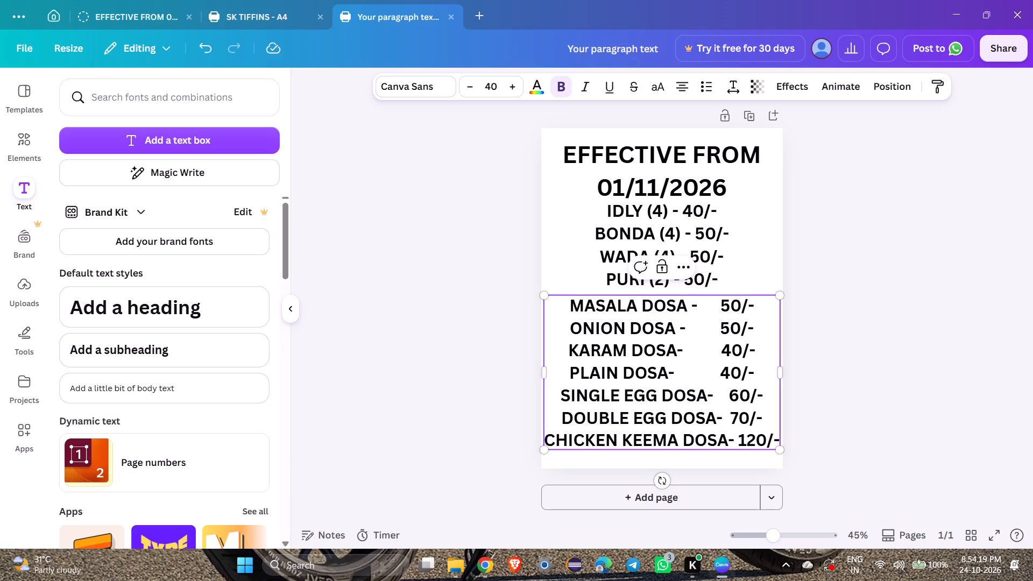
Insert four more spaces before 70/- on the DOUBLE EGG DOSA line to line its price up with 120/-.
left_click(729, 414)
key("space")
key("space")
key("space")
key("space")
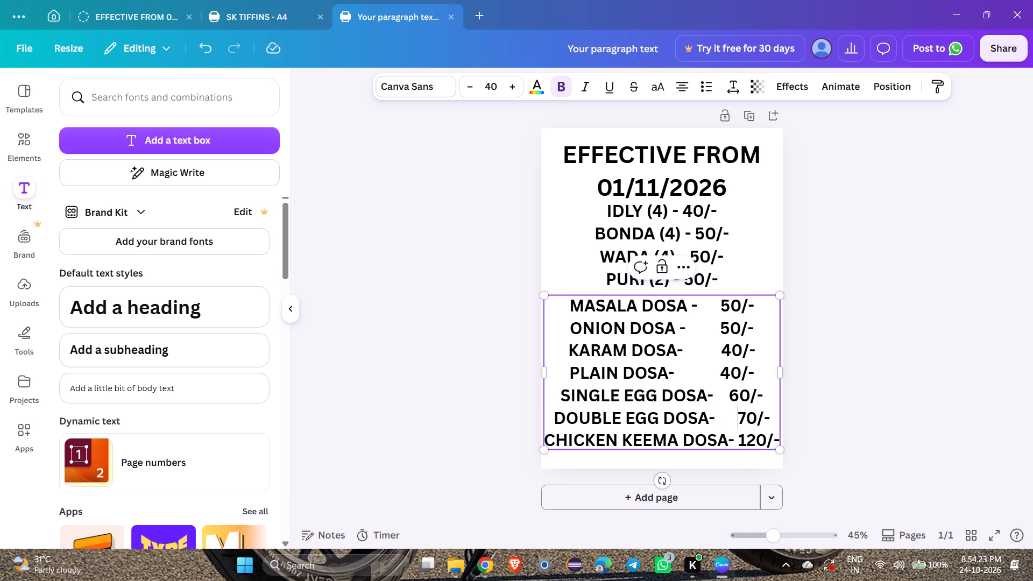
Insert four more spaces before 60/- on the SINGLE EGG DOSA line to line its price up with 70/-.
left_click(726, 389)
key("space")
key("space")
key("space")
key("space")
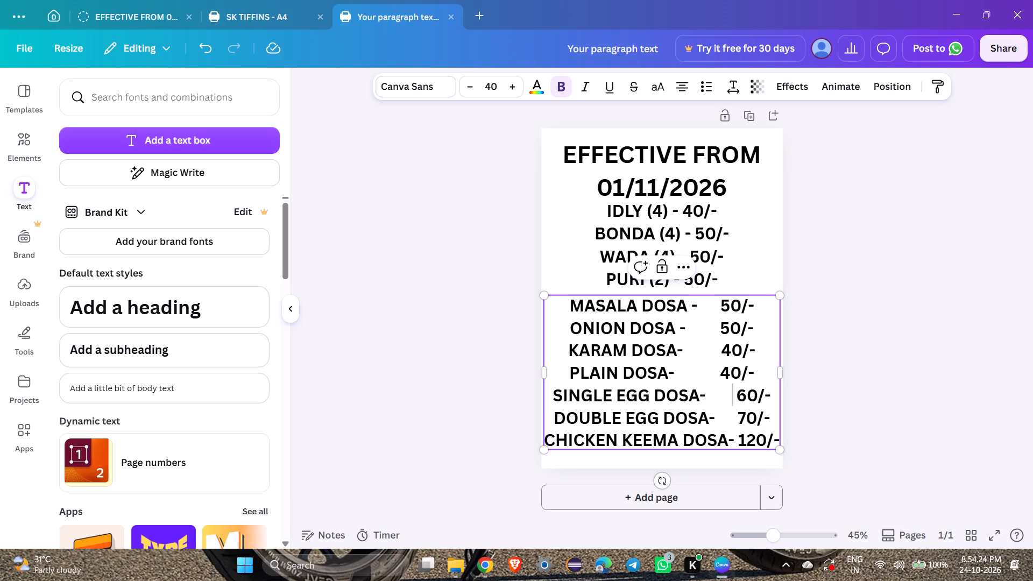
Widen the gap before 40/- on the PLAIN DOSA line by seven spaces to line the price up with 60/-.
left_click(717, 361)
key("space")
key("space")
key("space")
key("space")
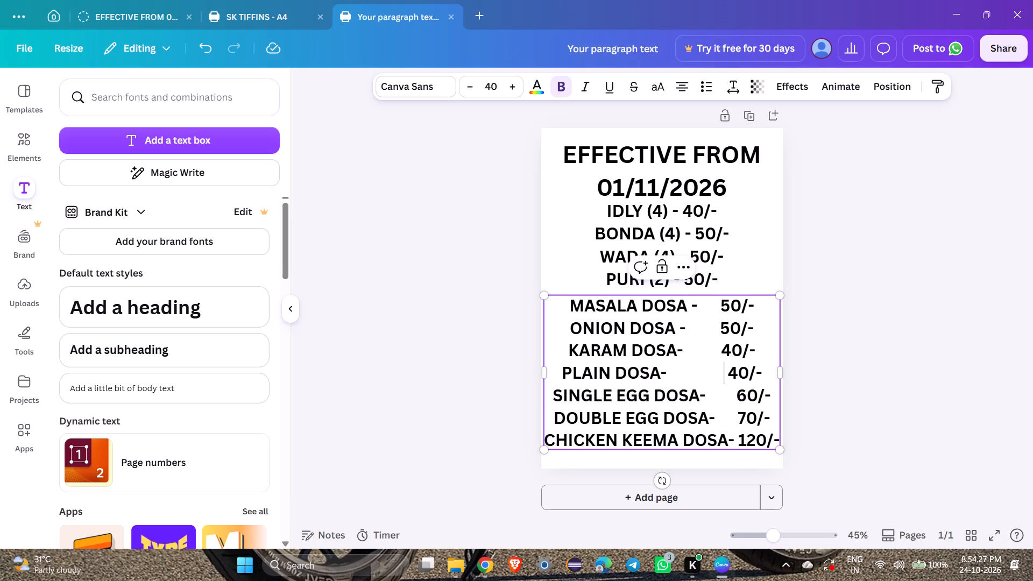
key("space")
key("space")
key("space")
key("space")
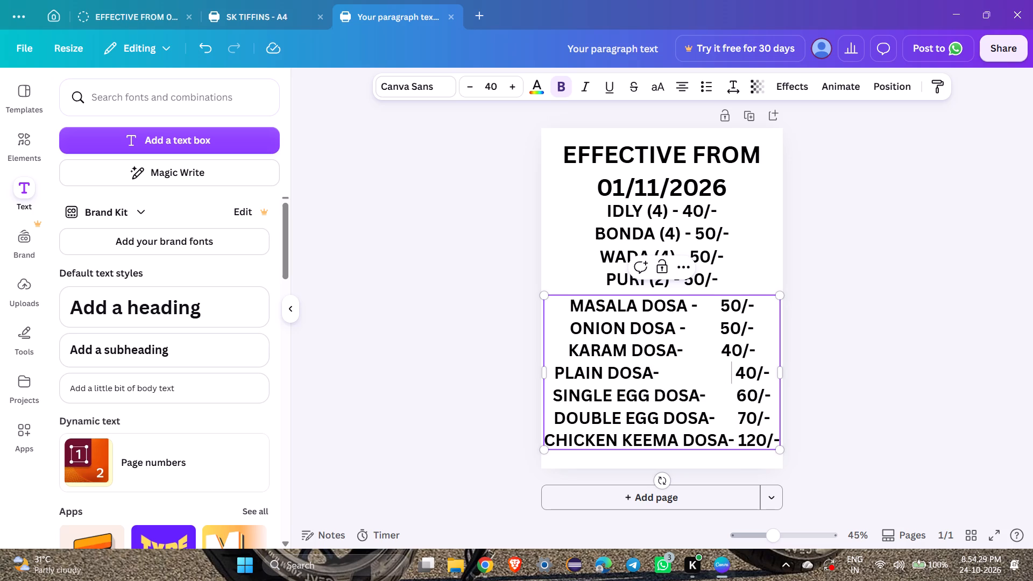
key("BackSpace")
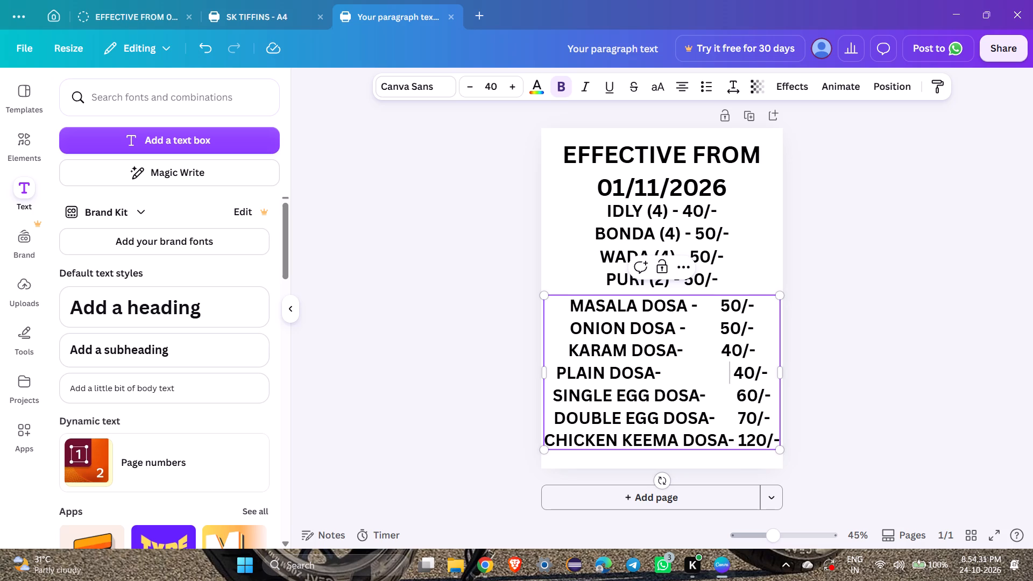
Widen the gap before 40/- on the KARAM DOSA line by six spaces to match the PLAIN DOSA price.
left_click(716, 351)
key("space")
key("space")
key("space")
key("space")
key("space")
key("space")
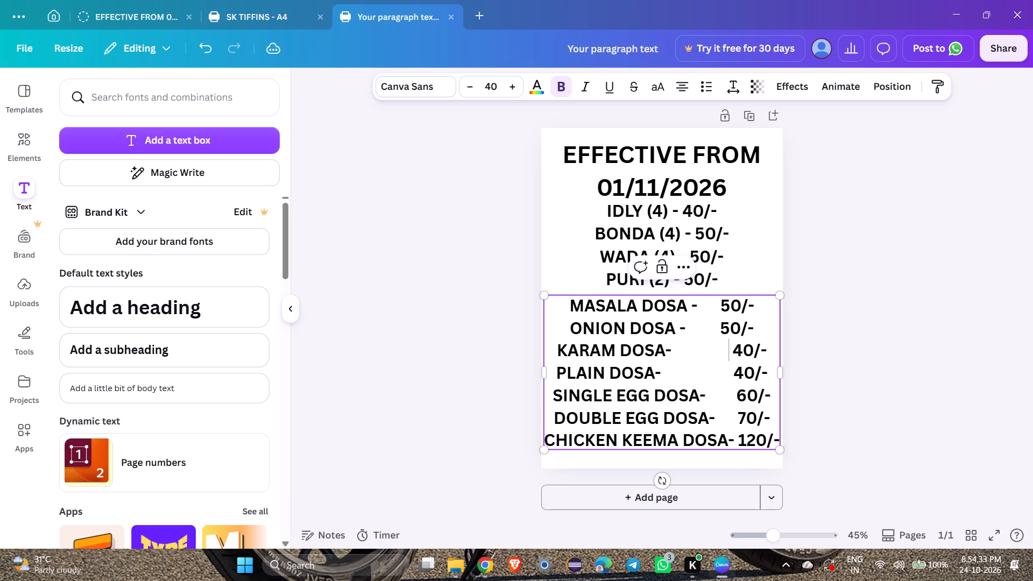
key("space")
key("BackSpace")
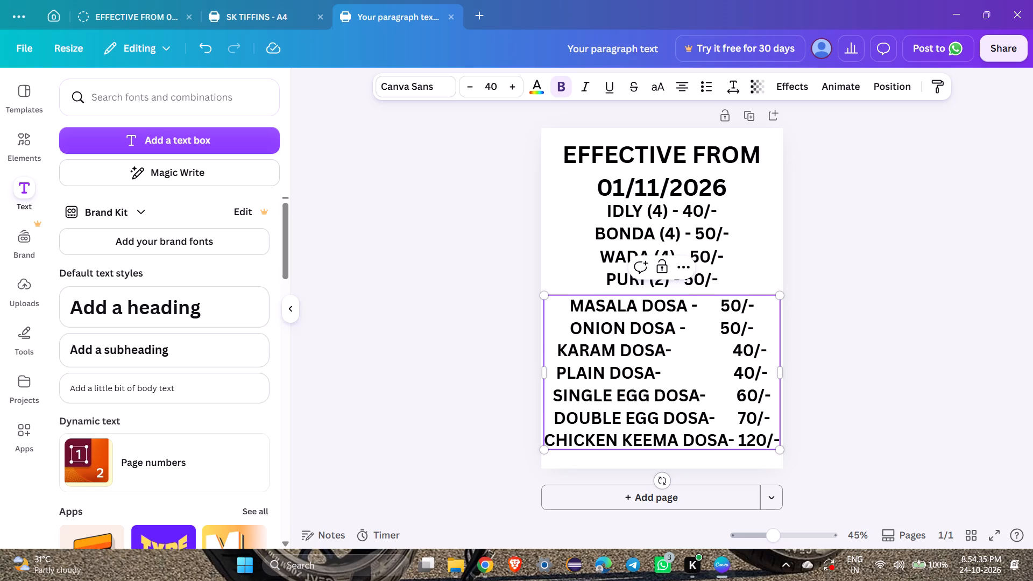
Widen the gap before 50/- on the ONION DOSA line by six spaces to match the KARAM DOSA price.
left_click(716, 325)
key("space")
key("space")
key("space")
key("space")
key("space")
key("space")
key("space")
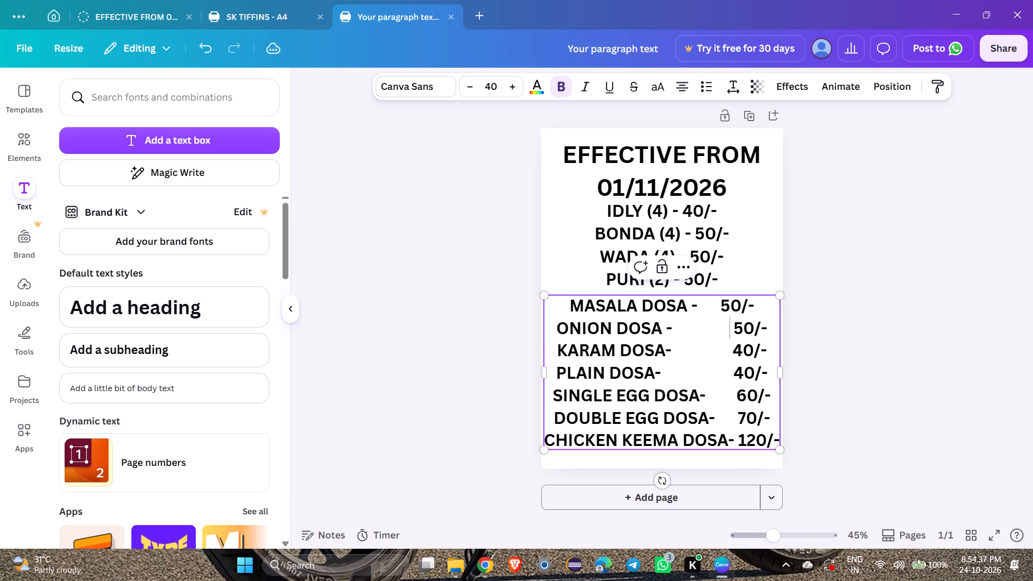
key("BackSpace")
Insert five more spaces before 50/- on the MASALA DOSA line to match the ONION DOSA price, and deselect the text.
left_click(713, 299)
key("space")
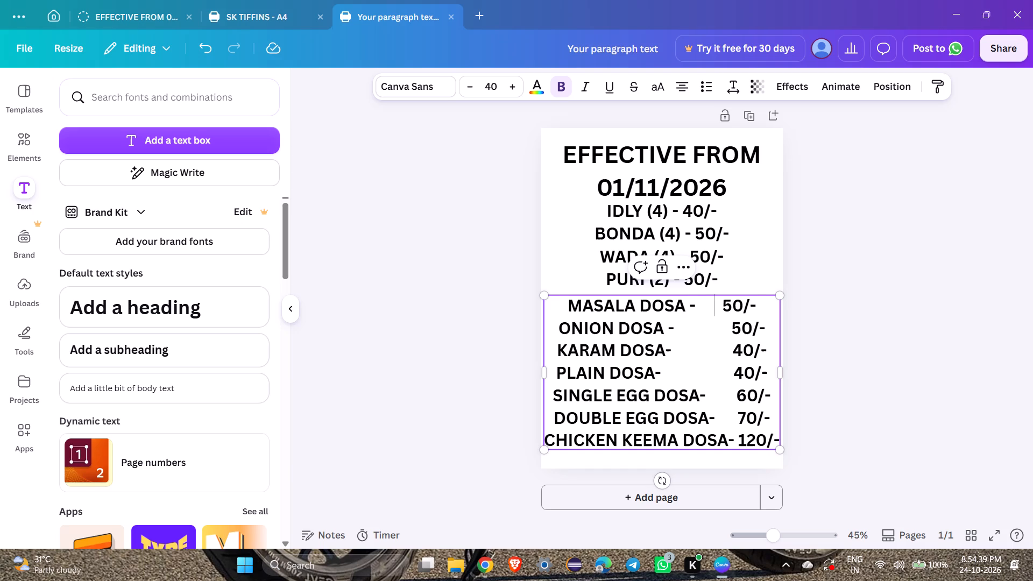
key("space")
key("space")
key("space")
key("space")
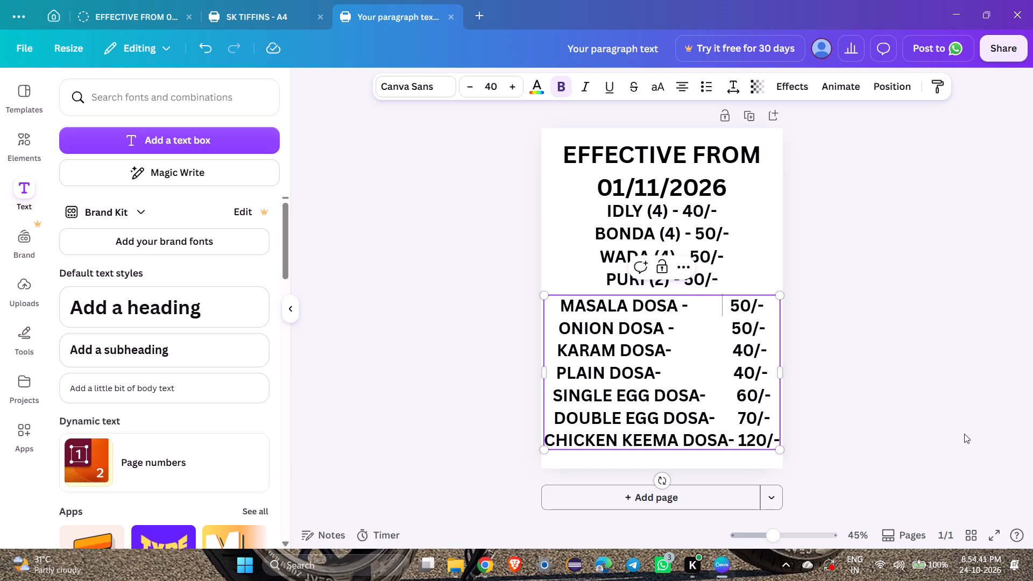
left_click(964, 434)
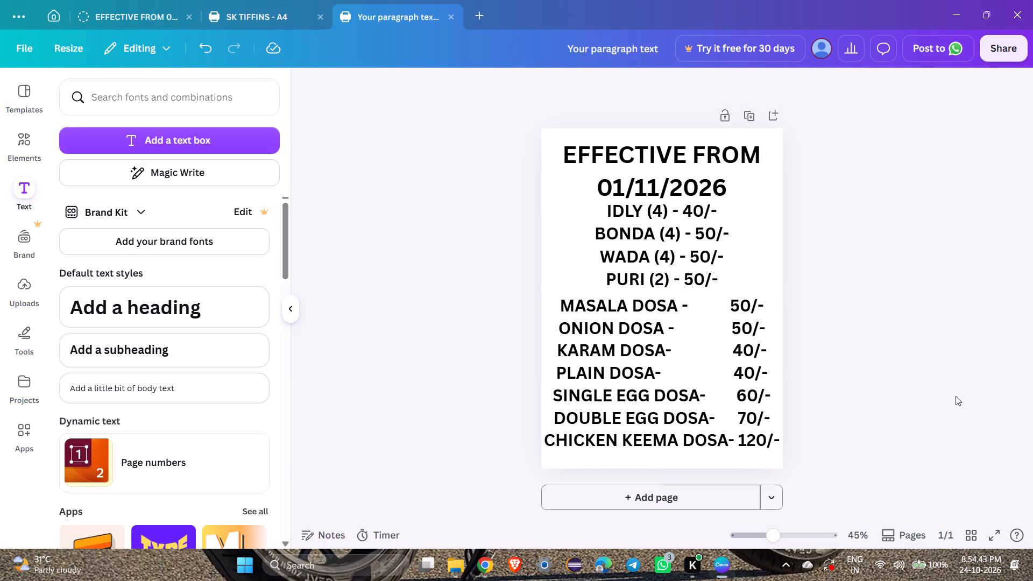
Insert 23 spaces before 50/- on the PURI (2) line to line its price up with the dosa prices.
left_click(686, 278)
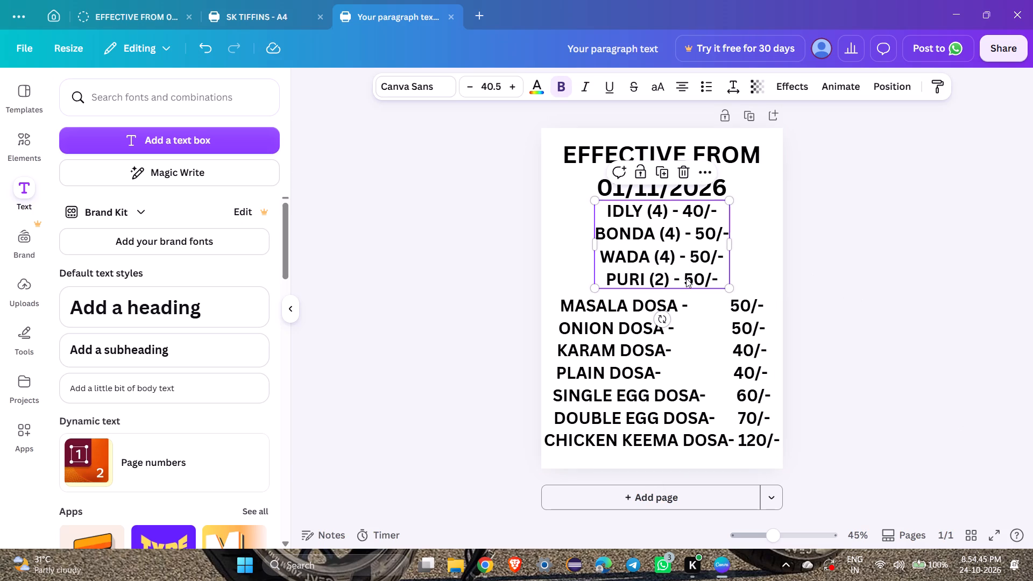
left_click(686, 278)
left_click(684, 271)
key("space")
key("space")
key("space")
key("space")
key("space")
key("space")
key("space")
key("space")
key("space")
key("space")
key("space")
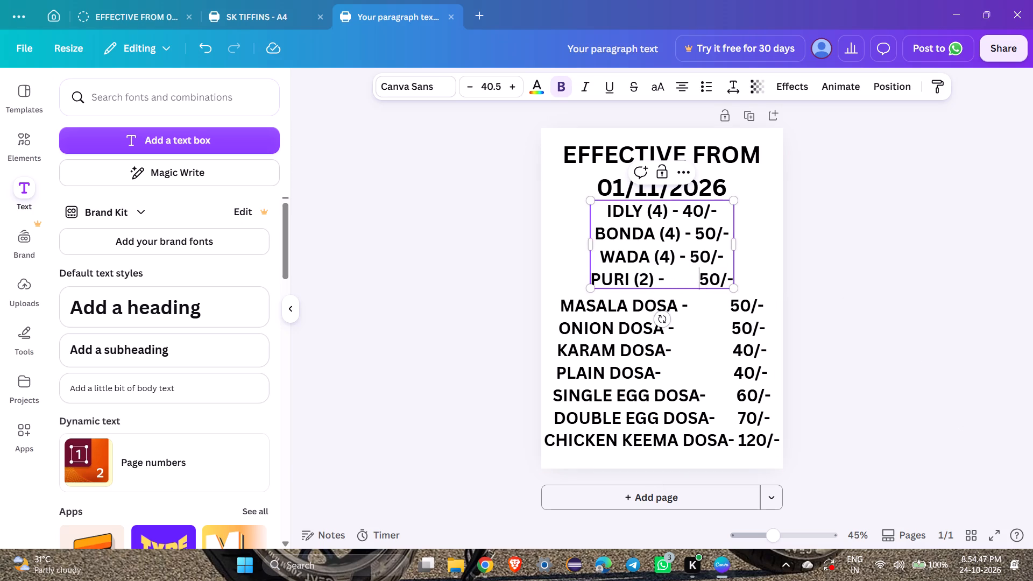
key("space")
key("space")
key("space")
key("space")
key("space")
key("space")
key("space")
key("space")
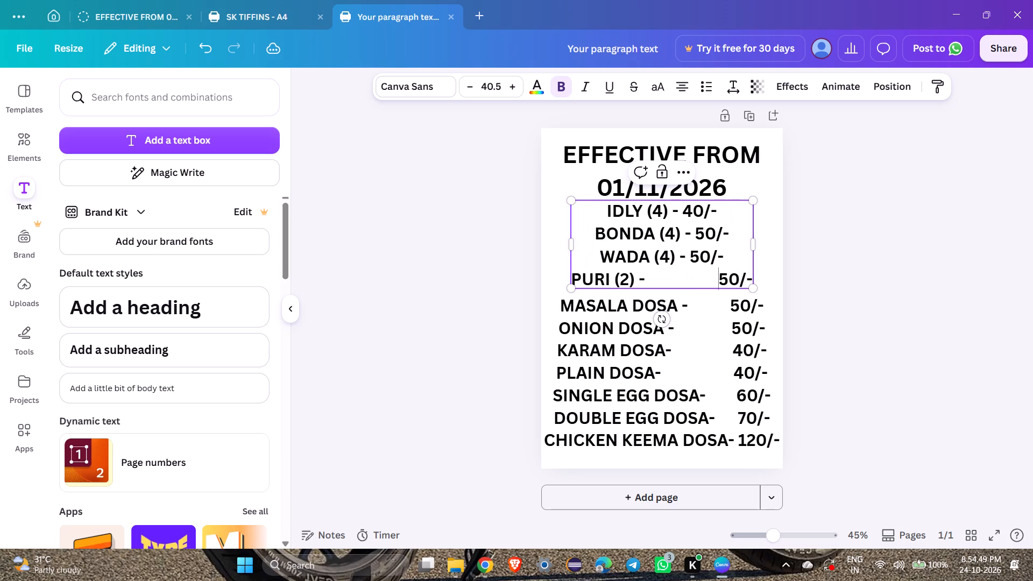
key("space")
key("space")
key("space")
key("space")
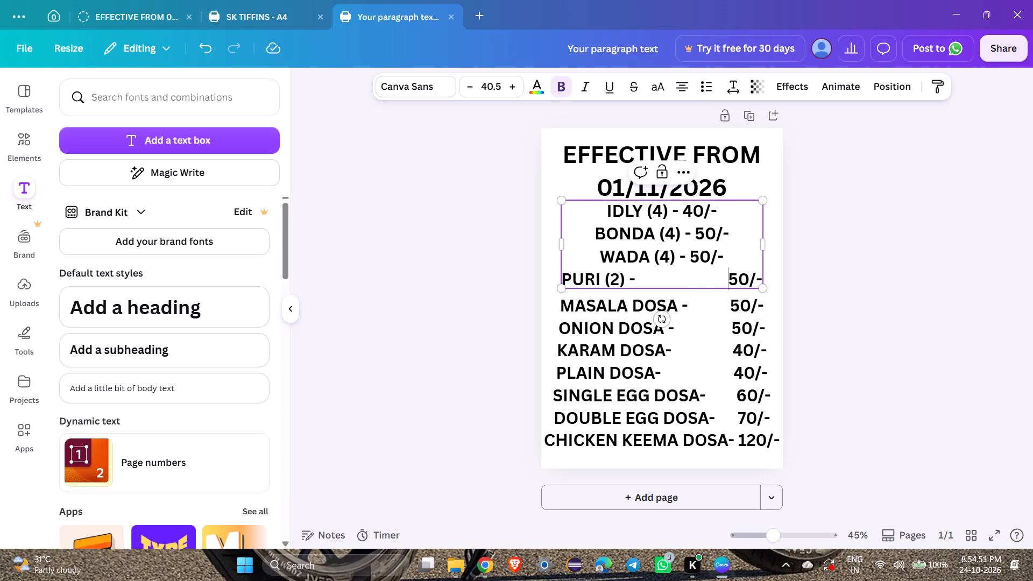
Insert 20 spaces before 50/- on the WADA (4) line to line its price up with the PURI price.
left_click(690, 247)
key("space")
key("space")
key("space")
key("space")
key("space")
key("space")
key("space")
key("space")
key("space")
key("space")
key("space")
key("space")
key("space")
key("space")
key("space")
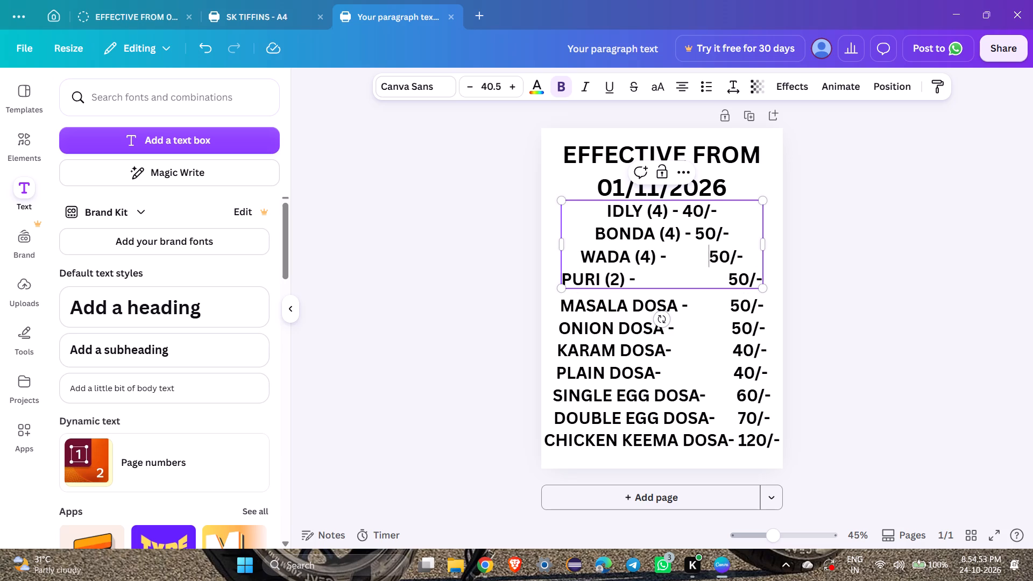
key("space")
key("space")
key("space")
key("space")
key("space")
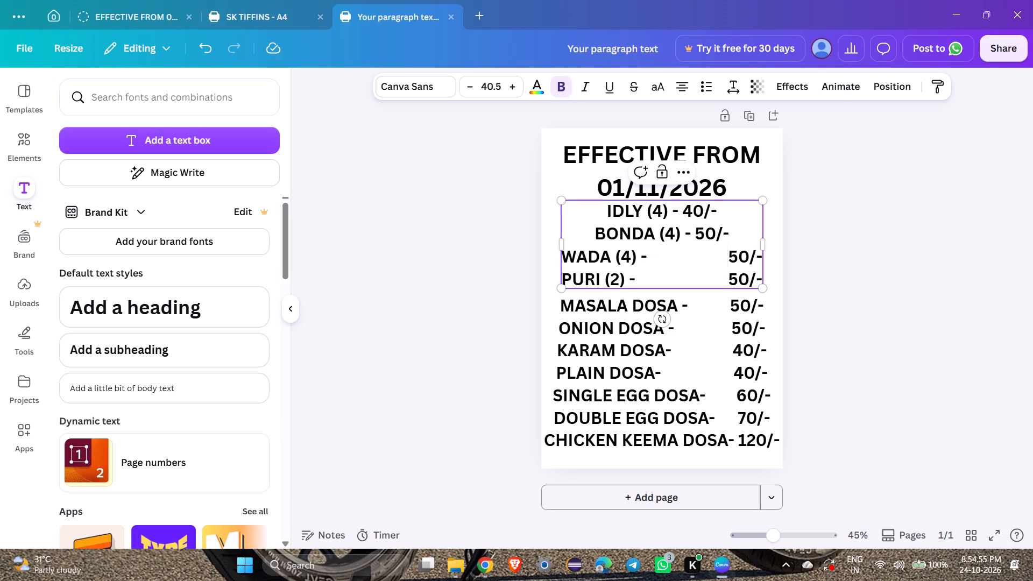
Insert 16 spaces before 50/- on the BONDA (4) line to bring its price in line with the WADA price.
left_click(694, 225)
key("space")
key("space")
key("space")
key("space")
key("space")
key("space")
key("space")
key("space")
key("space")
key("space")
key("space")
key("space")
key("space")
key("space")
key("space")
key("space")
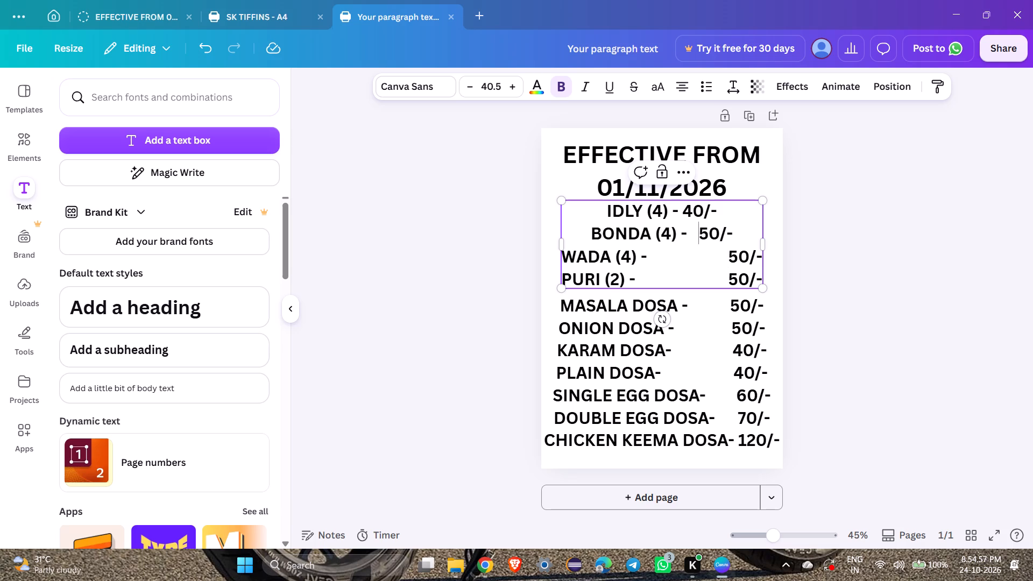
Insert 22 spaces before 40/- on the IDLY (4) line to line up with the BONDA price, and deselect the text.
left_click(681, 206)
key("space")
key("space")
key("space")
key("space")
key("space")
key("space")
key("space")
key("space")
key("space")
key("space")
key("space")
key("space")
key("space")
key("space")
key("space")
key("space")
key("space")
key("space")
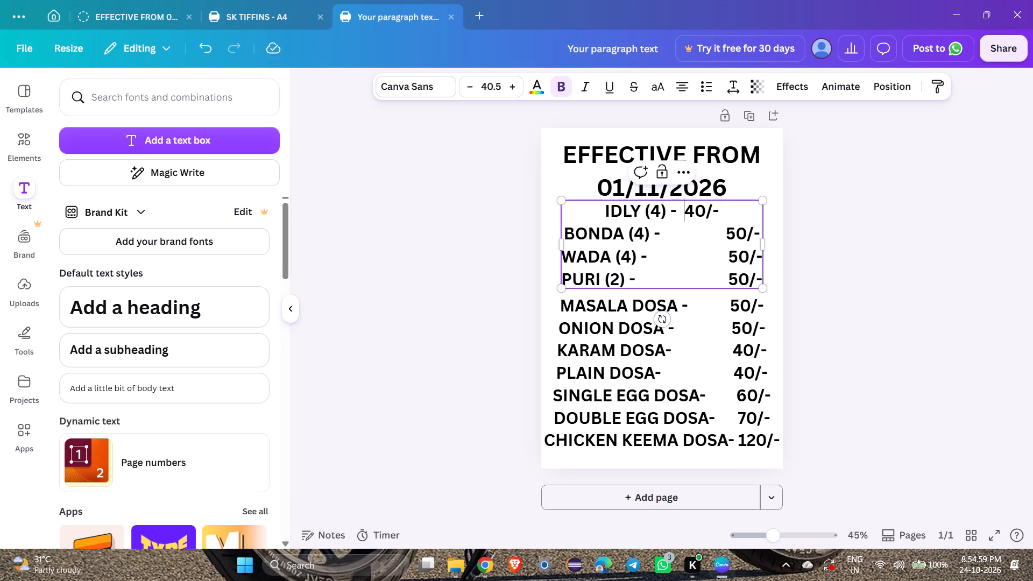
key("space")
key("space")
key("space")
key("space")
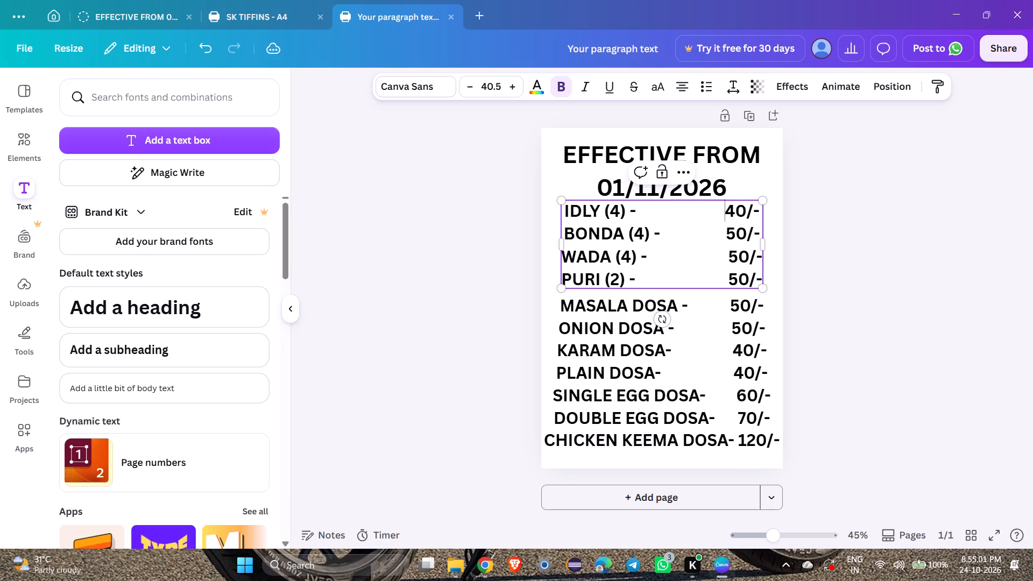
left_click(878, 391)
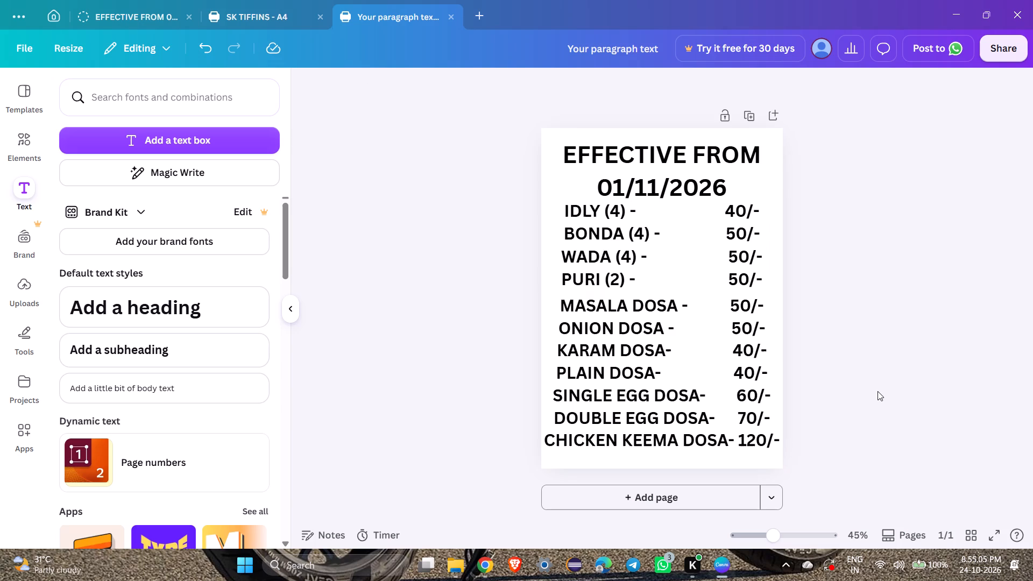
Download the price list as a JPG and save it in Downloads as Your paragraph text.jpg.
left_click(991, 48)
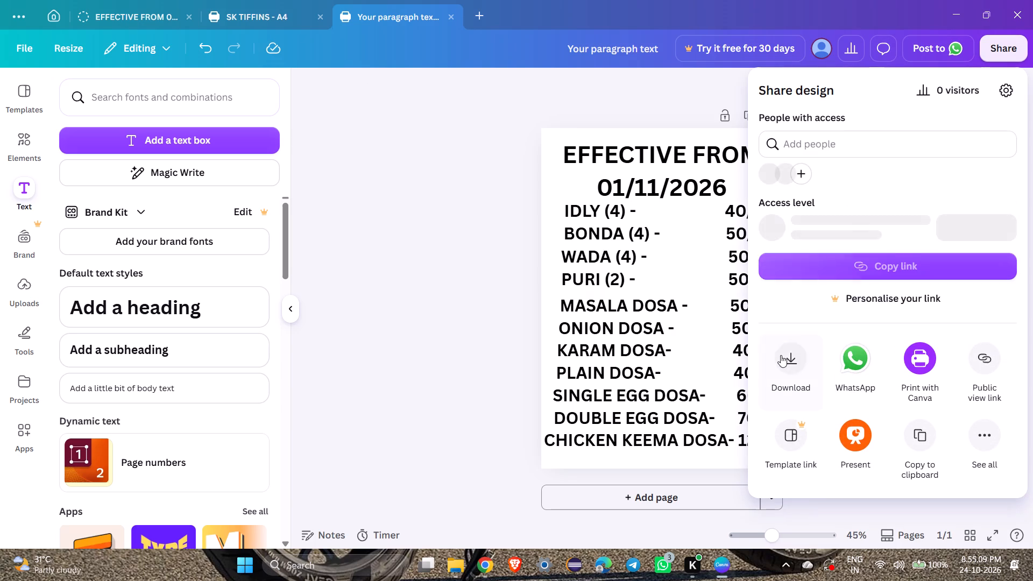
left_click(781, 355)
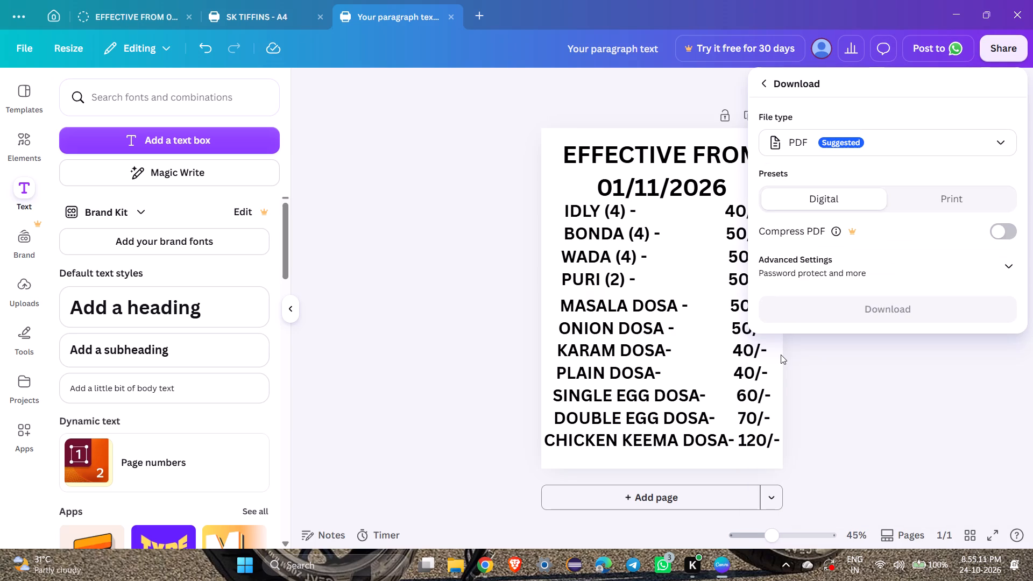
left_click(883, 142)
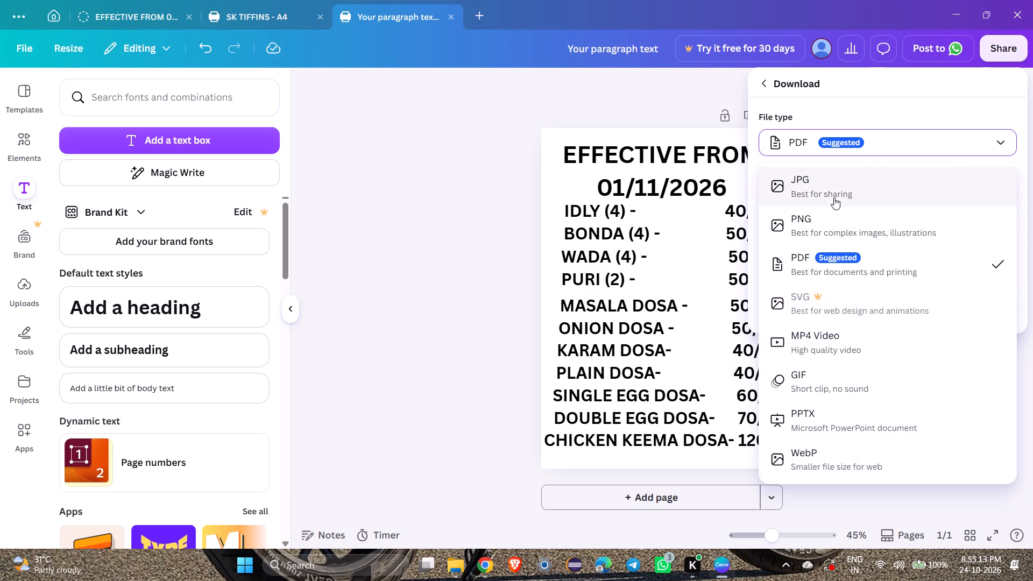
left_click(826, 201)
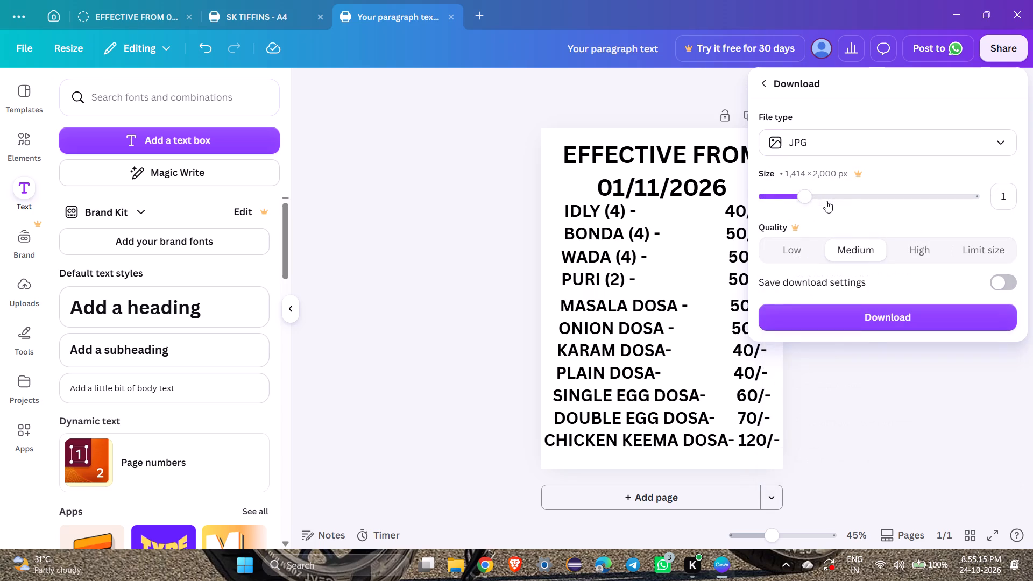
left_click(863, 311)
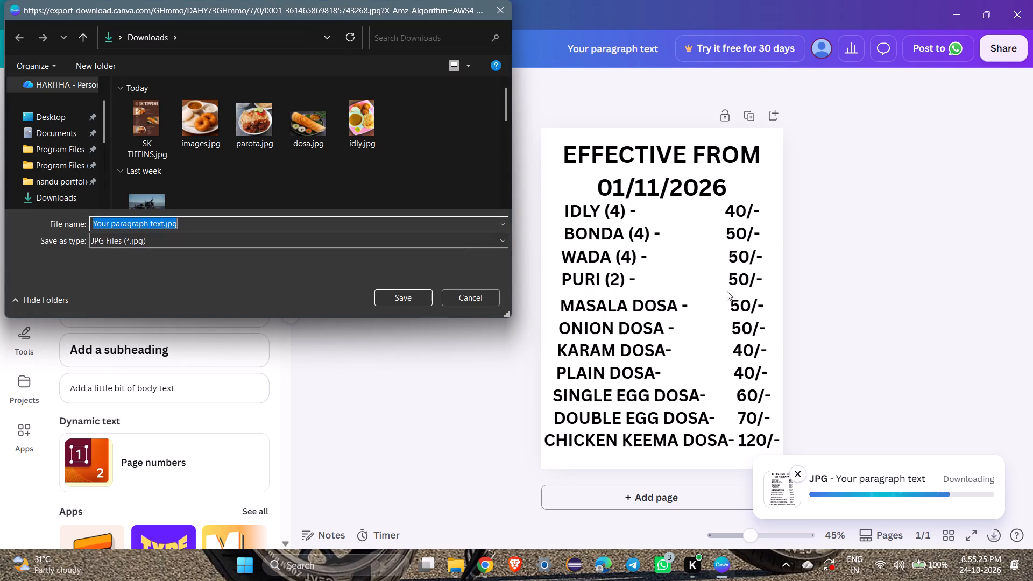
left_click(76, 193)
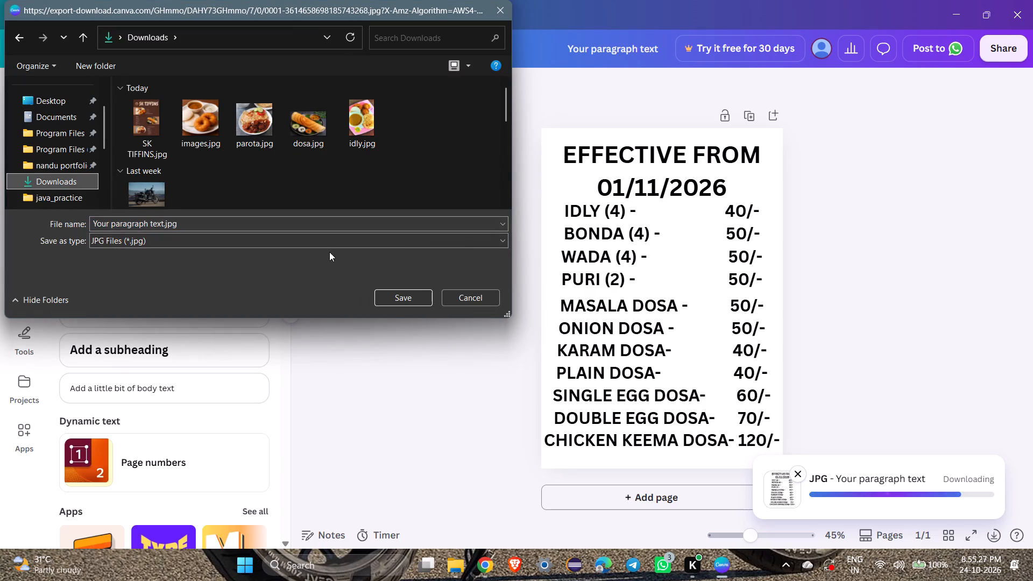
left_click(410, 295)
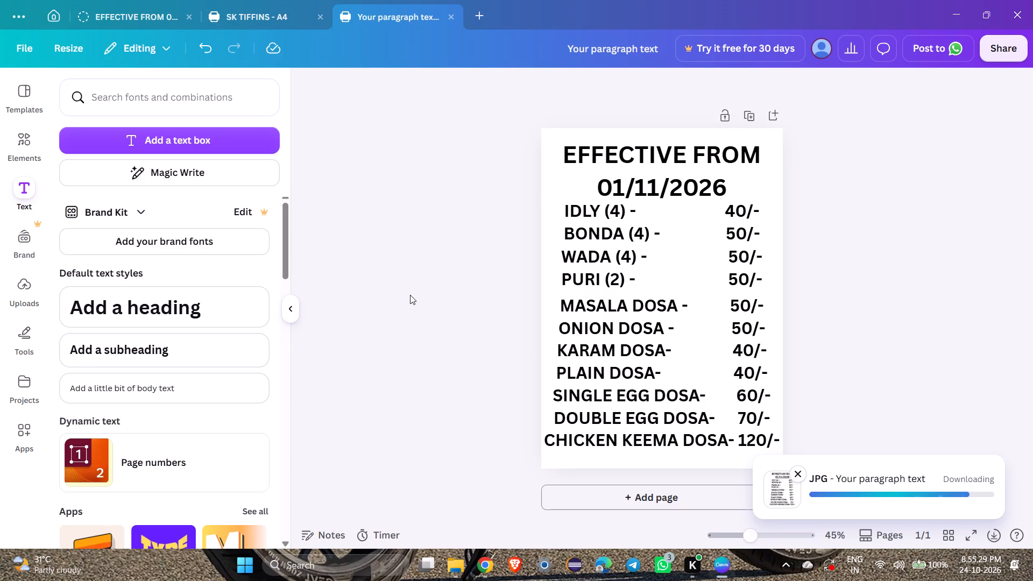